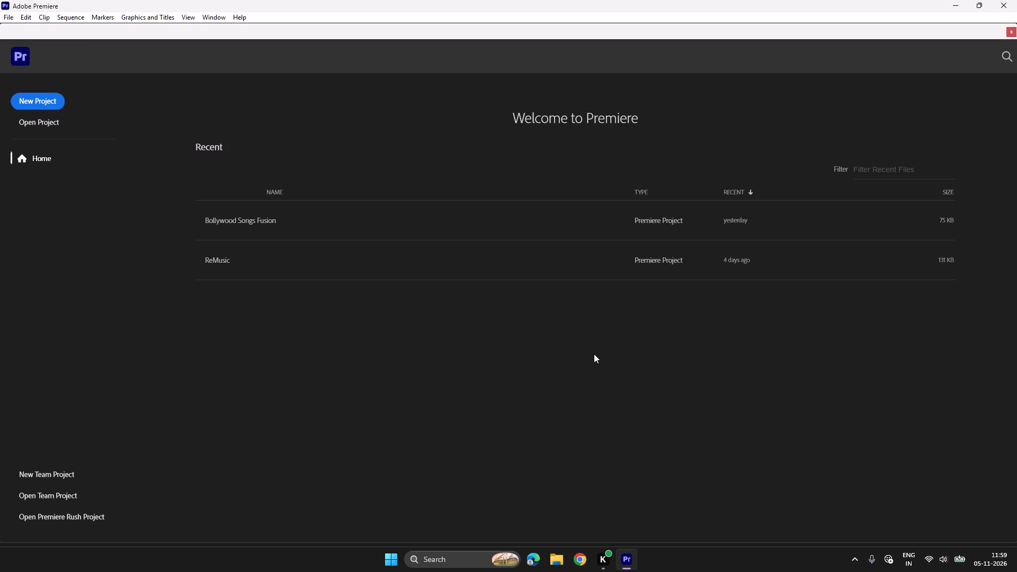
# Open the recent project Bollywood Songs Fusion.
pyautogui.click(260, 218)
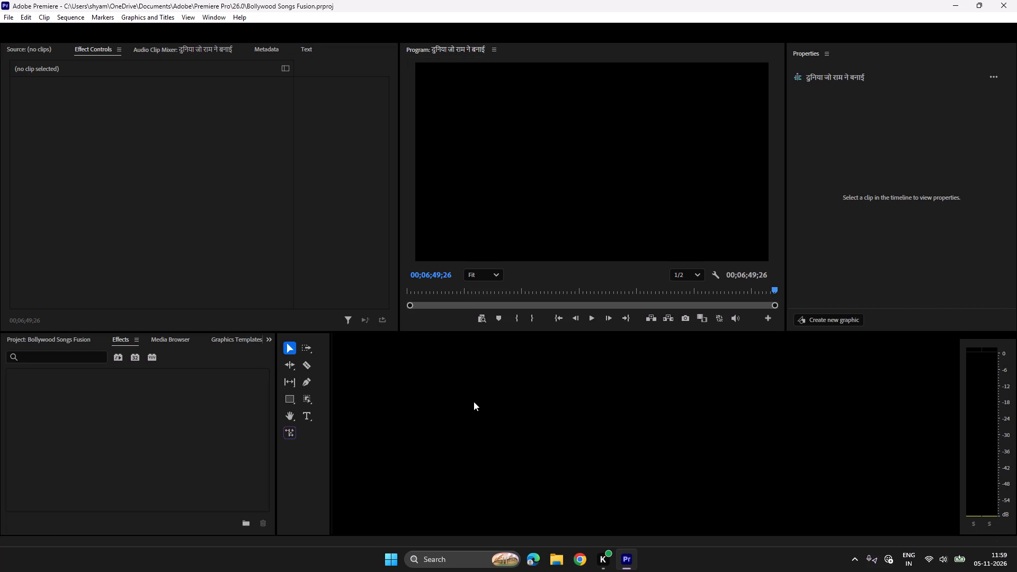
# Delete every clip from the timeline except the first lyric text clip on track V3.
pyautogui.moveTo(619, 522); pyautogui.dragTo(558, 524)
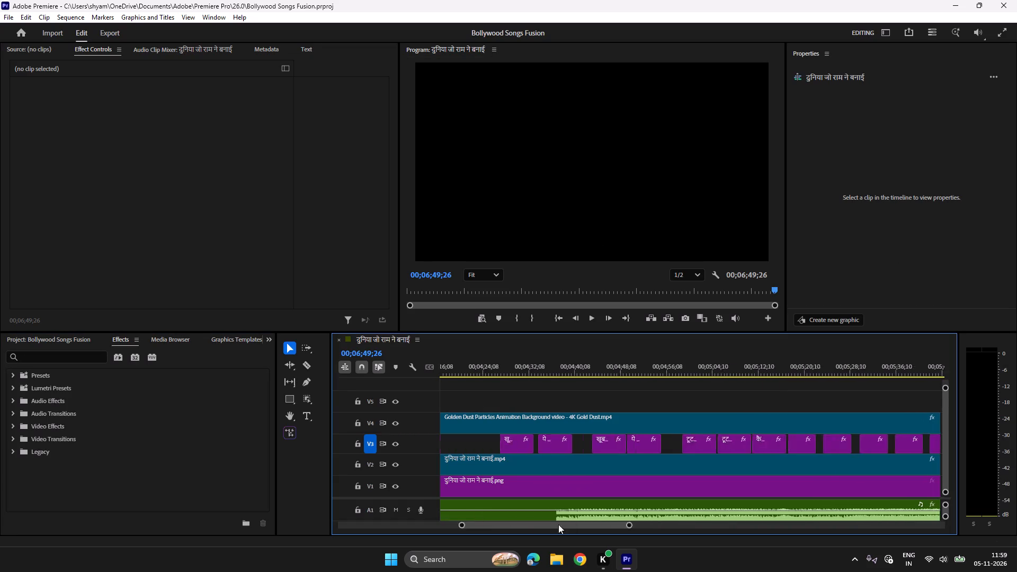
pyautogui.moveTo(558, 524); pyautogui.dragTo(395, 508)
pyautogui.moveTo(508, 525); pyautogui.dragTo(515, 525)
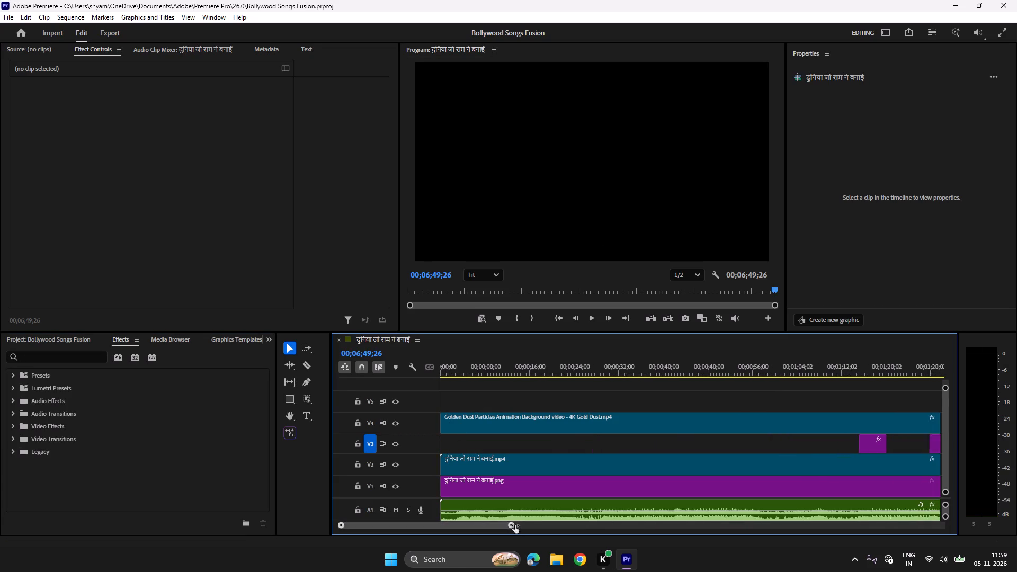
pyautogui.moveTo(515, 525); pyautogui.dragTo(532, 529)
pyautogui.click(481, 364)
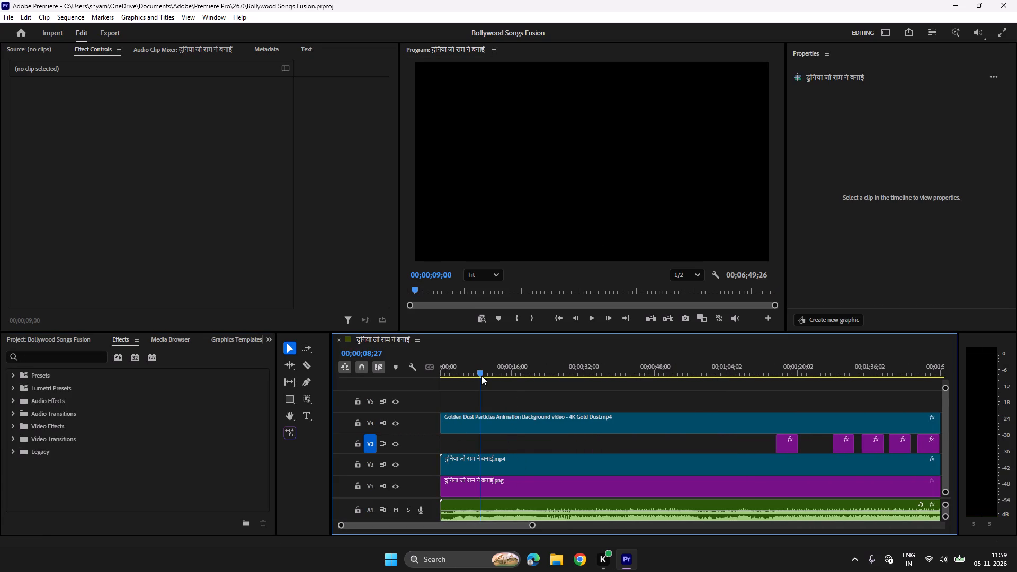
pyautogui.hotkey('ctrl', 'a')
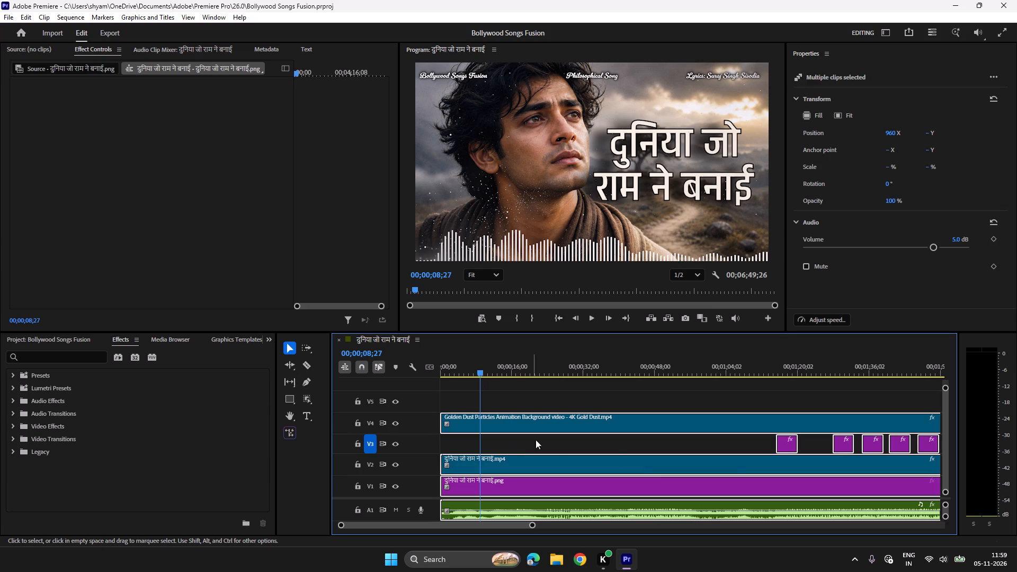
pyautogui.keyDown('shift'); pyautogui.click(790, 445); pyautogui.keyUp('shift')
pyautogui.press('Delete')
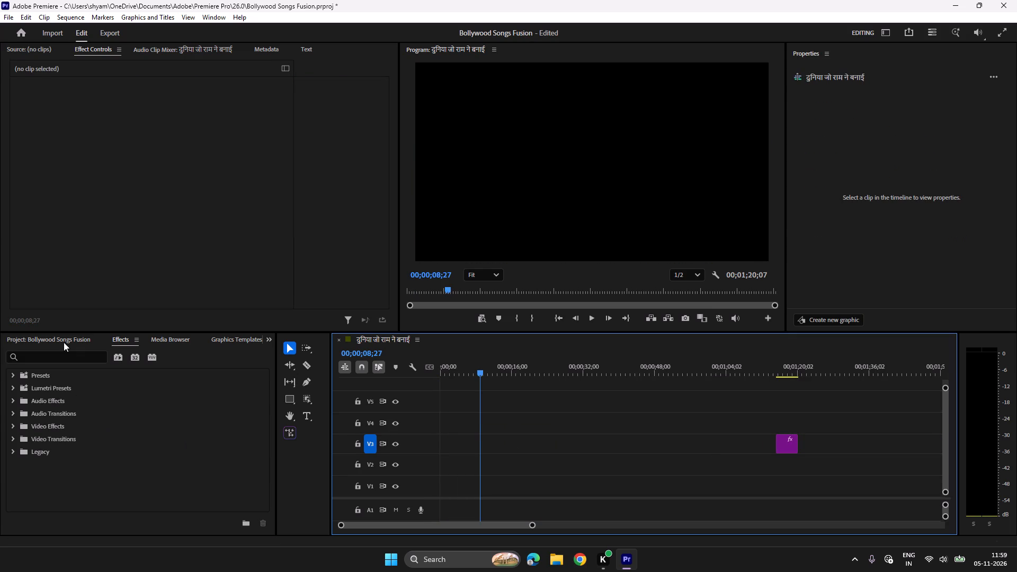
# Delete all the old song's media from the project, keeping only the sequence.
pyautogui.click(64, 342)
pyautogui.hotkey('ctrl', 'a')
pyautogui.keyDown('ctrl'); pyautogui.click(60, 407); pyautogui.keyUp('ctrl')
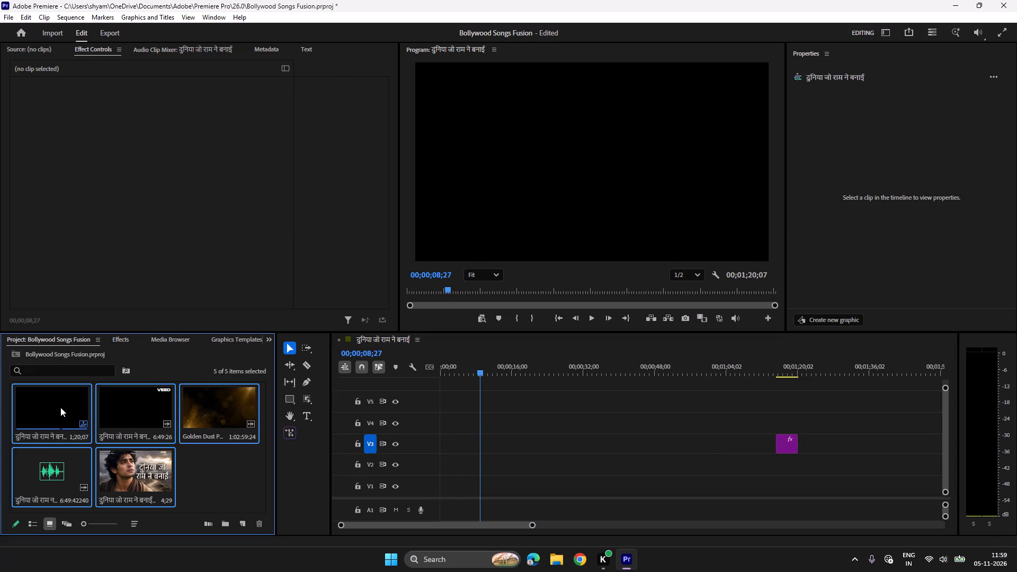
pyautogui.press('Delete')
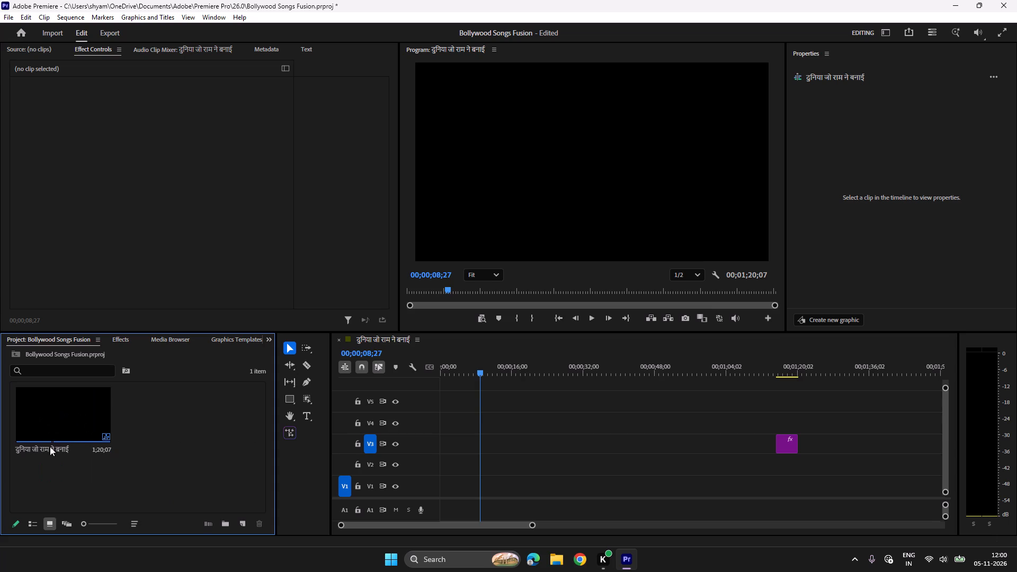
# Rename the remaining sequence to है कैसा ये नशा using the copied title from the clipboard history.
pyautogui.click(51, 447)
pyautogui.click(60, 452)
pyautogui.press('super+v')
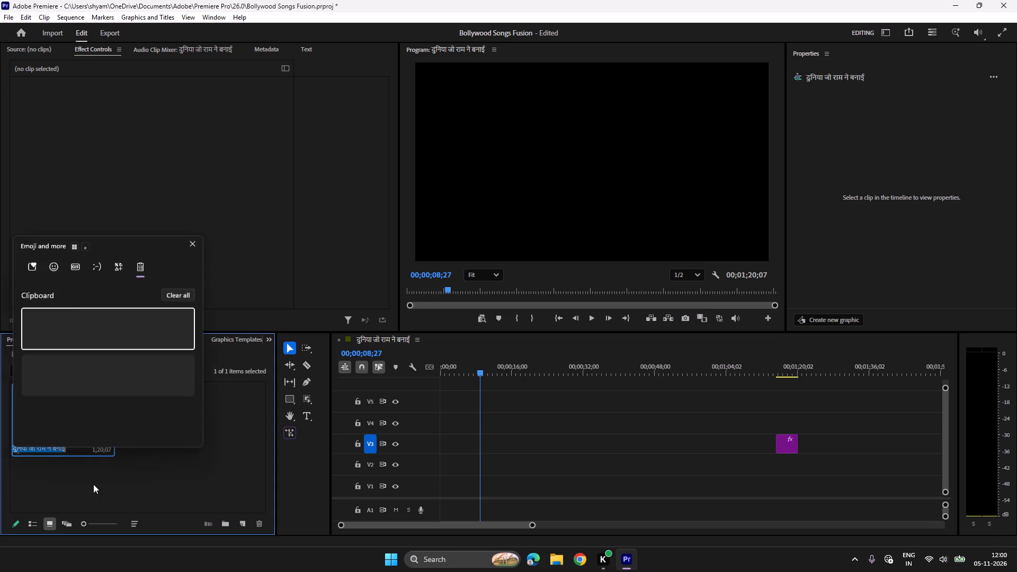
pyautogui.click(92, 368)
pyautogui.hotkey('ctrl', 'v')
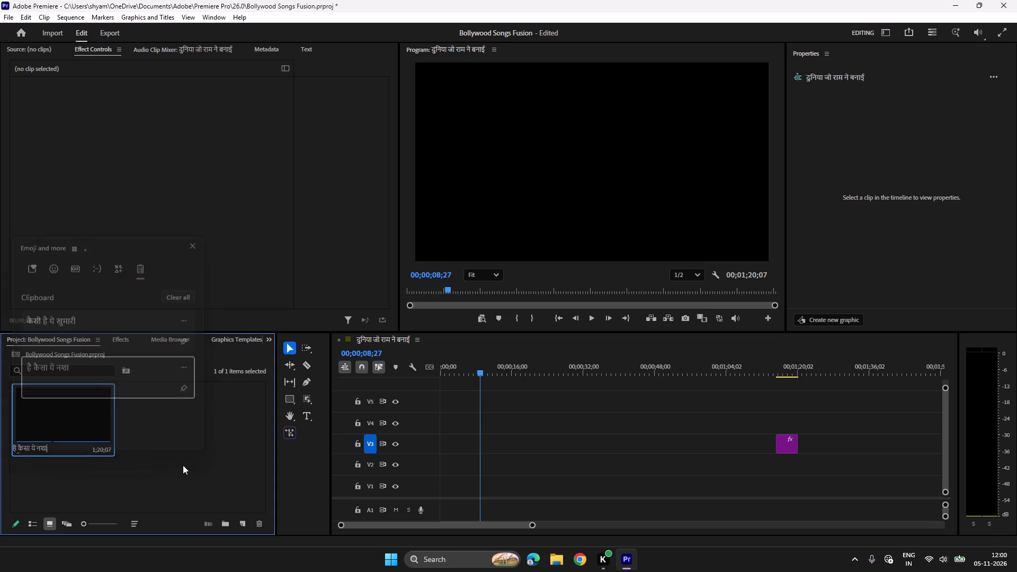
pyautogui.click(183, 465)
# Import है कैसा ये नशा (1).png and कैसी है ये खुमारी 1.1 (Edit).wav from the Downloads folder.
pyautogui.doubleClick(177, 448)
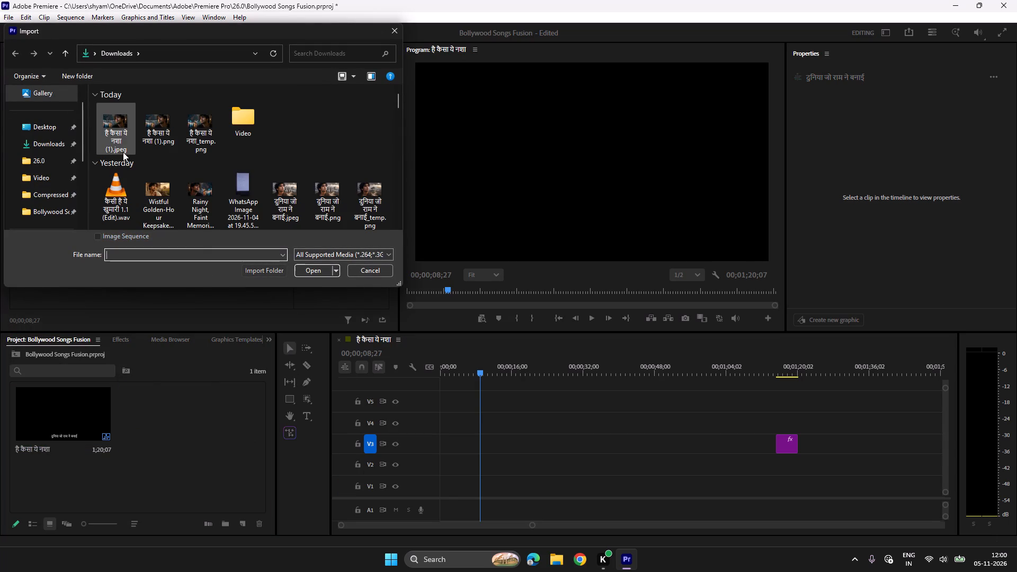
pyautogui.click(156, 130)
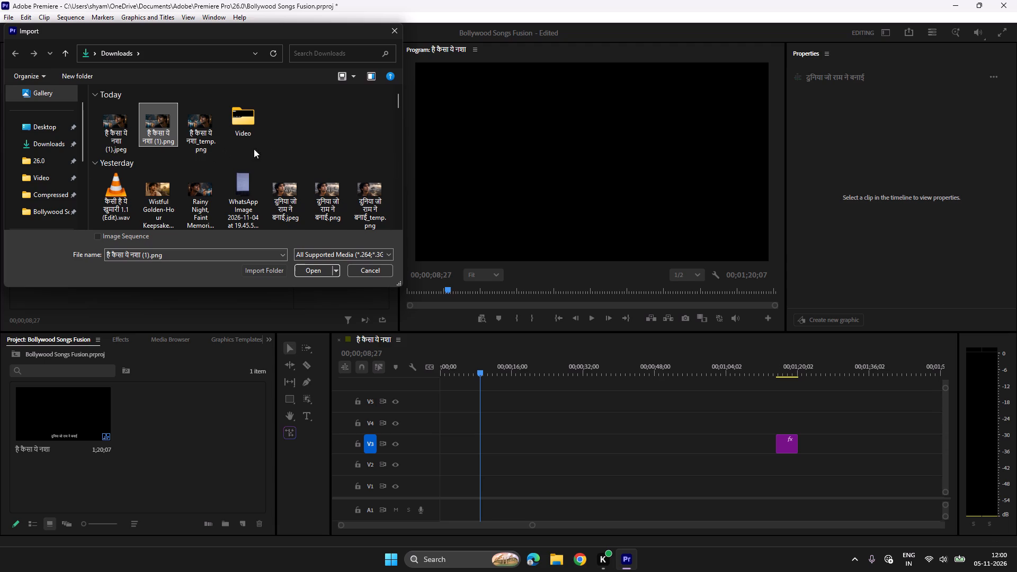
pyautogui.keyDown('ctrl'); pyautogui.click(120, 200); pyautogui.keyUp('ctrl')
pyautogui.click(299, 269)
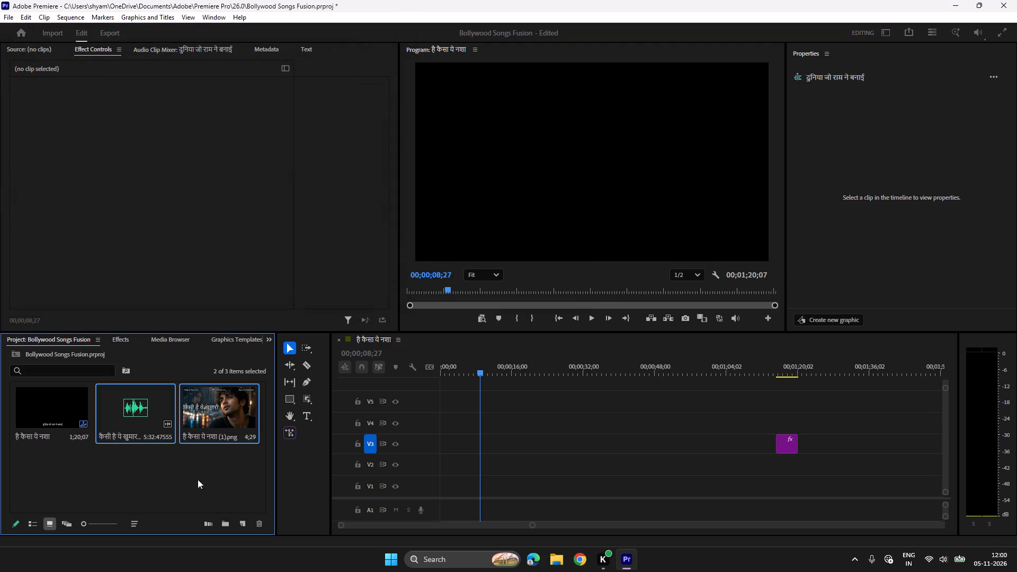
# Import है कैसा ये नशा.mp4 and the 10296179-hd_1920_1080_25fps.mp4 background clip from the Video folder in Downloads.
pyautogui.doubleClick(169, 492)
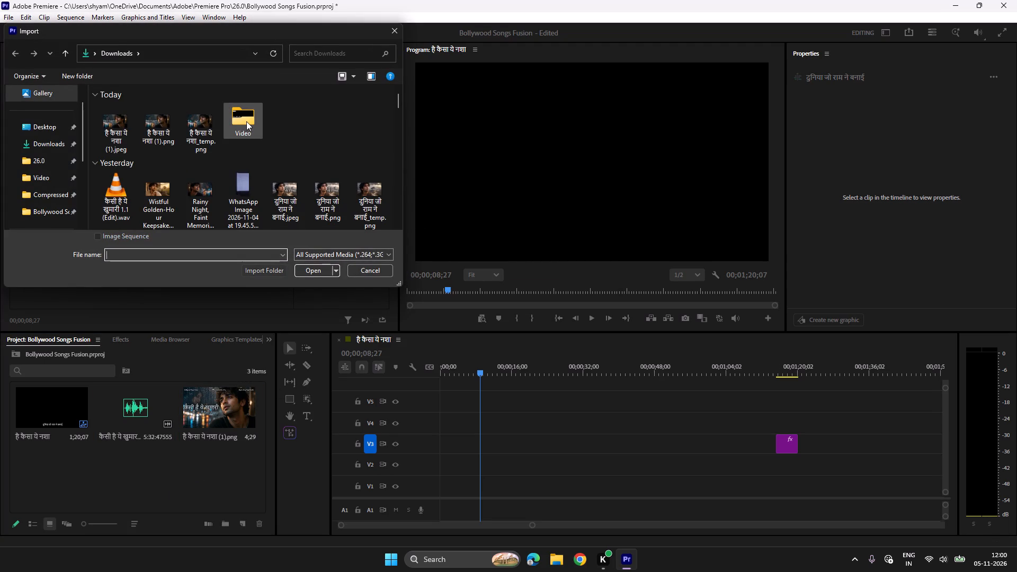
pyautogui.doubleClick(246, 121)
pyautogui.click(118, 128)
pyautogui.scroll(-1, 271, 170)
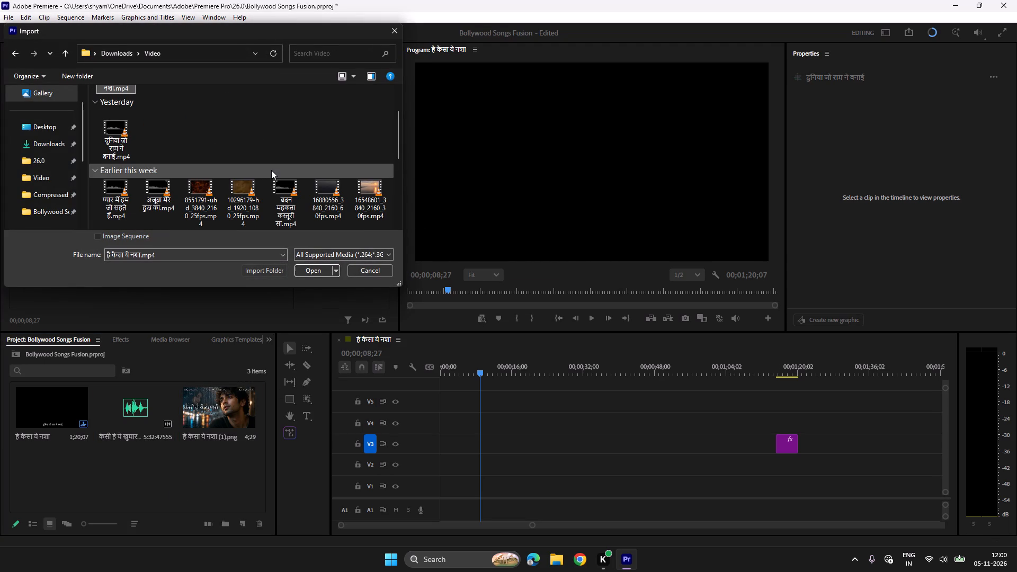
pyautogui.keyDown('ctrl'); pyautogui.click(244, 201); pyautogui.keyUp('ctrl')
pyautogui.click(312, 270)
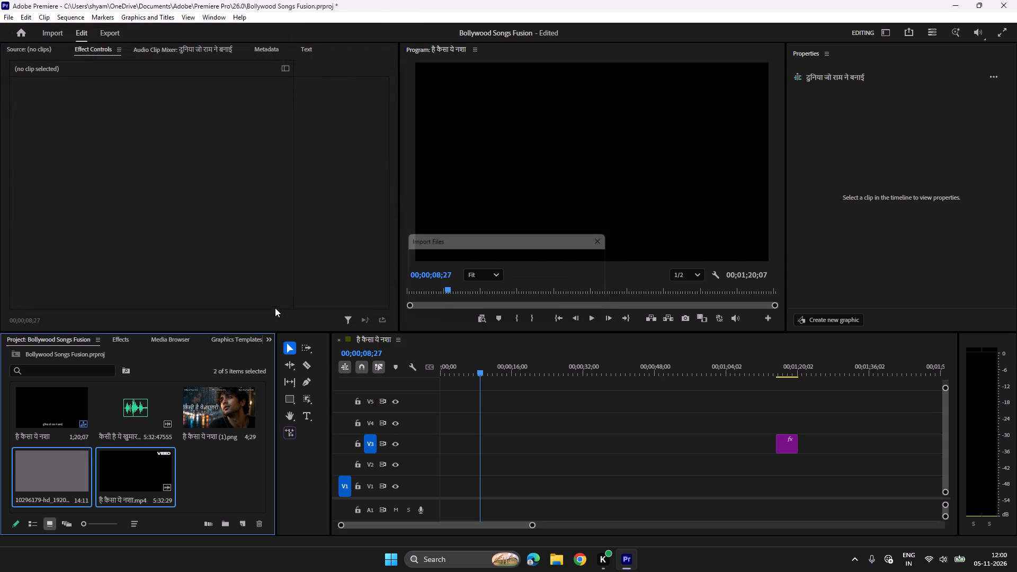
pyautogui.click(225, 475)
# Place the cover image on V1 and the song audio on A1 at the timeline start, and preview the opening frame.
pyautogui.moveTo(224, 417); pyautogui.dragTo(332, 439)
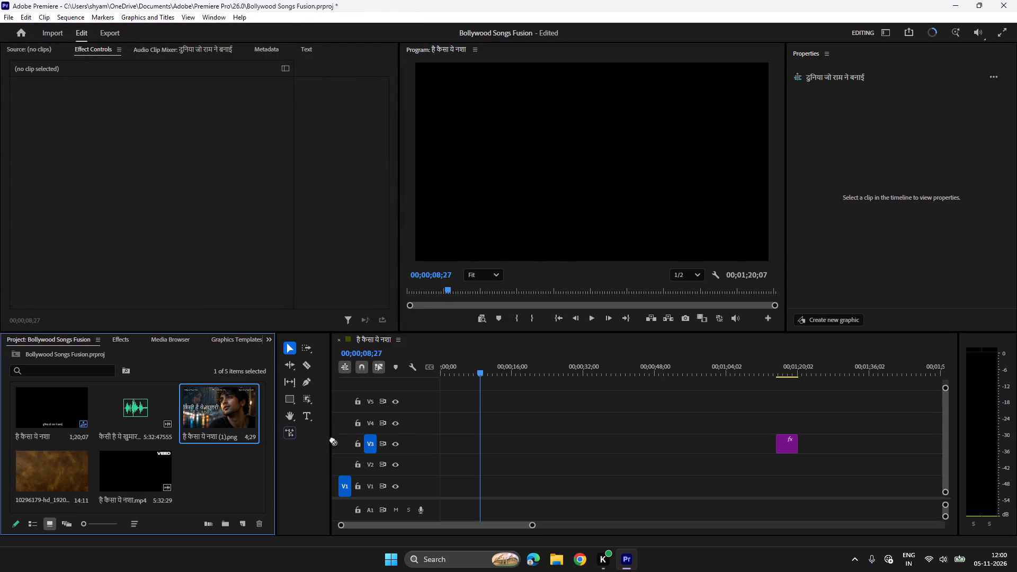
pyautogui.moveTo(332, 439); pyautogui.dragTo(432, 488)
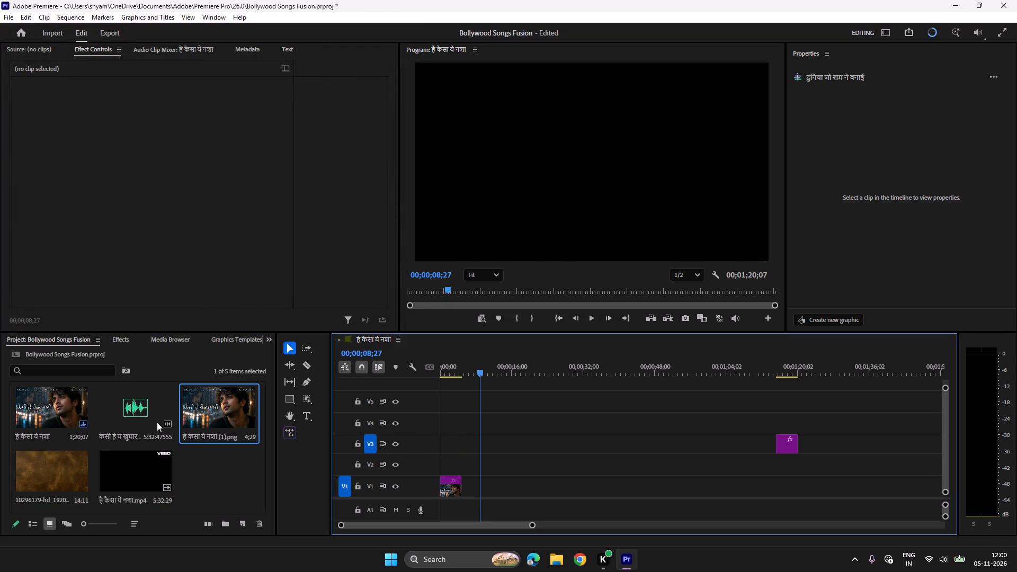
pyautogui.moveTo(147, 413); pyautogui.dragTo(433, 514)
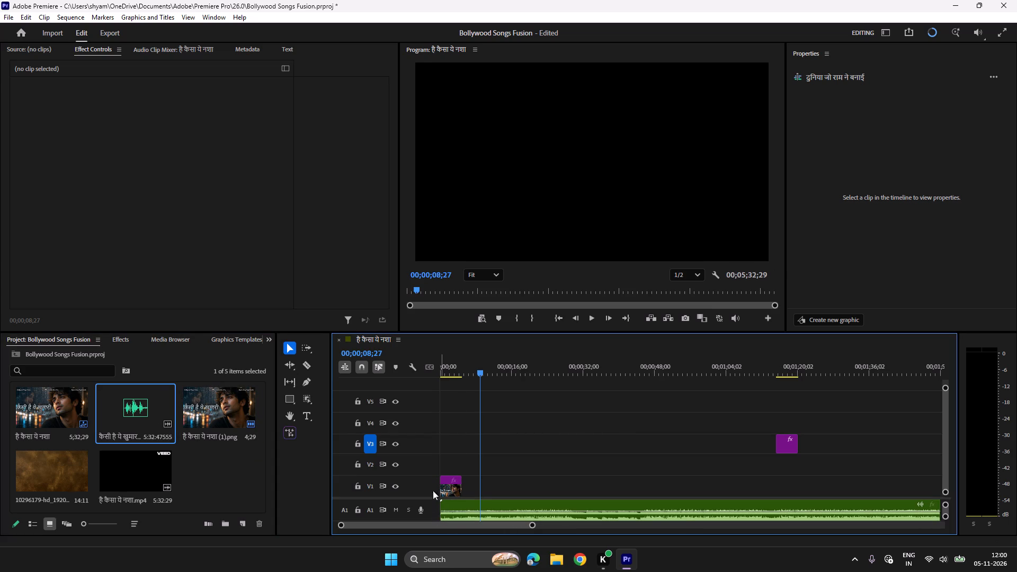
pyautogui.click(449, 365)
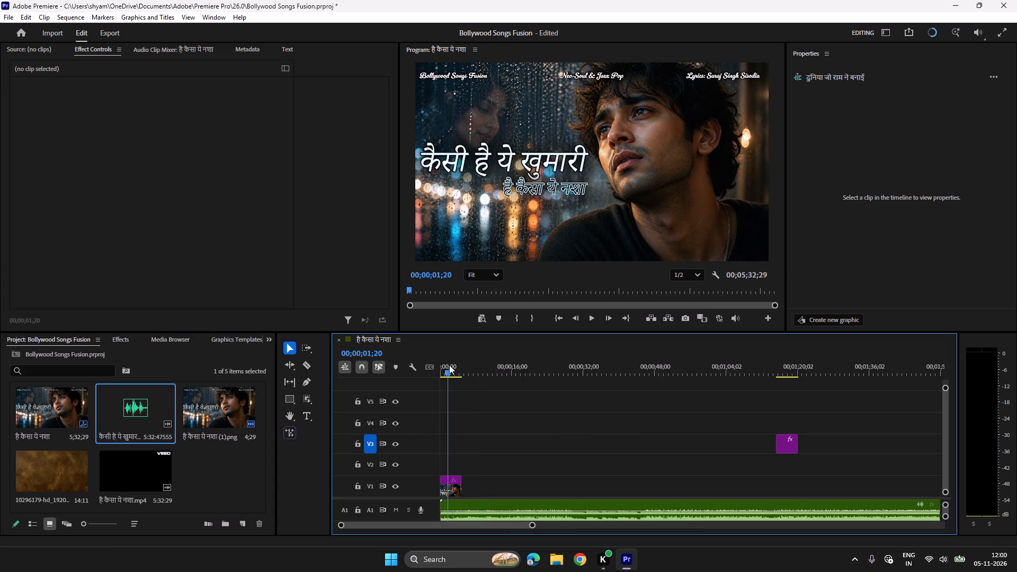
# Delete the brown 10296179 background clip from the project.
pyautogui.click(63, 471)
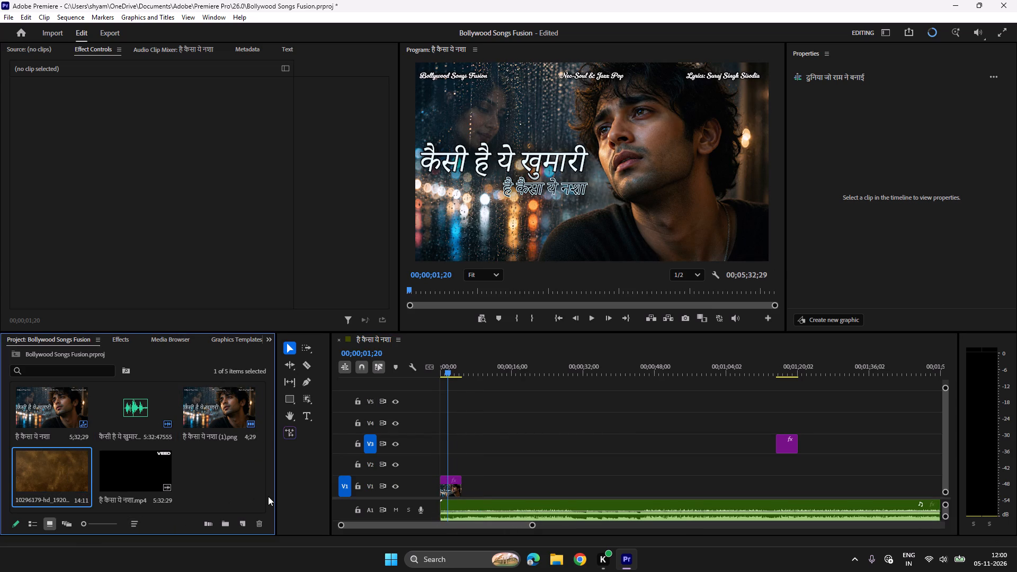
pyautogui.press('Delete')
# Switch to Chrome and open the Pexels stock videos page.
pyautogui.click(579, 556)
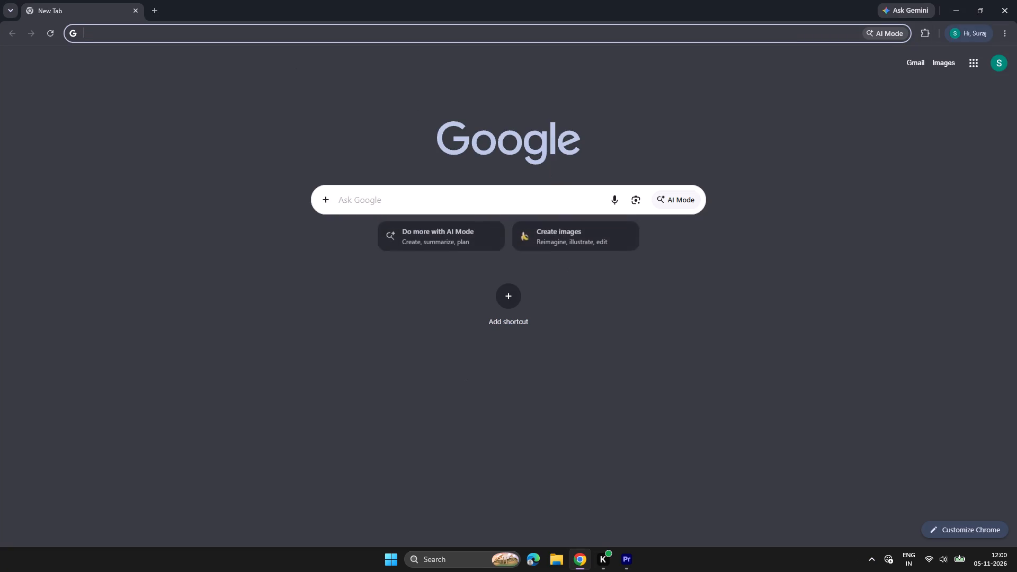
pyautogui.write('pex')
pyautogui.press('Return')
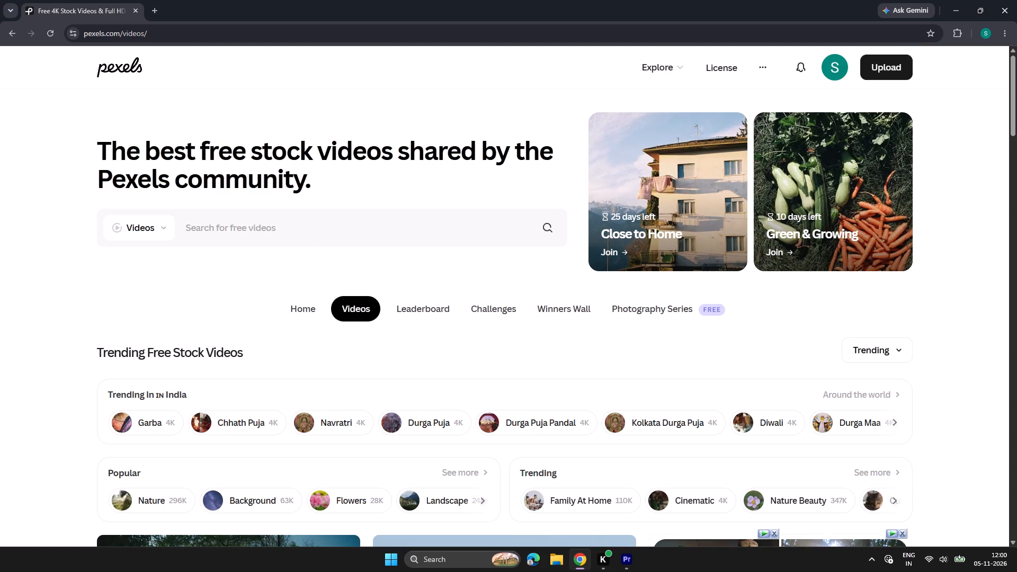
# Search the Pexels videos for "droplets on window".
pyautogui.write('drol')
pyautogui.press('BackSpace')
pyautogui.write('plets on glass windo')
pyautogui.press('BackSpace')
pyautogui.press('BackSpace')
pyautogui.press('BackSpace')
pyautogui.press('BackSpace')
pyautogui.press('BackSpace')
pyautogui.press('BackSpace')
pyautogui.press('BackSpace')
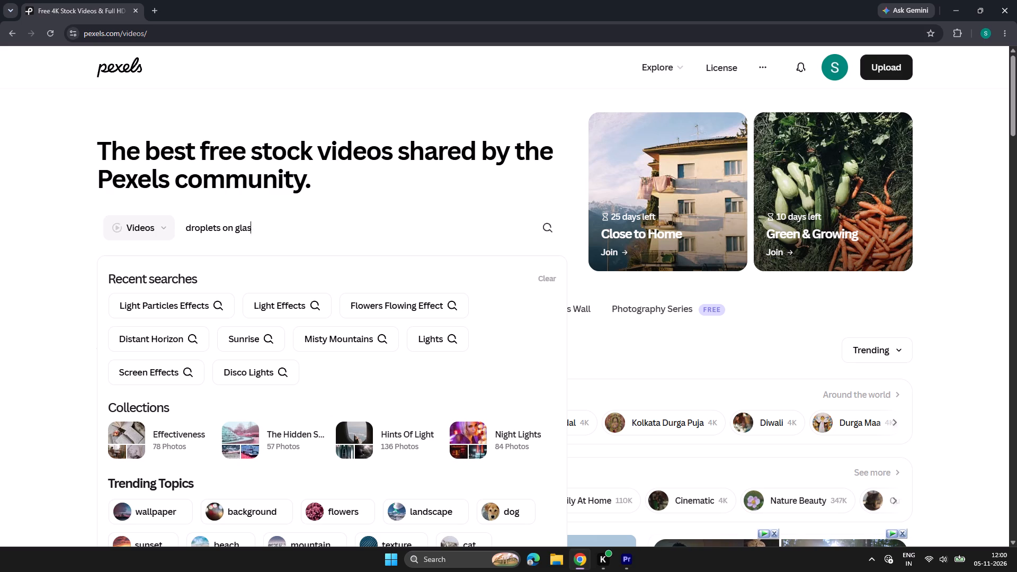
pyautogui.press('BackSpace')
pyautogui.press('BackSpace')
pyautogui.press('BackSpace')
pyautogui.press('BackSpace')
pyautogui.write('windoe')
pyautogui.press('Return')
pyautogui.press('BackSpace')
pyautogui.press('w')
pyautogui.press('Return')
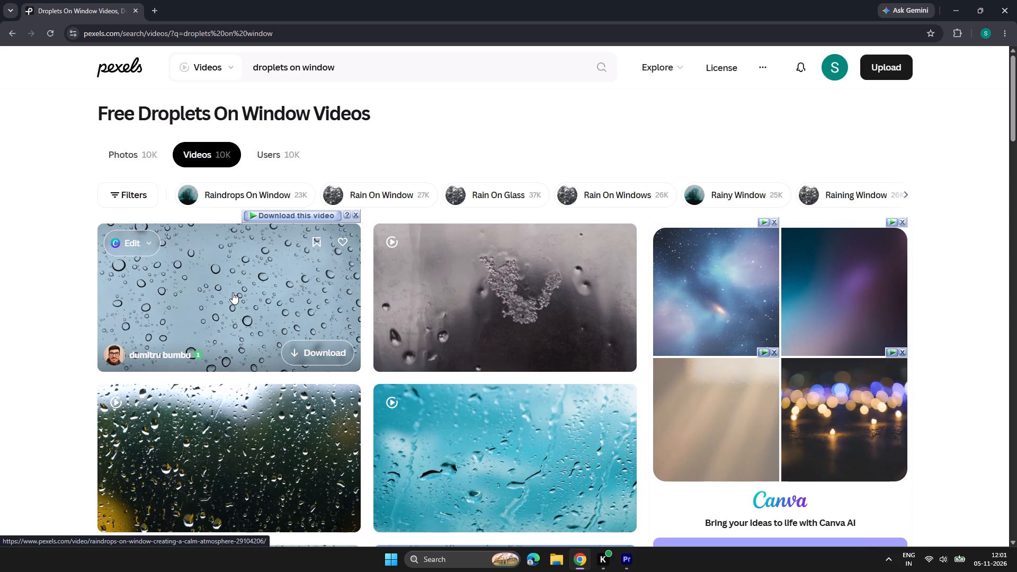
# Browse the window droplet videos for a suitable overlay and open the dark grey-brown clip of raindrops pouring on a glass surface.
pyautogui.scroll(-1, 233, 292)
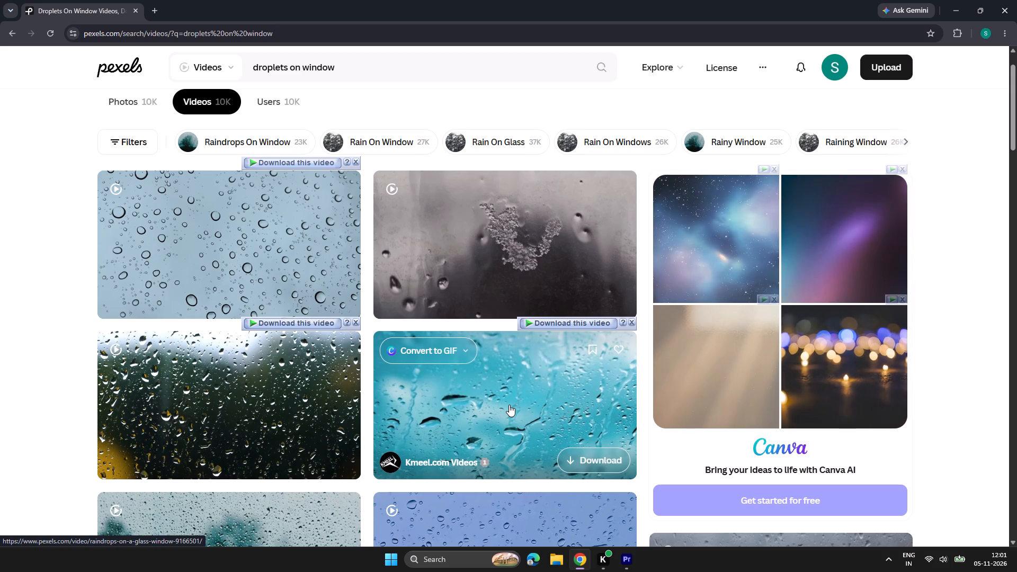
pyautogui.scroll(-4, 510, 405)
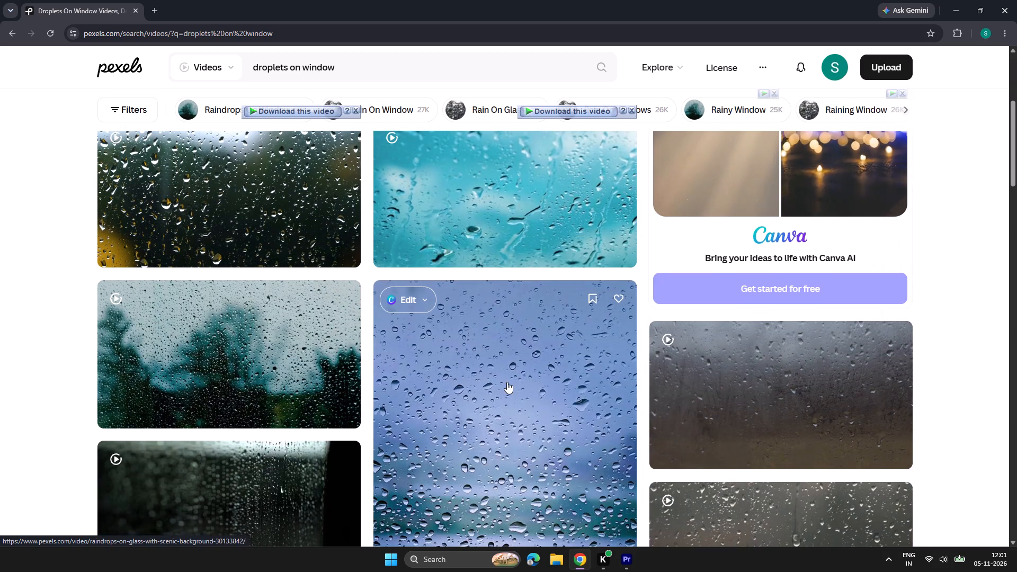
pyautogui.scroll(-2, 507, 382)
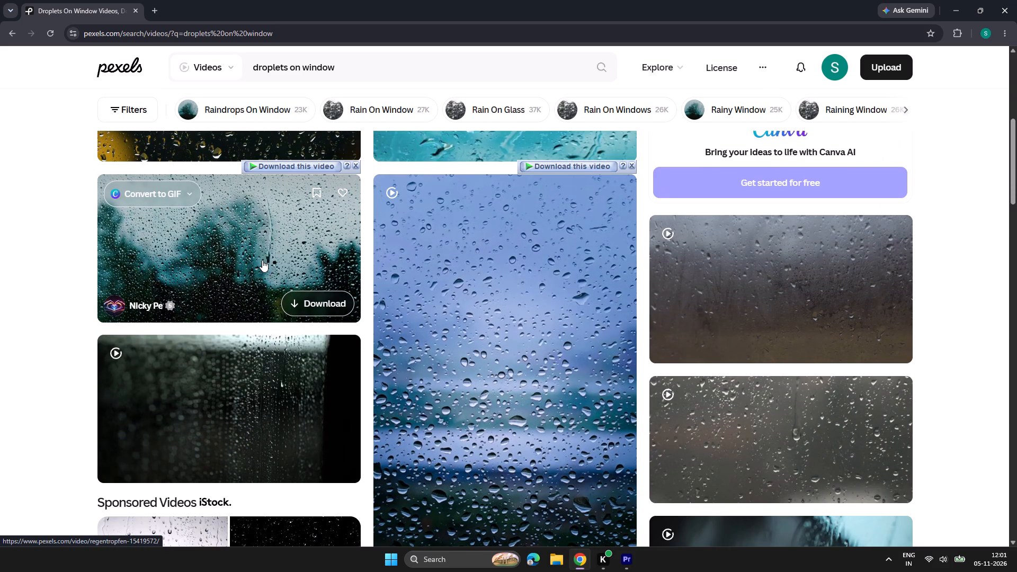
pyautogui.scroll(-2, 236, 284)
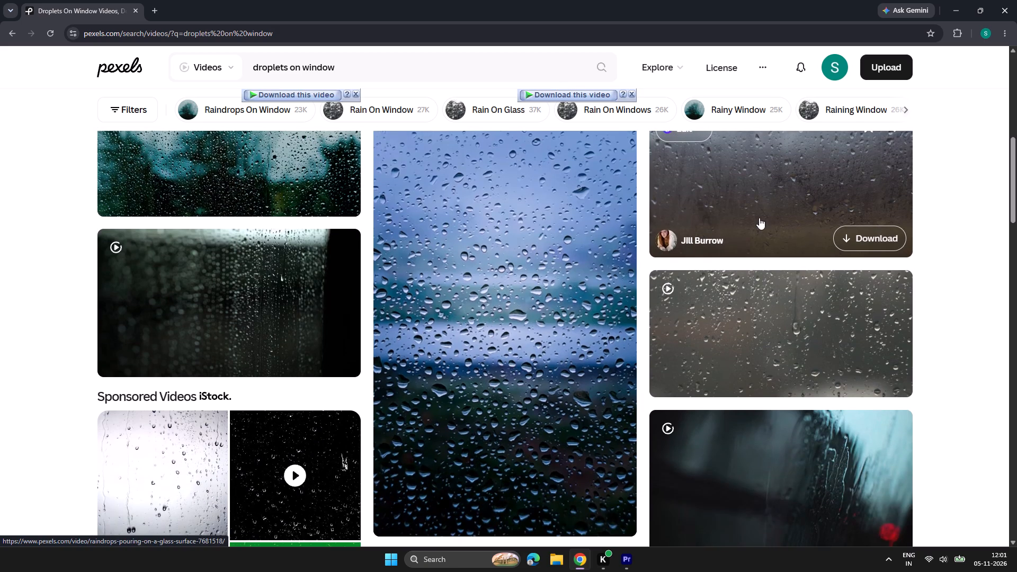
pyautogui.scroll(2, 759, 218)
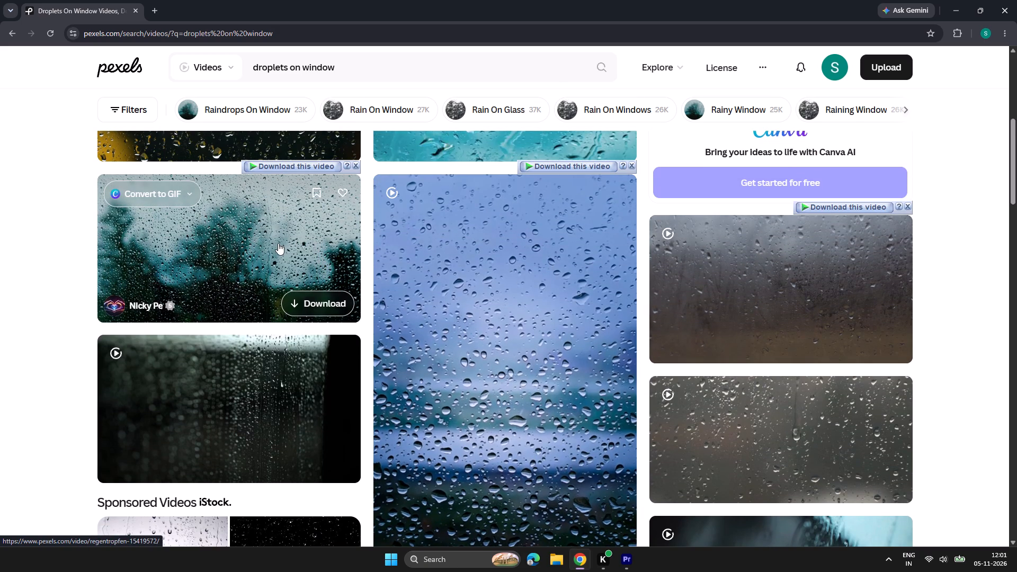
pyautogui.scroll(-2, 238, 324)
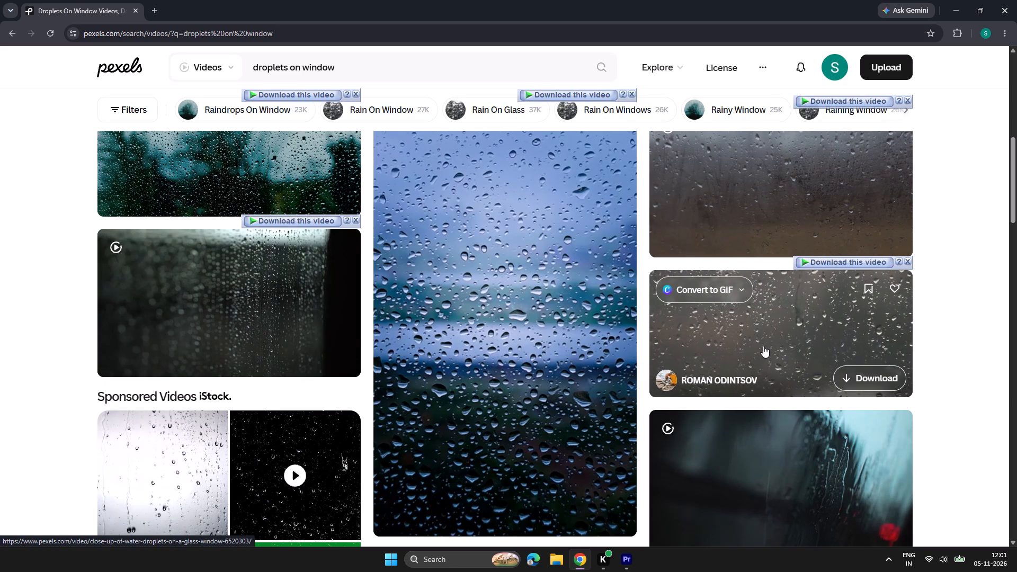
pyautogui.scroll(-4, 764, 346)
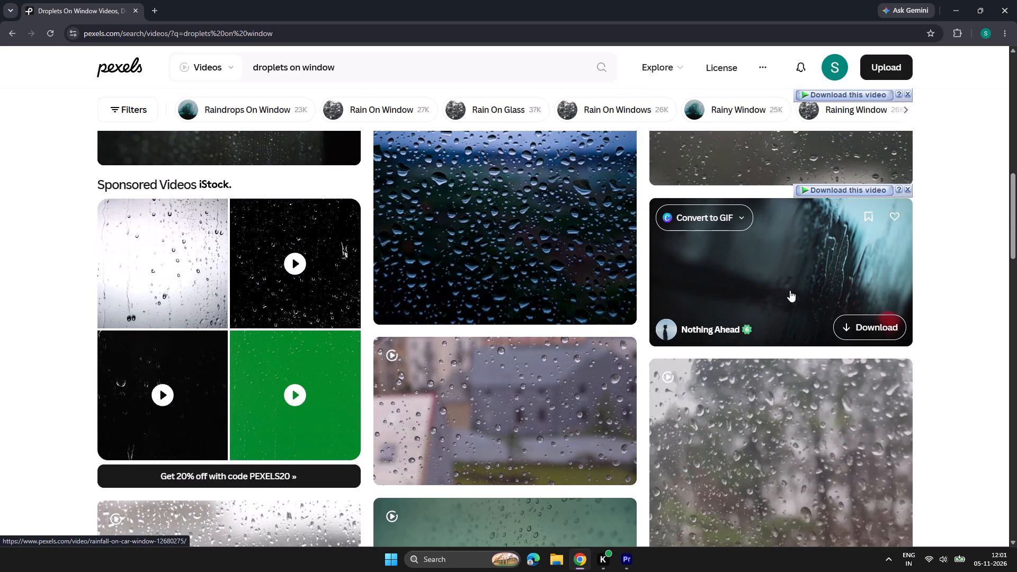
pyautogui.scroll(-3, 790, 290)
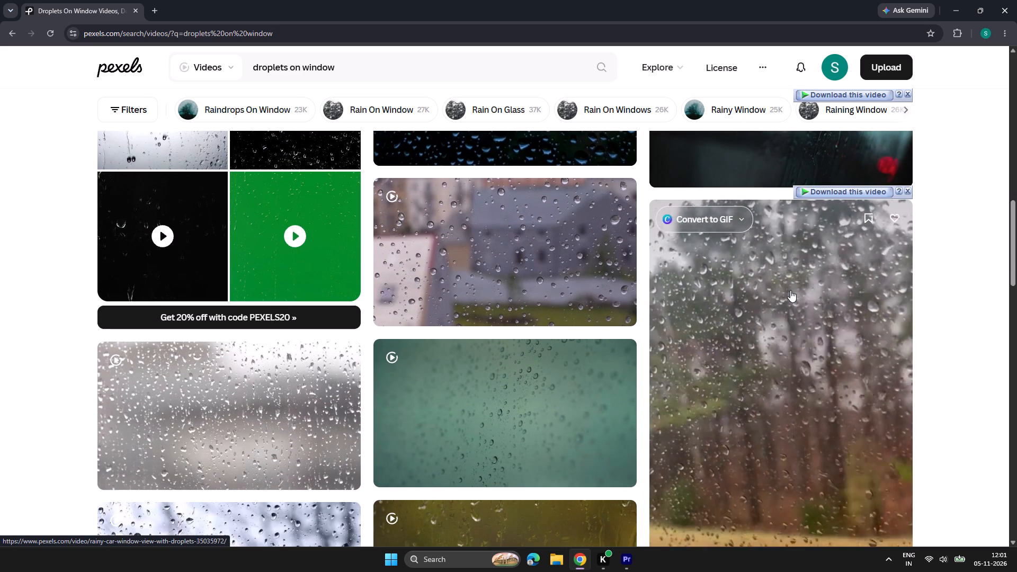
pyautogui.scroll(10, 790, 290)
pyautogui.click(790, 290)
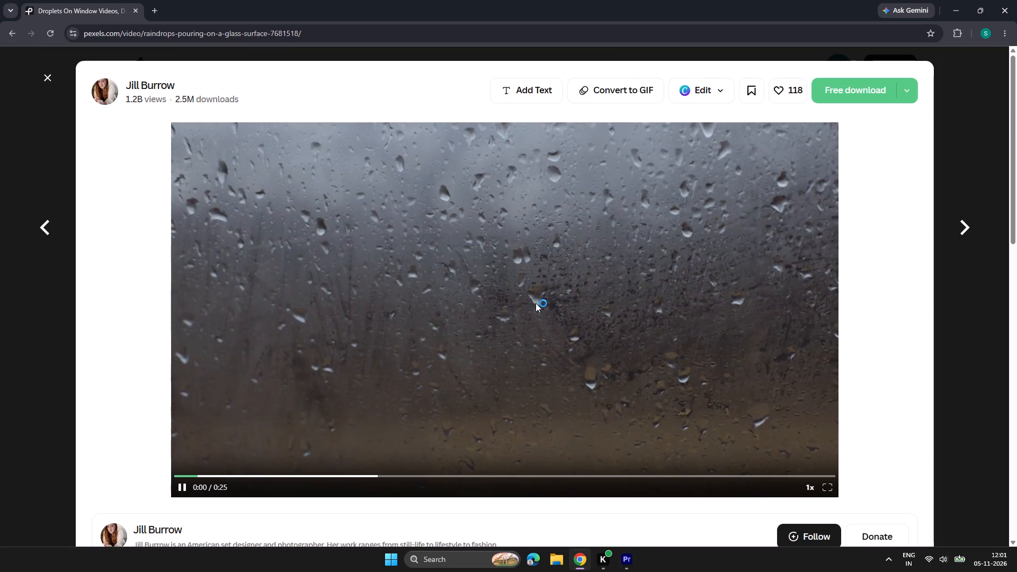
# Download the raindrops-on-glass clip in 4K UHD 3840x2160 and dismiss the completed download window.
pyautogui.click(908, 99)
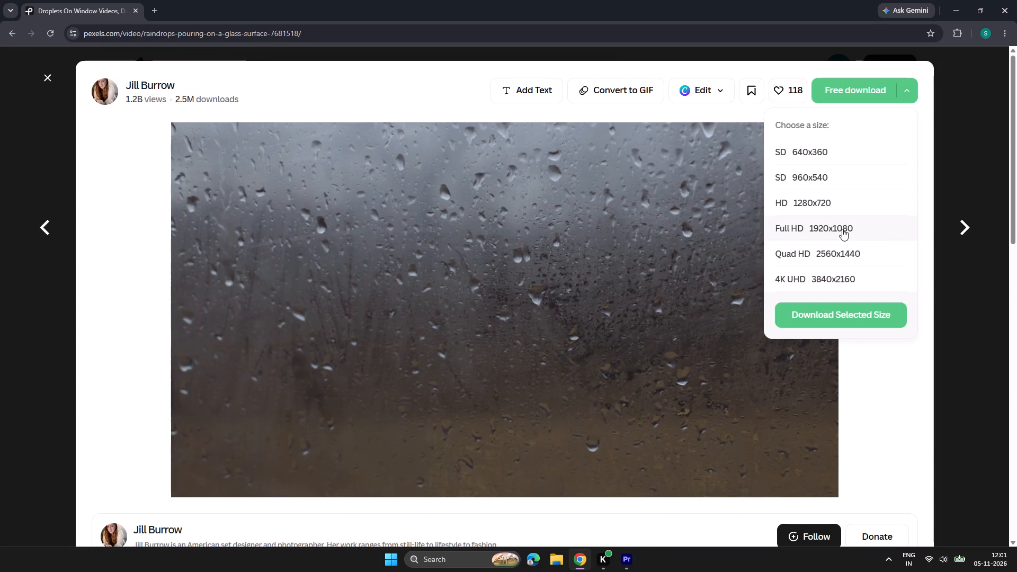
pyautogui.click(849, 281)
pyautogui.click(834, 316)
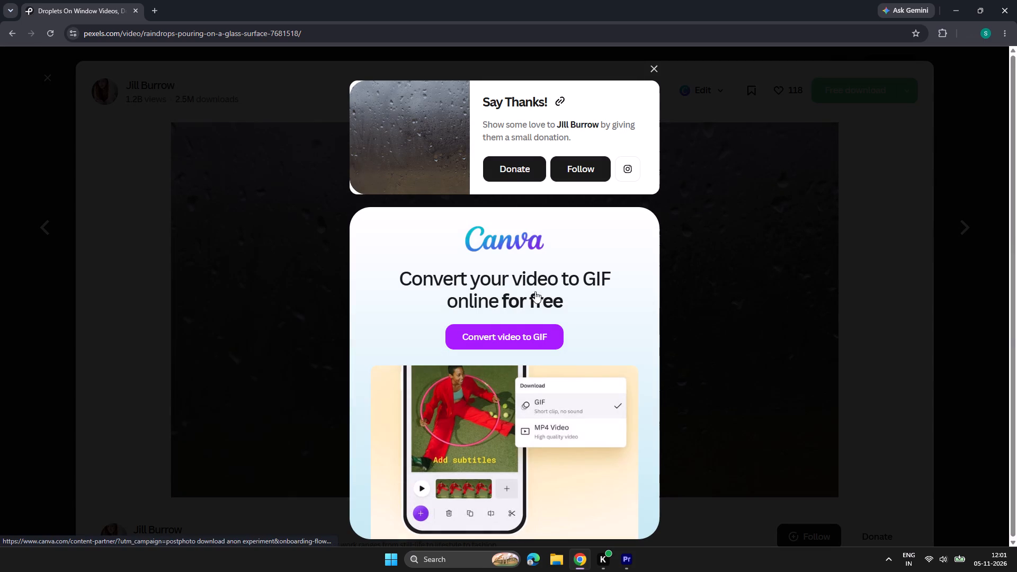
pyautogui.click(511, 325)
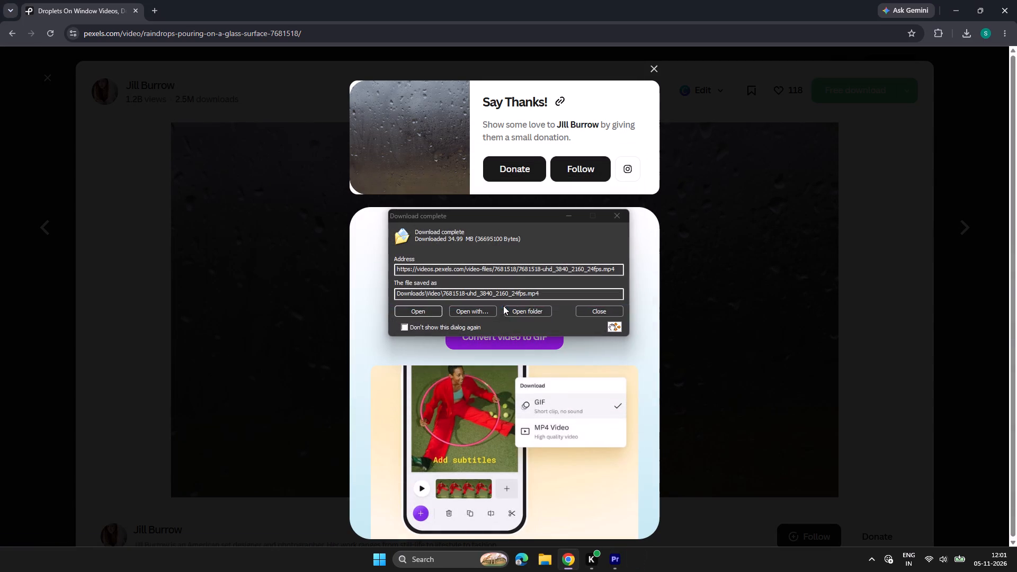
pyautogui.click(603, 309)
# Switch to Premiere and import 7681518-uhd_3840_2160_24fps.mp4 from the Downloads Video folder into the project.
pyautogui.click(1016, 8)
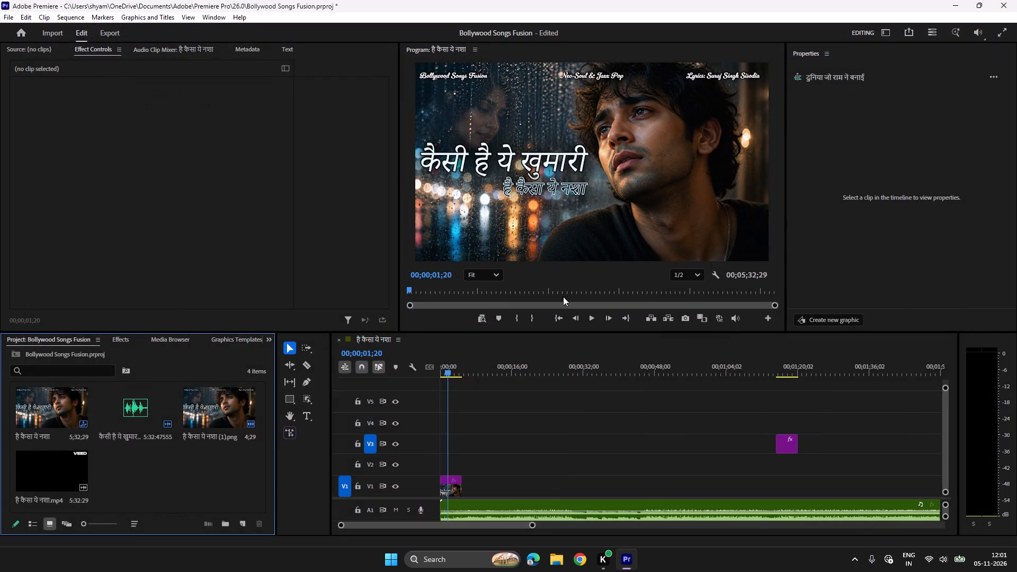
pyautogui.doubleClick(157, 463)
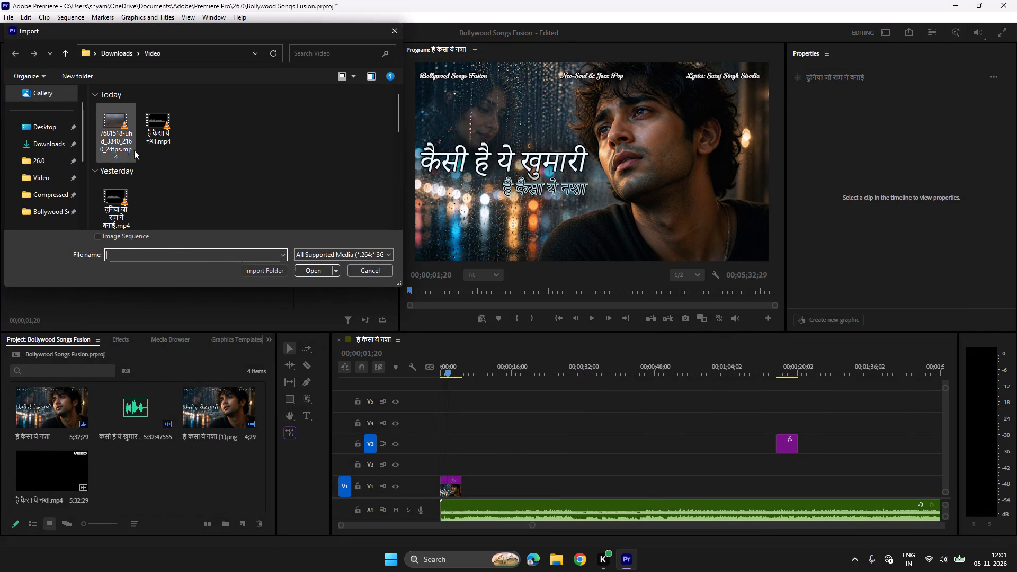
pyautogui.click(124, 133)
pyautogui.click(326, 271)
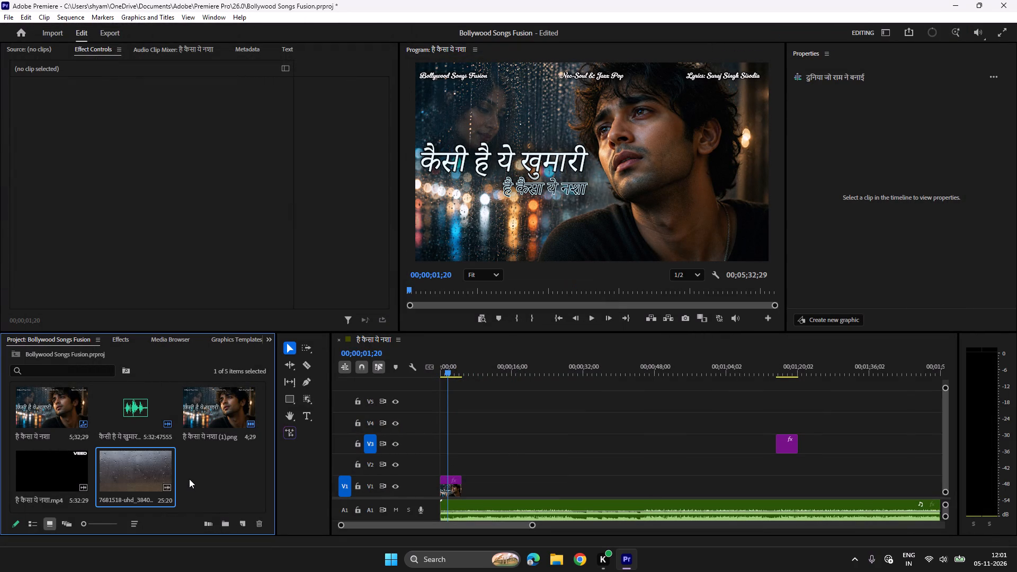
# Extend the है कैसा ये नशा (1).png clip on V1 to the end of the audio track.
pyautogui.moveTo(533, 526); pyautogui.dragTo(635, 531)
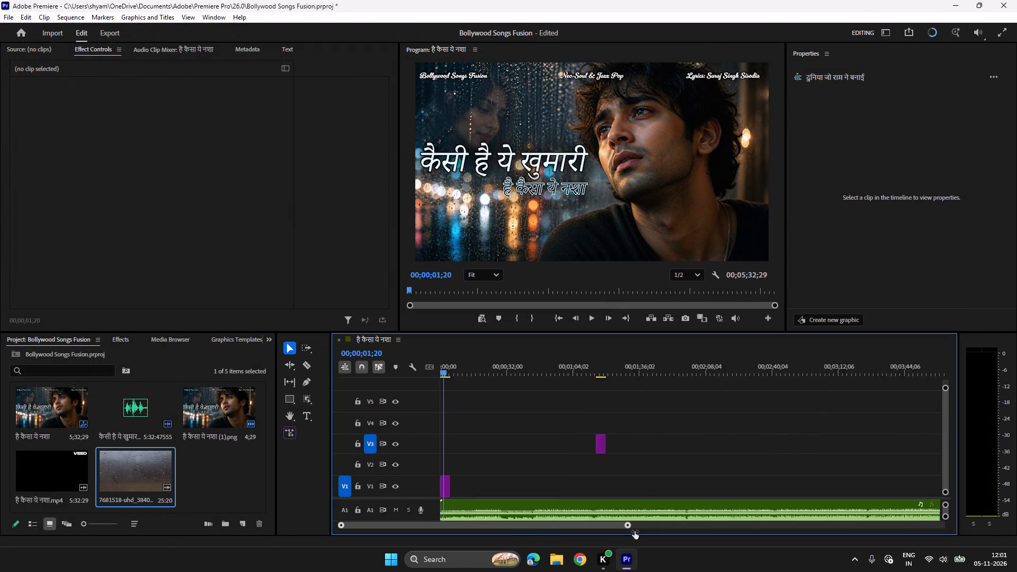
pyautogui.moveTo(635, 531); pyautogui.dragTo(717, 535)
pyautogui.moveTo(448, 481); pyautogui.dragTo(449, 481)
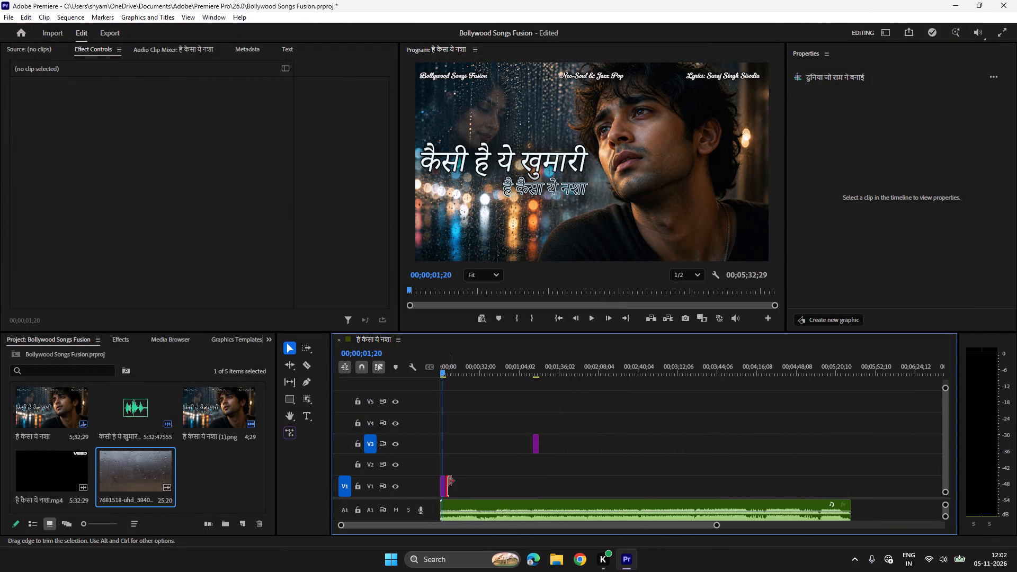
pyautogui.moveTo(449, 481); pyautogui.dragTo(851, 481)
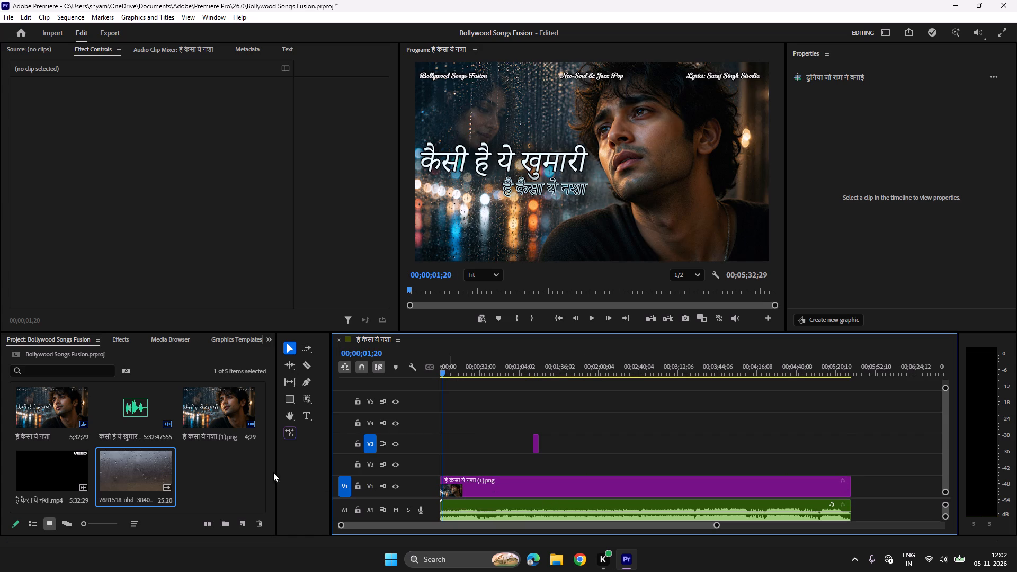
# Place only the video of है कैसा ये नशा.mp4 on V2 at the start of the sequence.
pyautogui.doubleClick(53, 471)
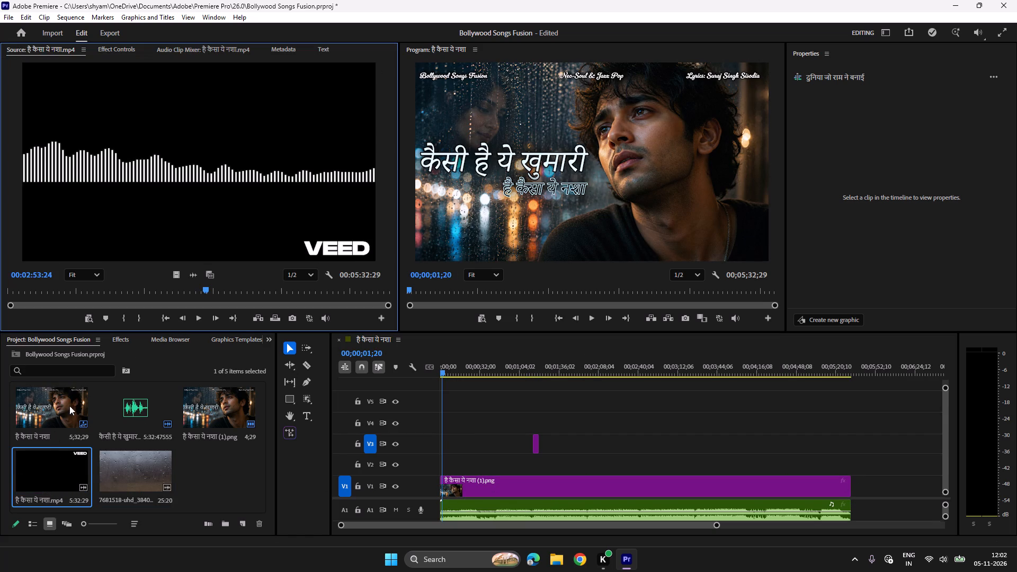
pyautogui.moveTo(174, 275); pyautogui.dragTo(442, 462)
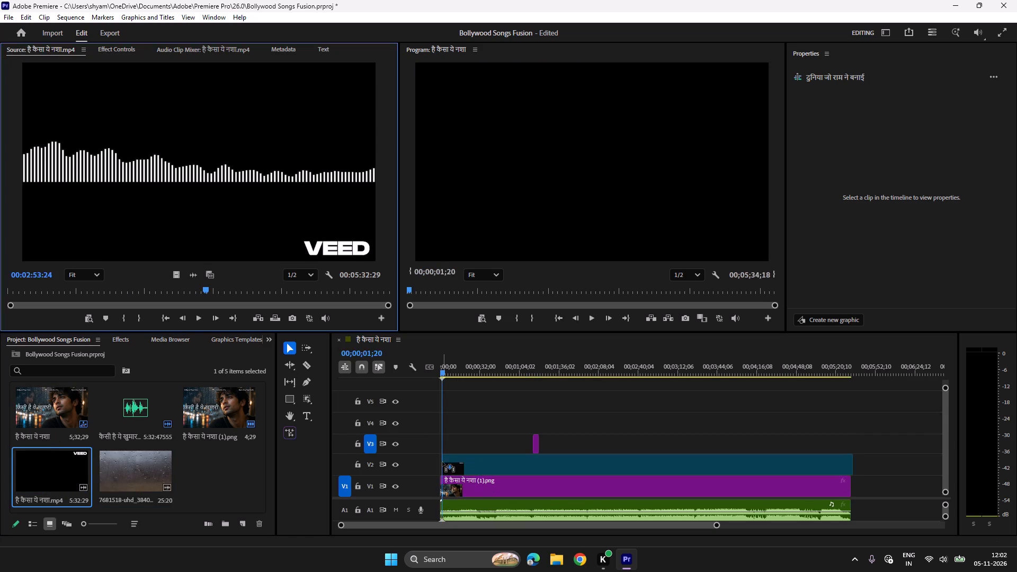
pyautogui.moveTo(442, 462); pyautogui.dragTo(425, 462)
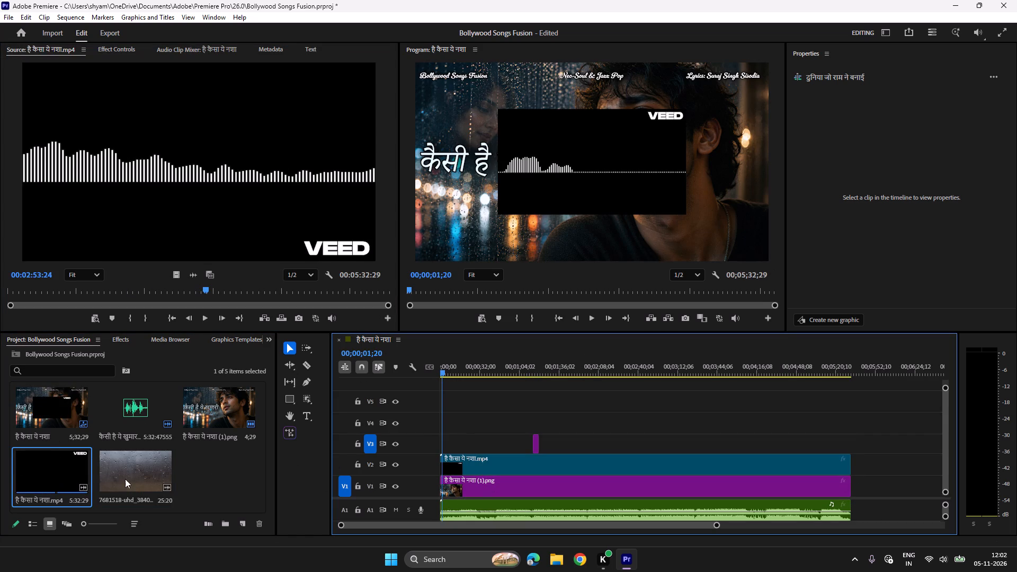
# Place only the video of the 7681518 raindrop clip on V4 at the start of the sequence.
pyautogui.doubleClick(142, 472)
pyautogui.moveTo(176, 275); pyautogui.dragTo(428, 371)
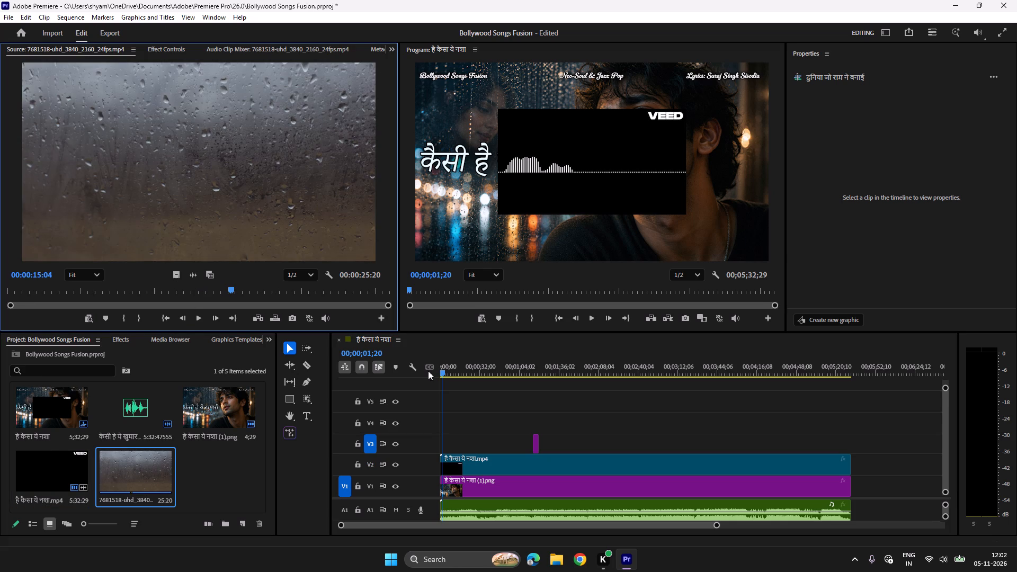
pyautogui.moveTo(428, 371); pyautogui.dragTo(429, 423)
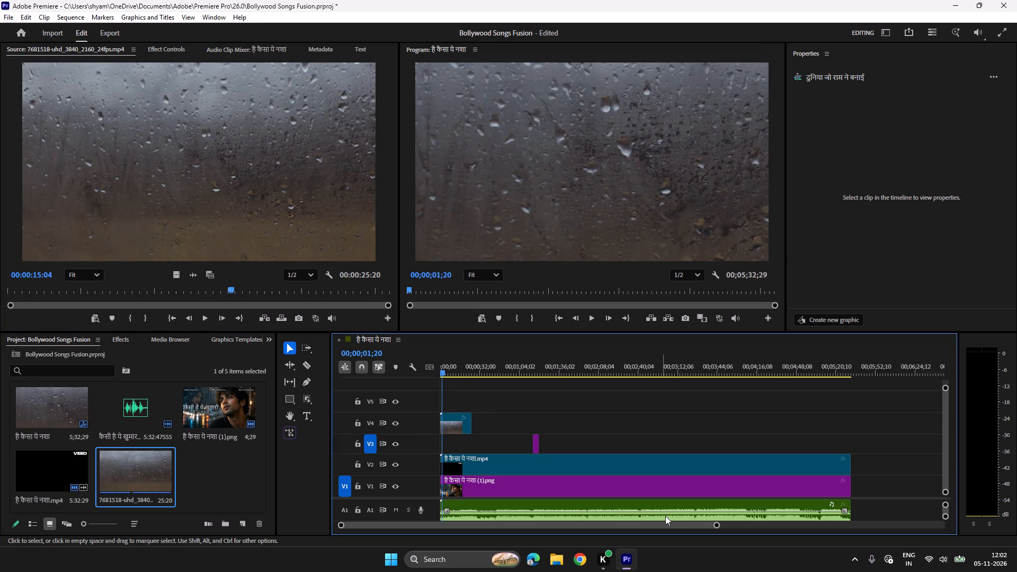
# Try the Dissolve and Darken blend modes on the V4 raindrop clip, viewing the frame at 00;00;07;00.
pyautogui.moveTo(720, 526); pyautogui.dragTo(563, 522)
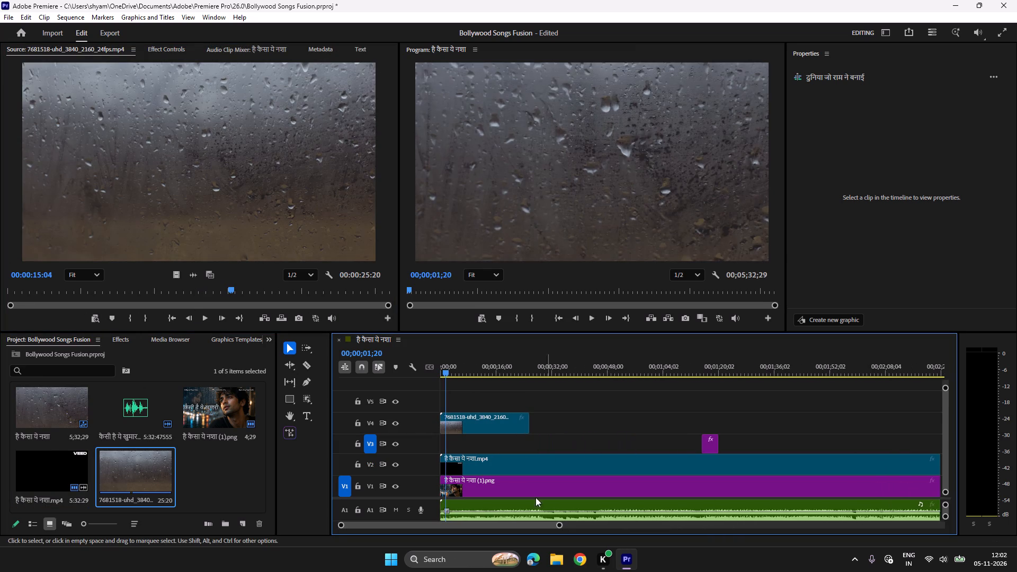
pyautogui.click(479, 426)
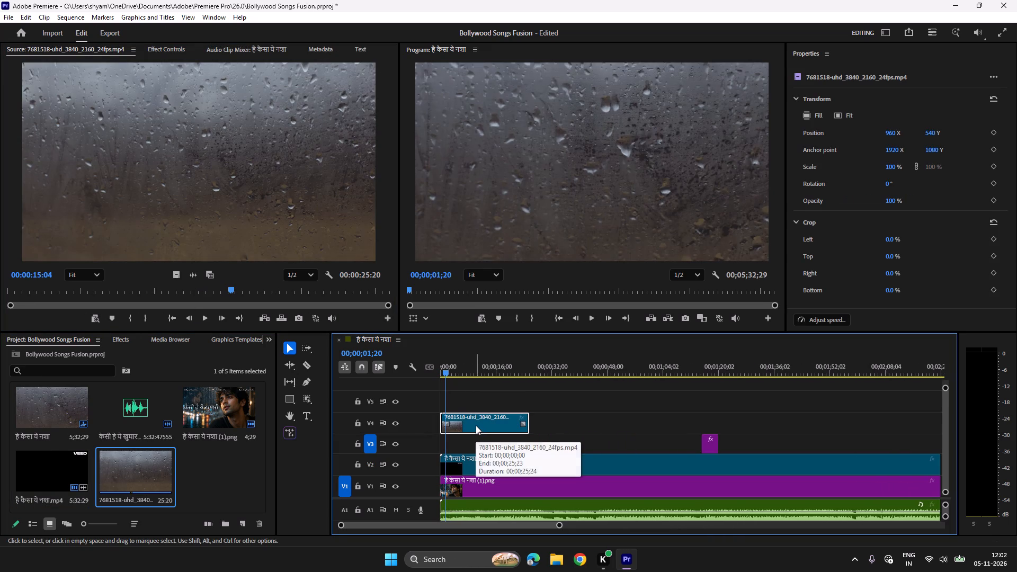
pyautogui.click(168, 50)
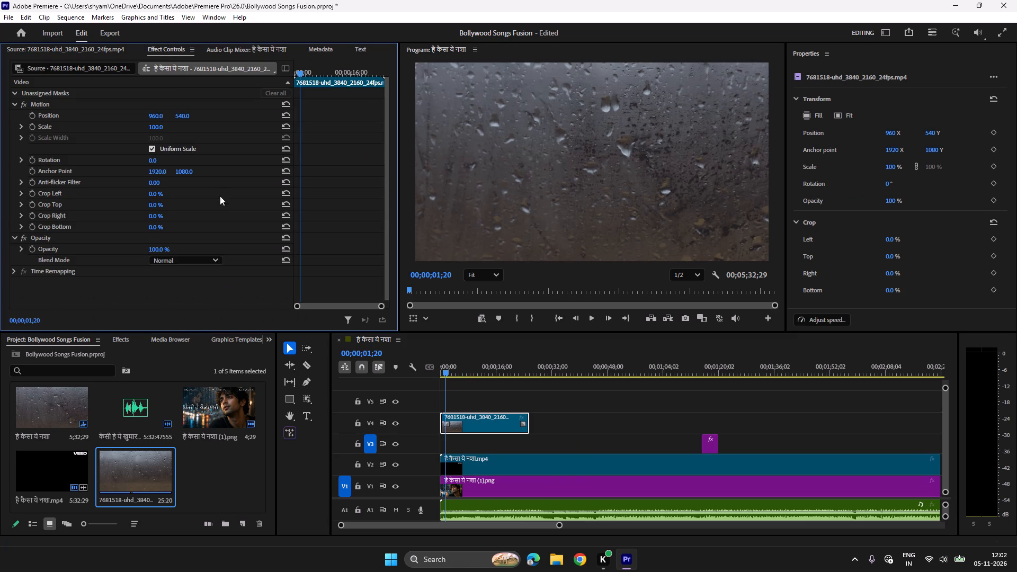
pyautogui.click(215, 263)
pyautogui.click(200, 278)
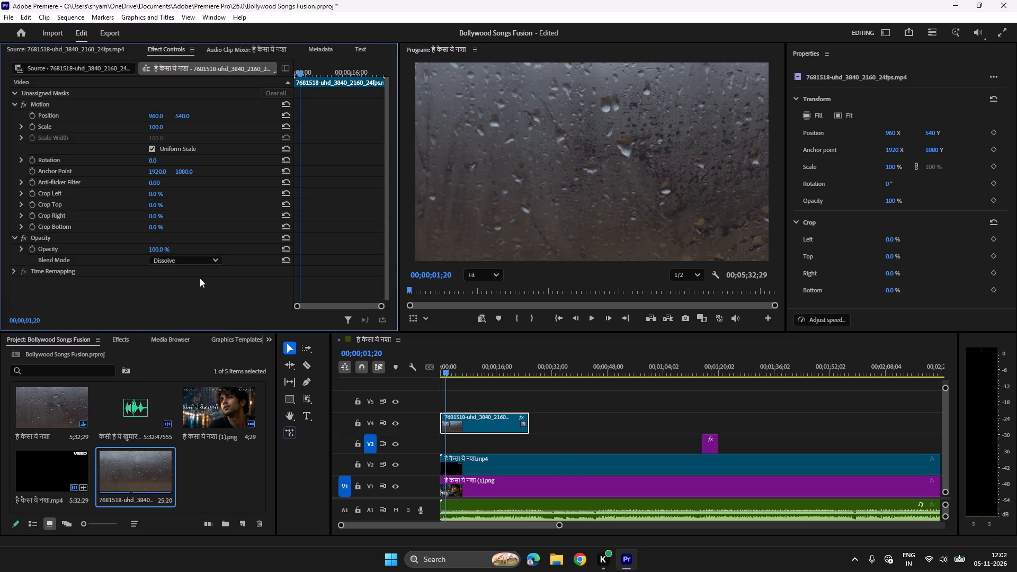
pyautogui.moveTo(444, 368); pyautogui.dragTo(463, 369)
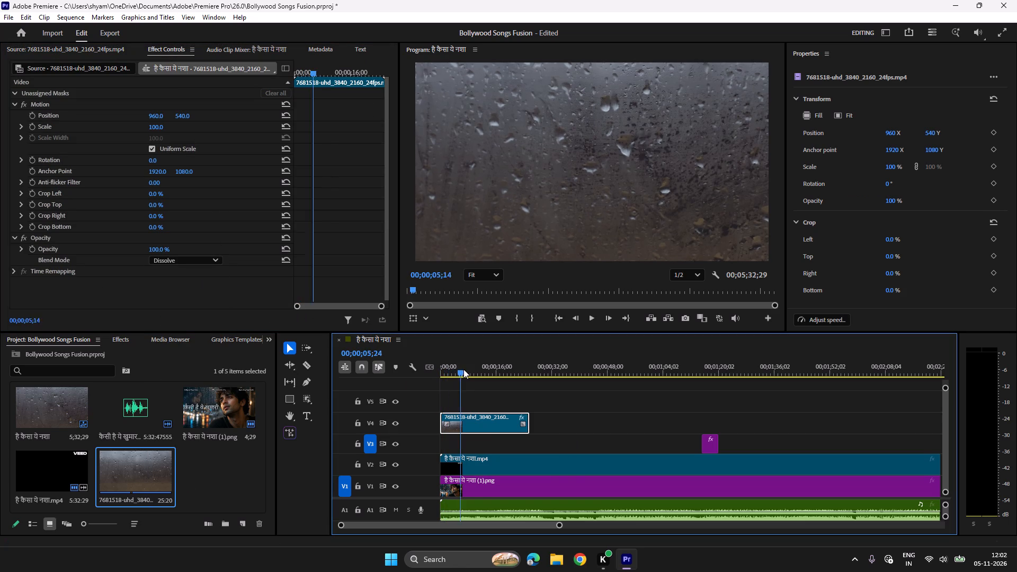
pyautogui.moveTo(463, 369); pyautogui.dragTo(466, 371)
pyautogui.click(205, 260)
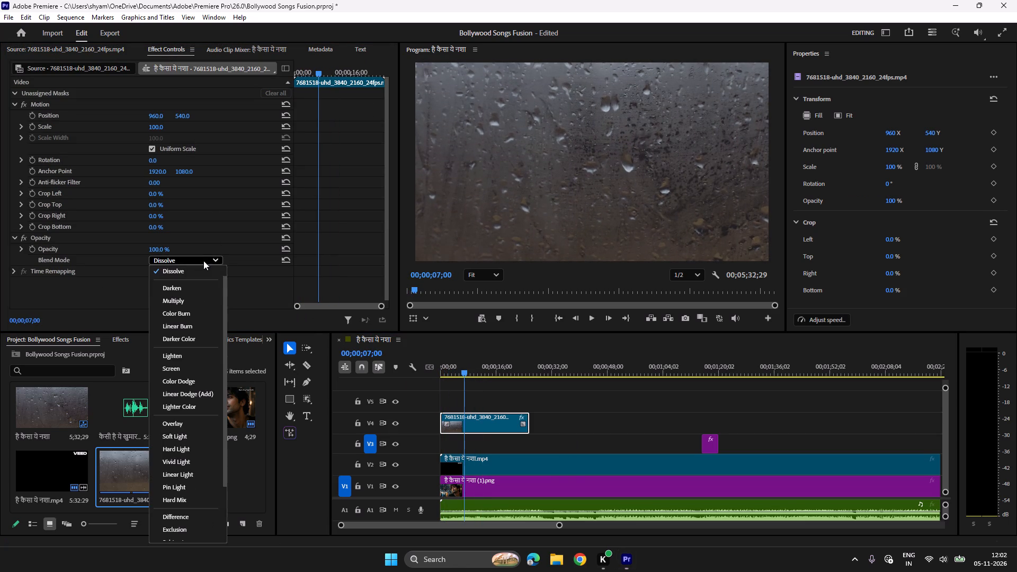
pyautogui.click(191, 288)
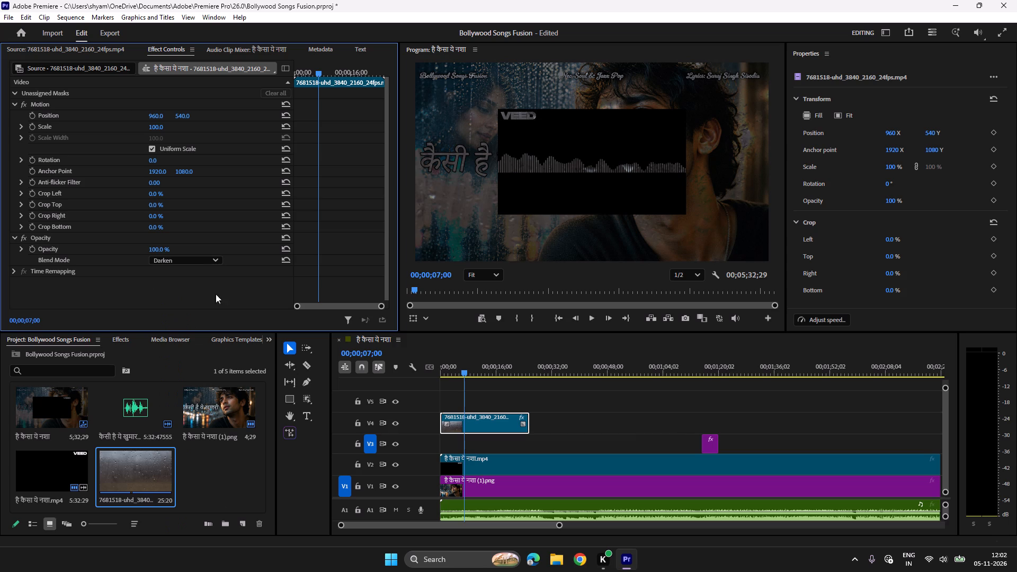
# Scale the है कैसा ये नशा.mp4 visualizer clip on V2 to fill the frame.
pyautogui.click(501, 461)
pyautogui.rightClick(501, 460)
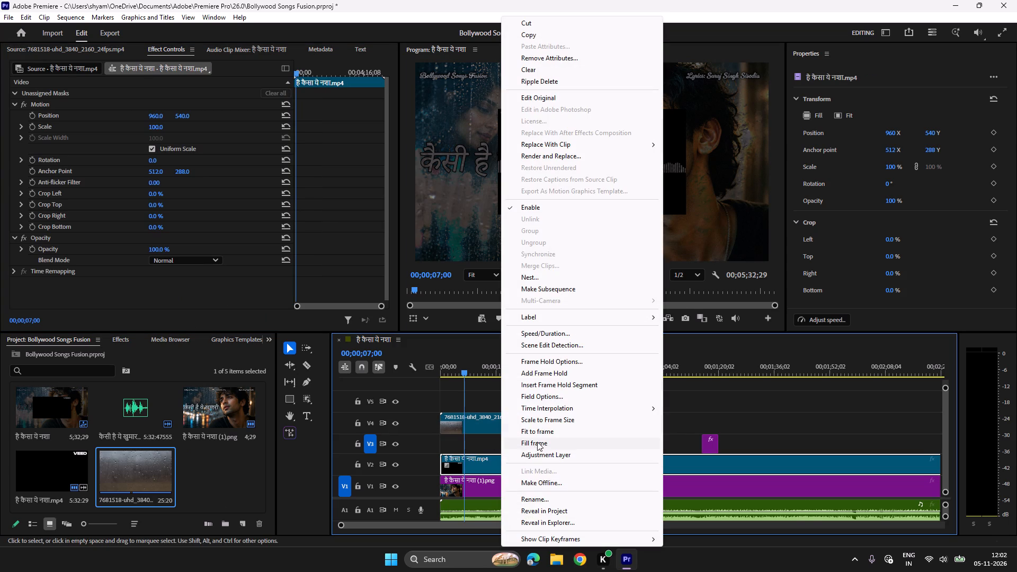
pyautogui.click(537, 442)
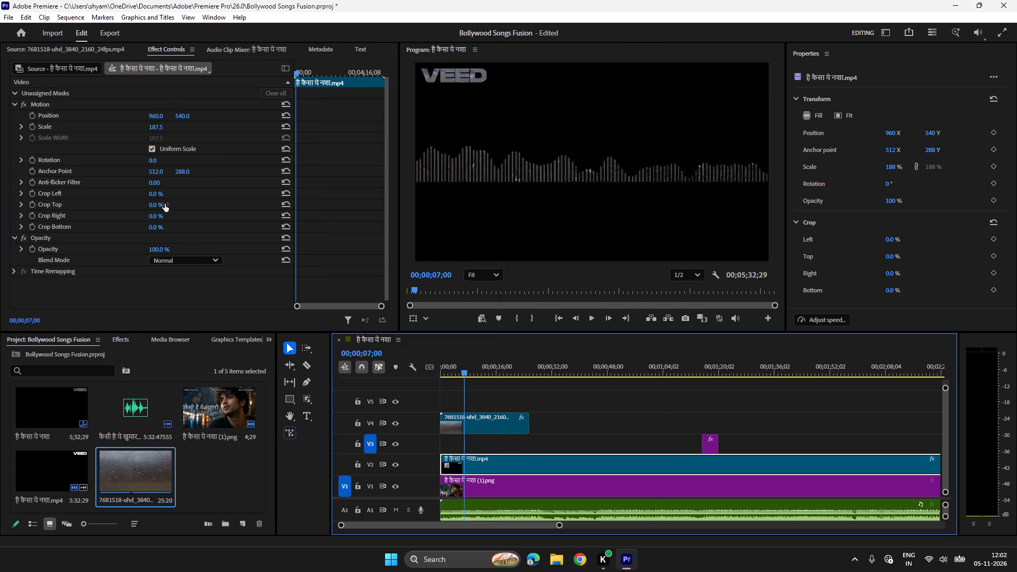
# Crop the visualizer clip 40% at both top and bottom and set its vertical position to 972.
pyautogui.click(158, 204)
pyautogui.write('40')
pyautogui.press('Return')
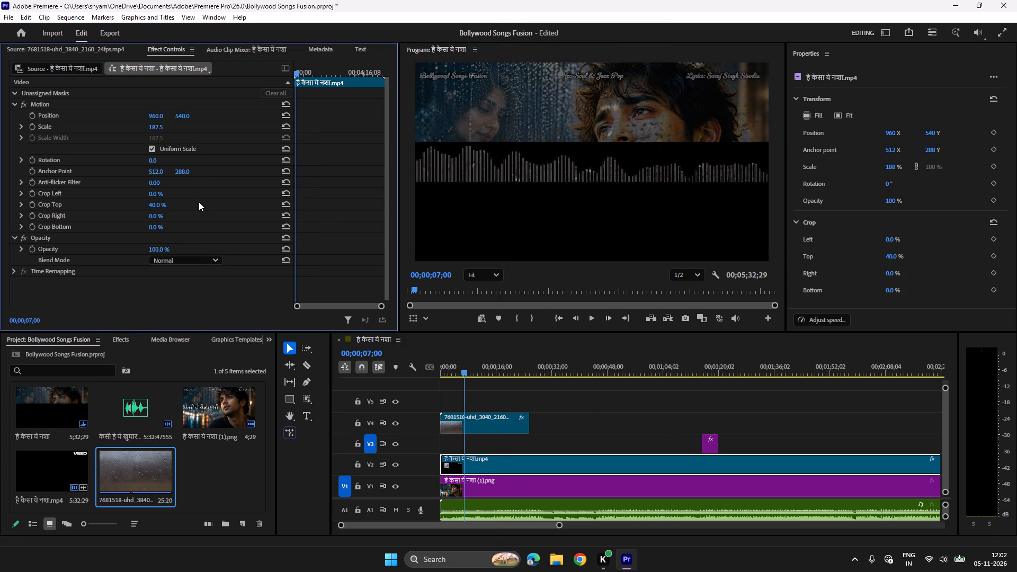
pyautogui.click(157, 227)
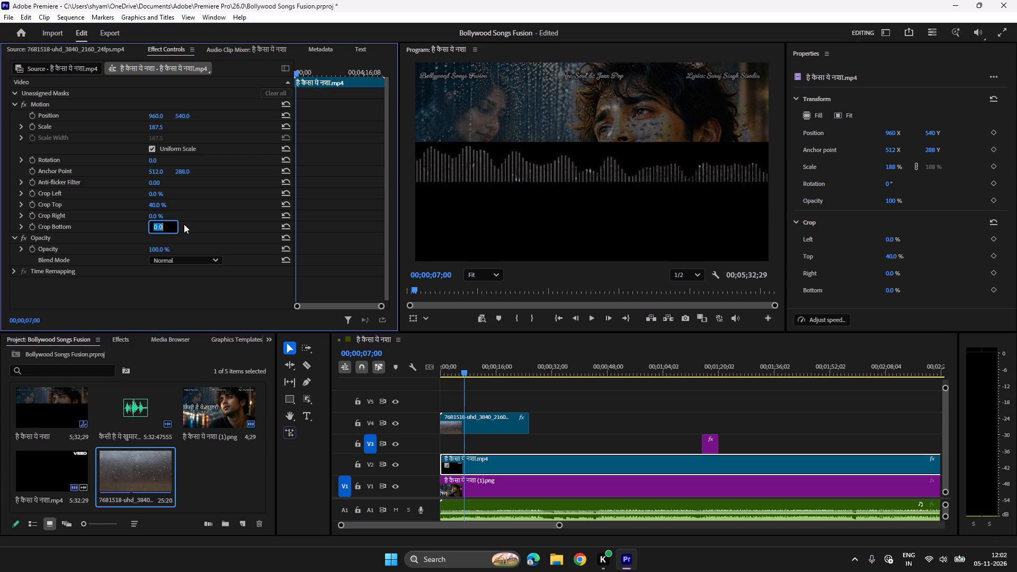
pyautogui.write('40')
pyautogui.press('Return')
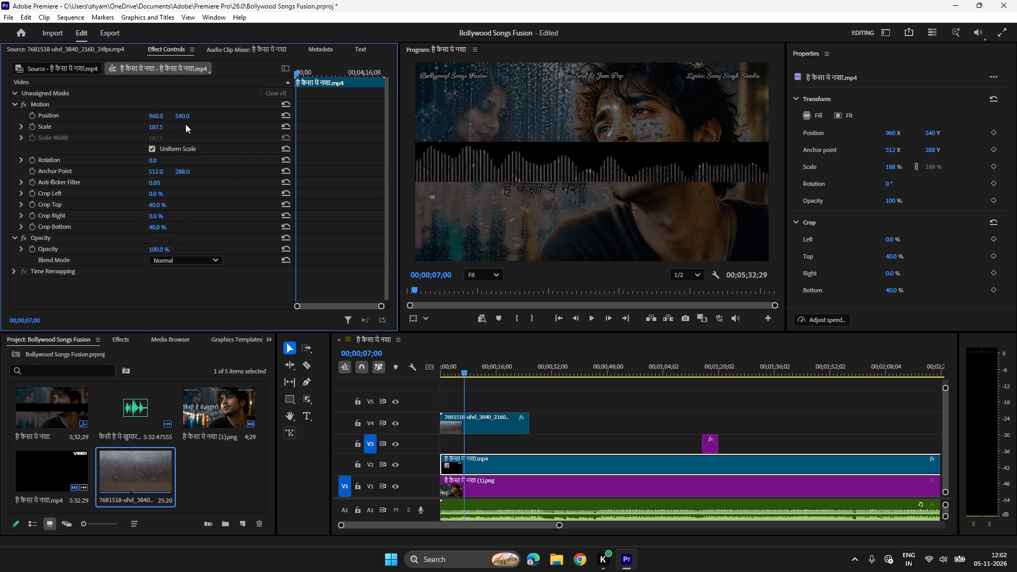
pyautogui.click(183, 117)
pyautogui.write('972')
pyautogui.press('Return')
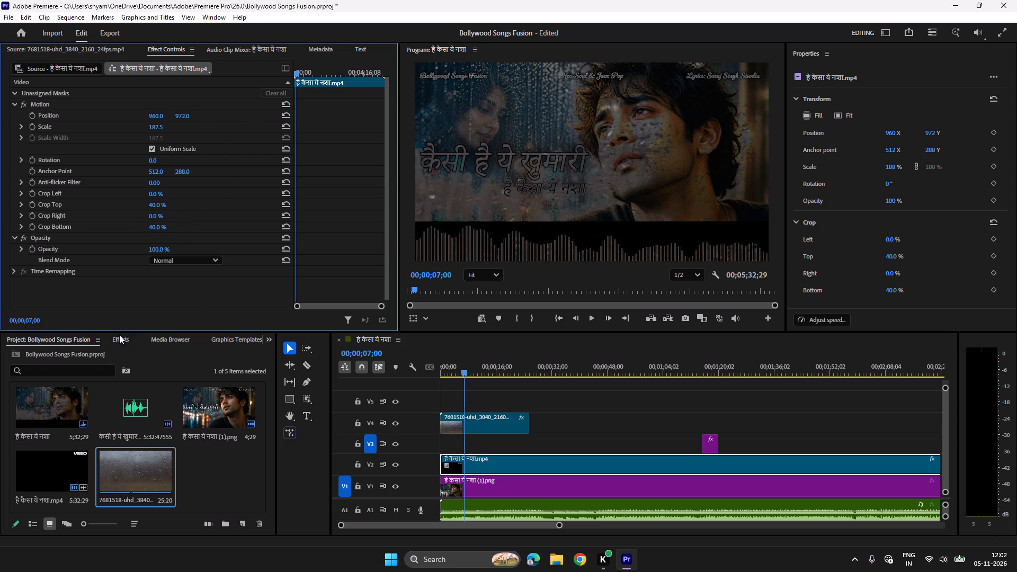
# Apply the Luma Key effect to the V2 visualizer clip and briefly play back the result.
pyautogui.click(120, 336)
pyautogui.click(14, 426)
pyautogui.scroll(-5, 103, 446)
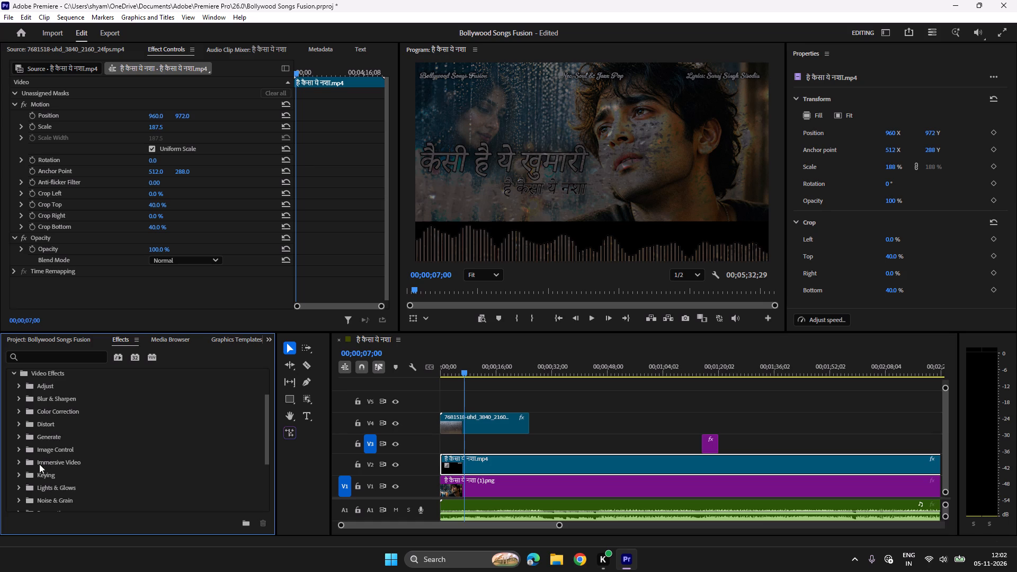
pyautogui.click(20, 471)
pyautogui.scroll(-5, 48, 472)
pyautogui.doubleClick(58, 476)
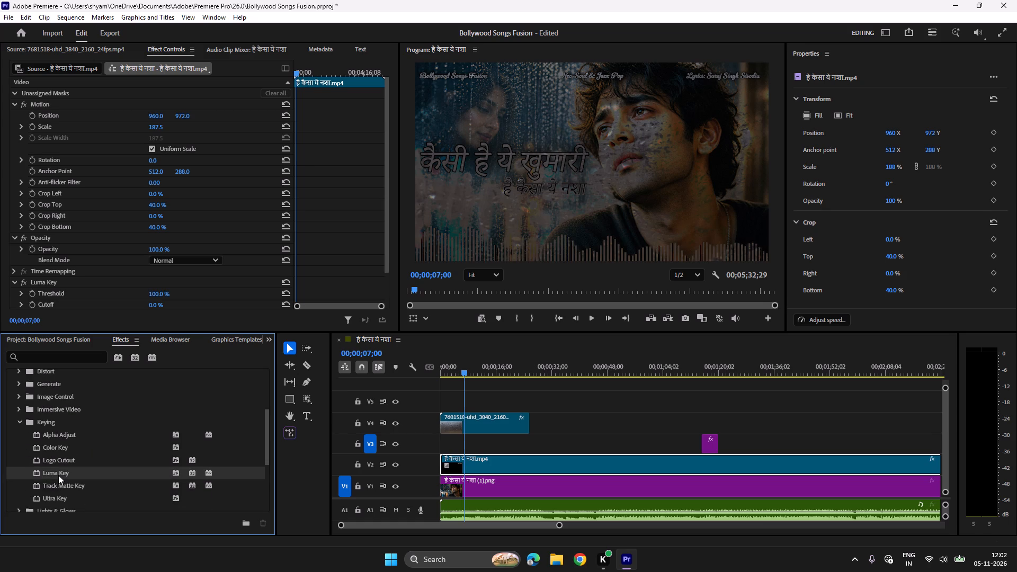
pyautogui.press('space')
pyautogui.press('space')
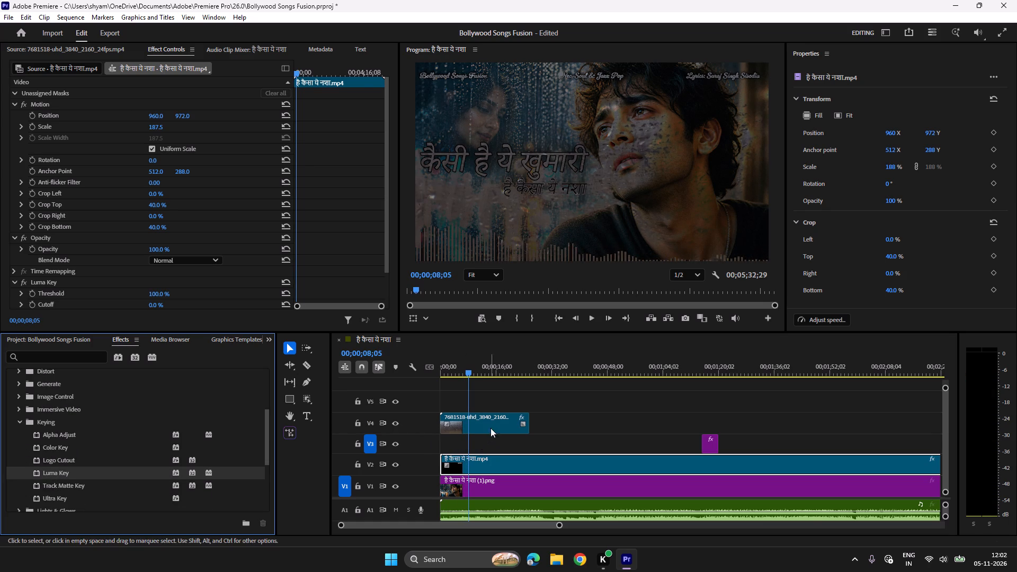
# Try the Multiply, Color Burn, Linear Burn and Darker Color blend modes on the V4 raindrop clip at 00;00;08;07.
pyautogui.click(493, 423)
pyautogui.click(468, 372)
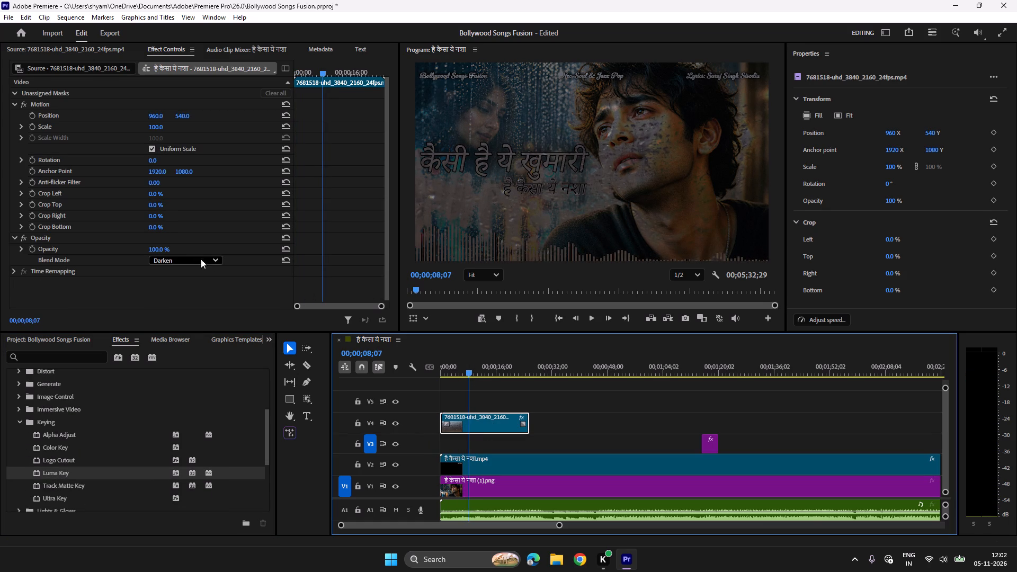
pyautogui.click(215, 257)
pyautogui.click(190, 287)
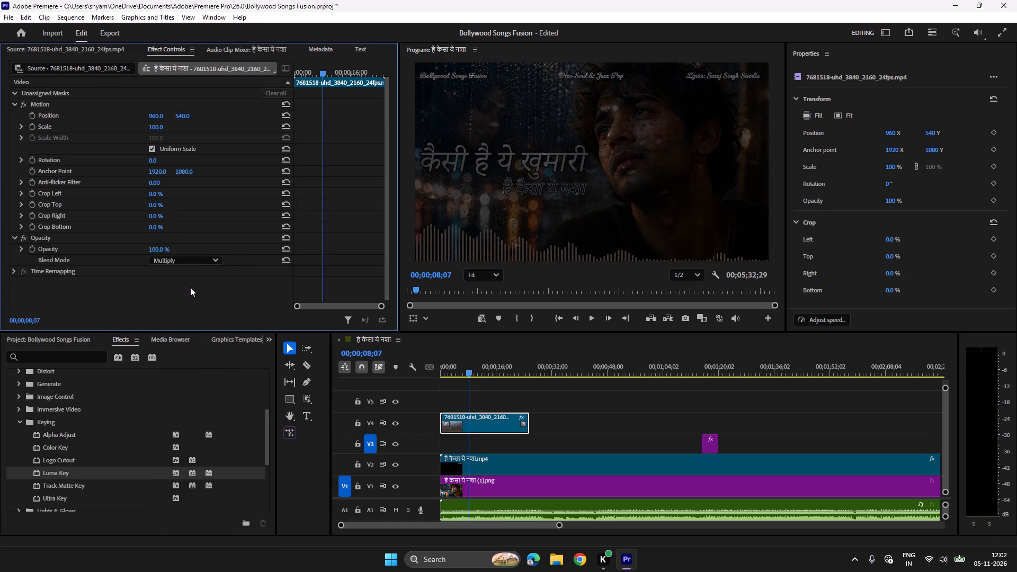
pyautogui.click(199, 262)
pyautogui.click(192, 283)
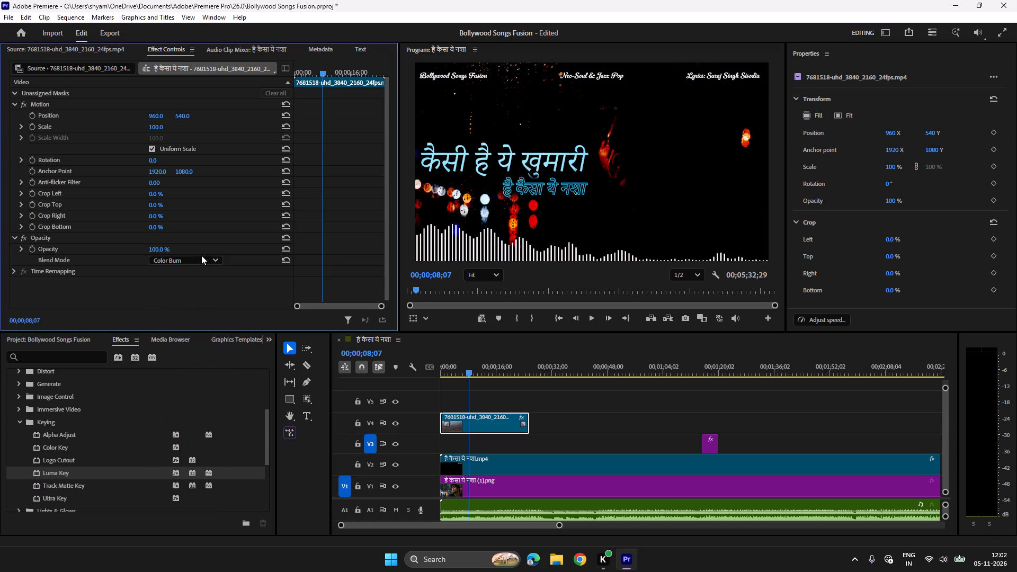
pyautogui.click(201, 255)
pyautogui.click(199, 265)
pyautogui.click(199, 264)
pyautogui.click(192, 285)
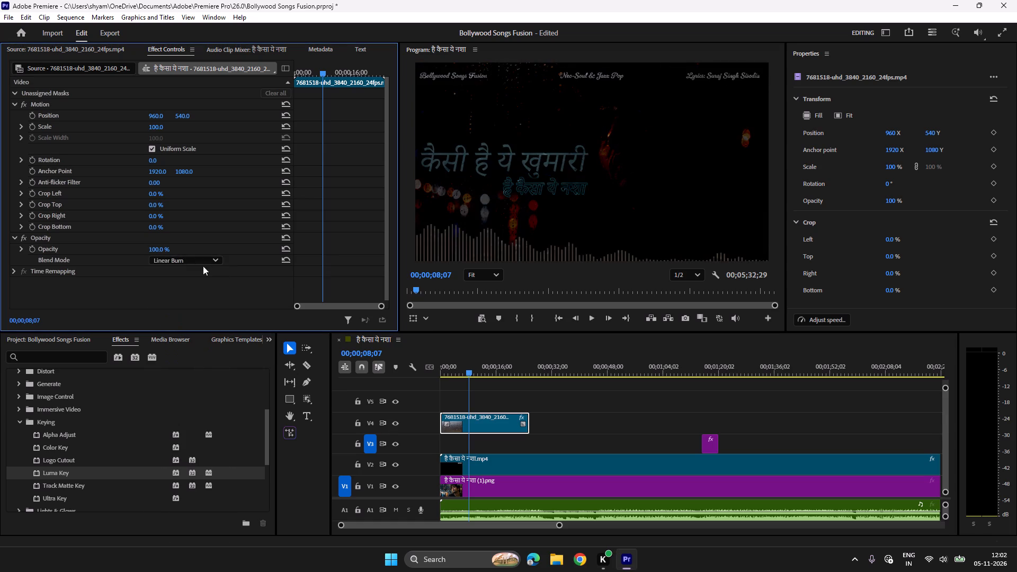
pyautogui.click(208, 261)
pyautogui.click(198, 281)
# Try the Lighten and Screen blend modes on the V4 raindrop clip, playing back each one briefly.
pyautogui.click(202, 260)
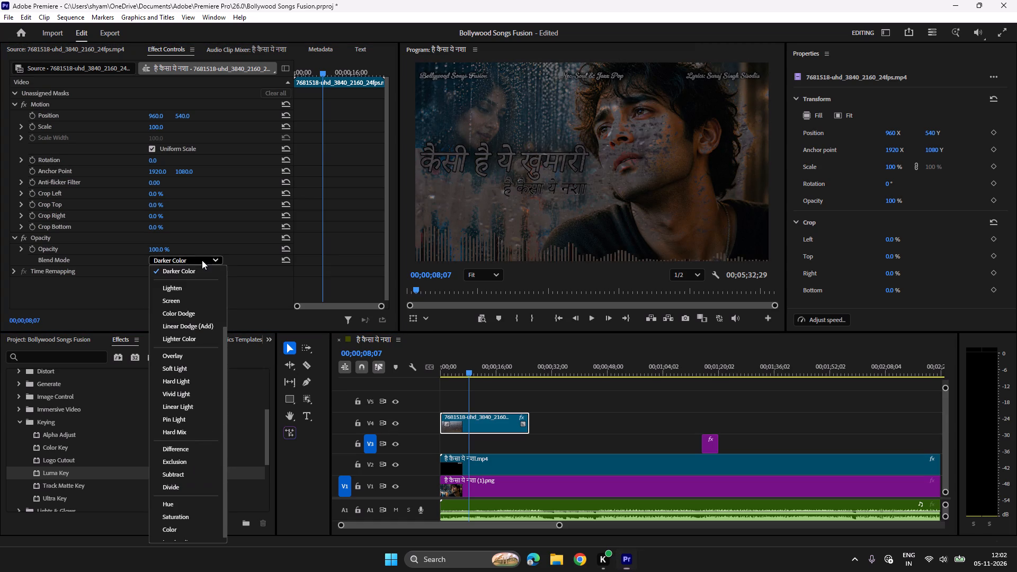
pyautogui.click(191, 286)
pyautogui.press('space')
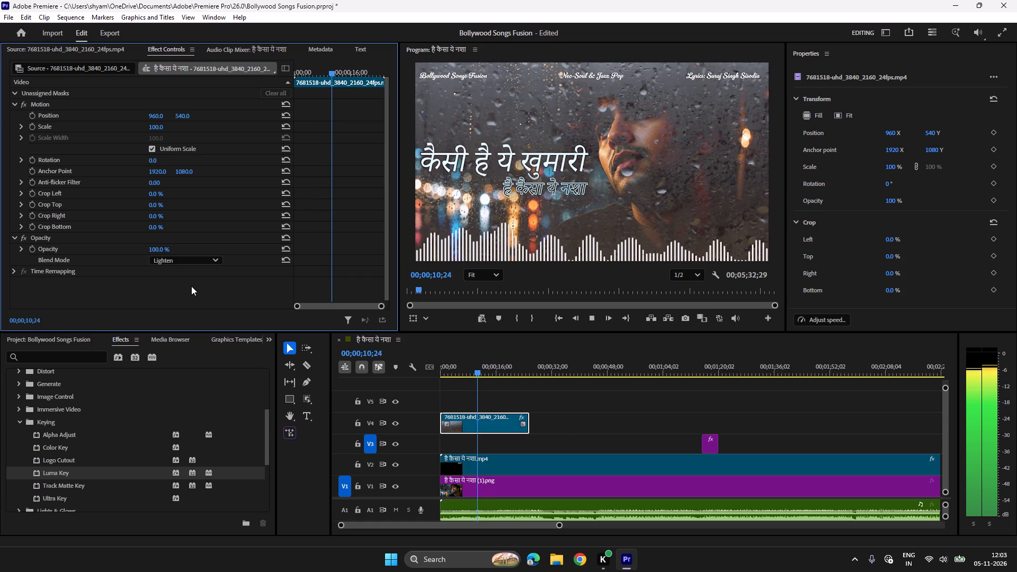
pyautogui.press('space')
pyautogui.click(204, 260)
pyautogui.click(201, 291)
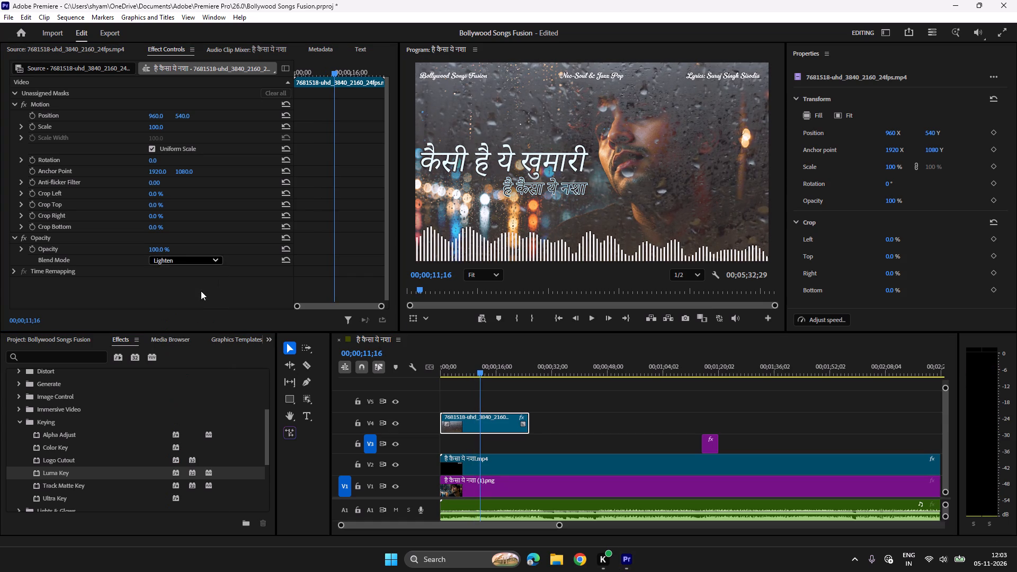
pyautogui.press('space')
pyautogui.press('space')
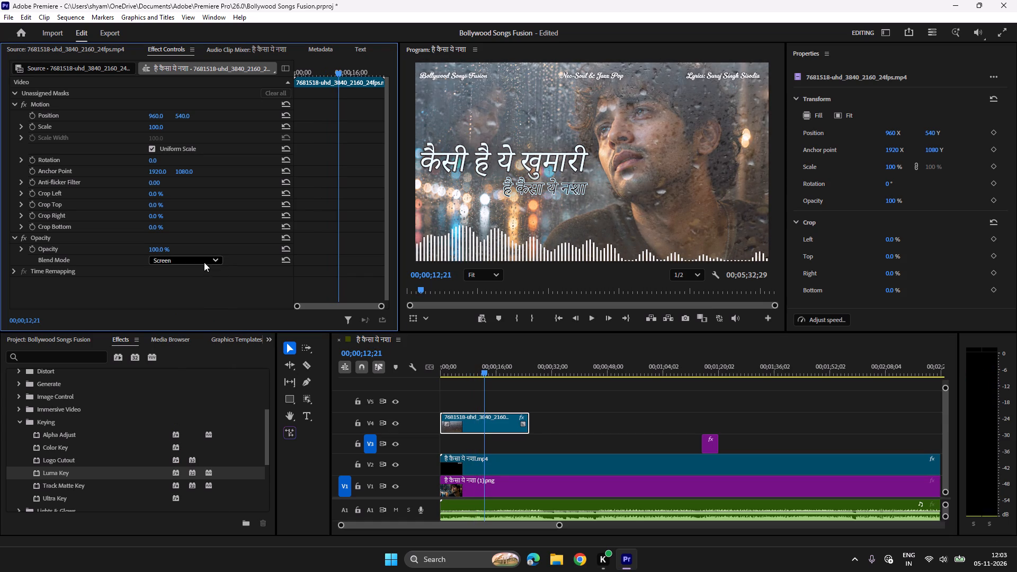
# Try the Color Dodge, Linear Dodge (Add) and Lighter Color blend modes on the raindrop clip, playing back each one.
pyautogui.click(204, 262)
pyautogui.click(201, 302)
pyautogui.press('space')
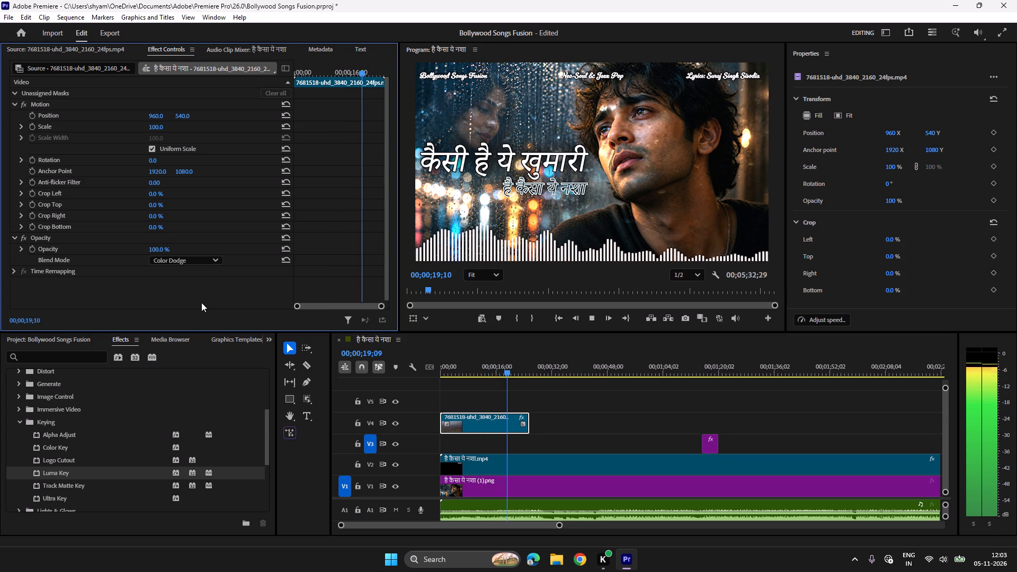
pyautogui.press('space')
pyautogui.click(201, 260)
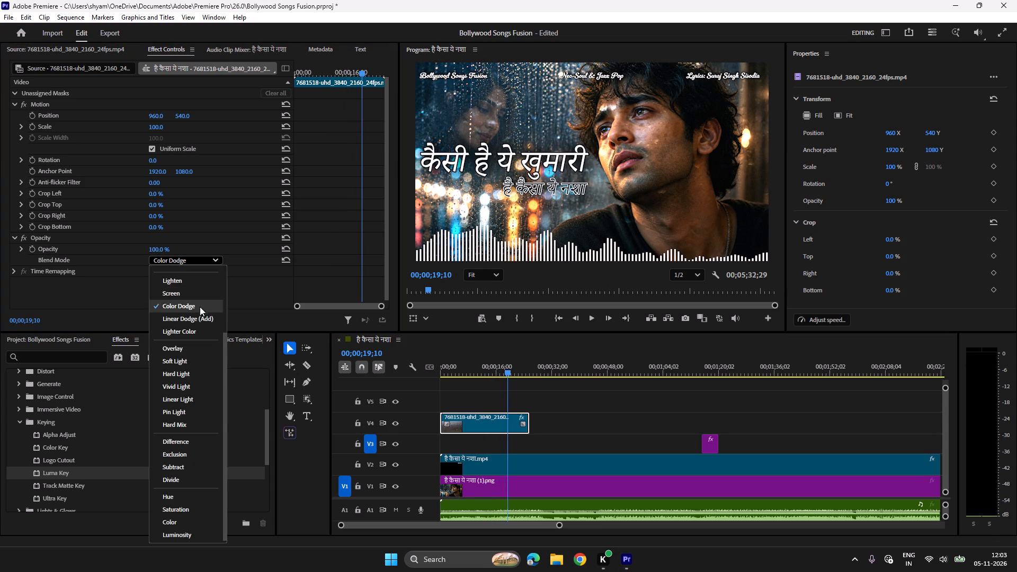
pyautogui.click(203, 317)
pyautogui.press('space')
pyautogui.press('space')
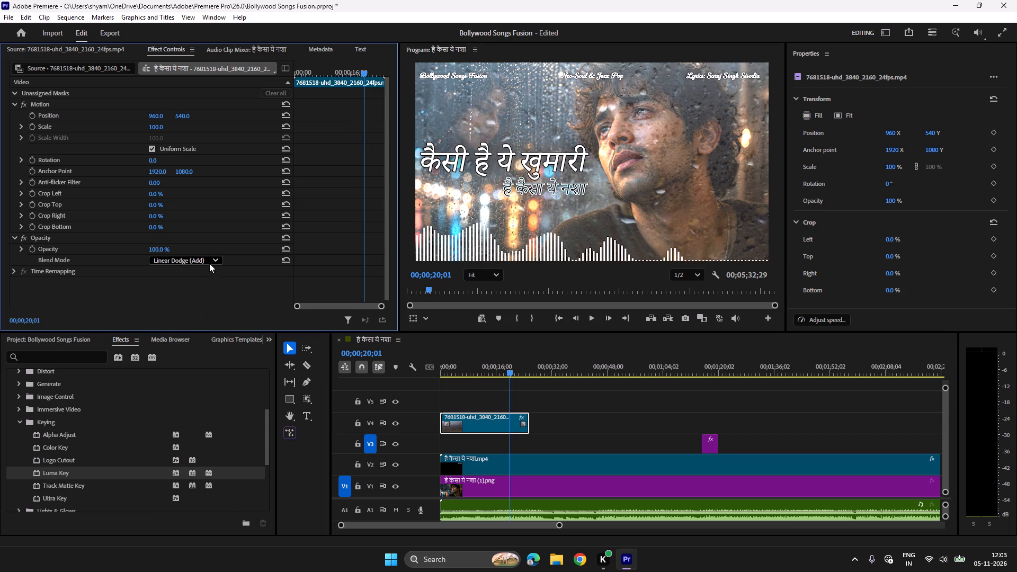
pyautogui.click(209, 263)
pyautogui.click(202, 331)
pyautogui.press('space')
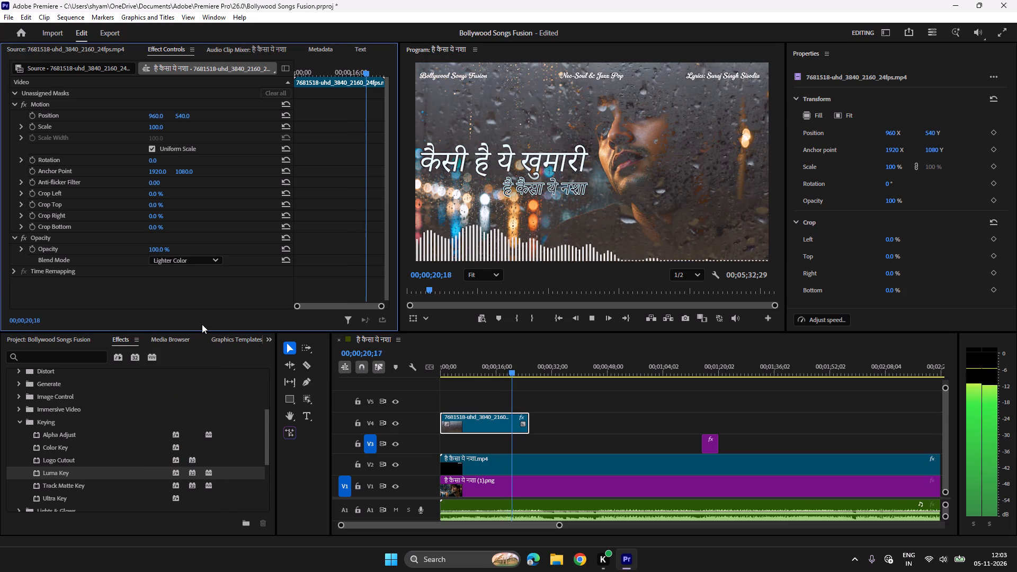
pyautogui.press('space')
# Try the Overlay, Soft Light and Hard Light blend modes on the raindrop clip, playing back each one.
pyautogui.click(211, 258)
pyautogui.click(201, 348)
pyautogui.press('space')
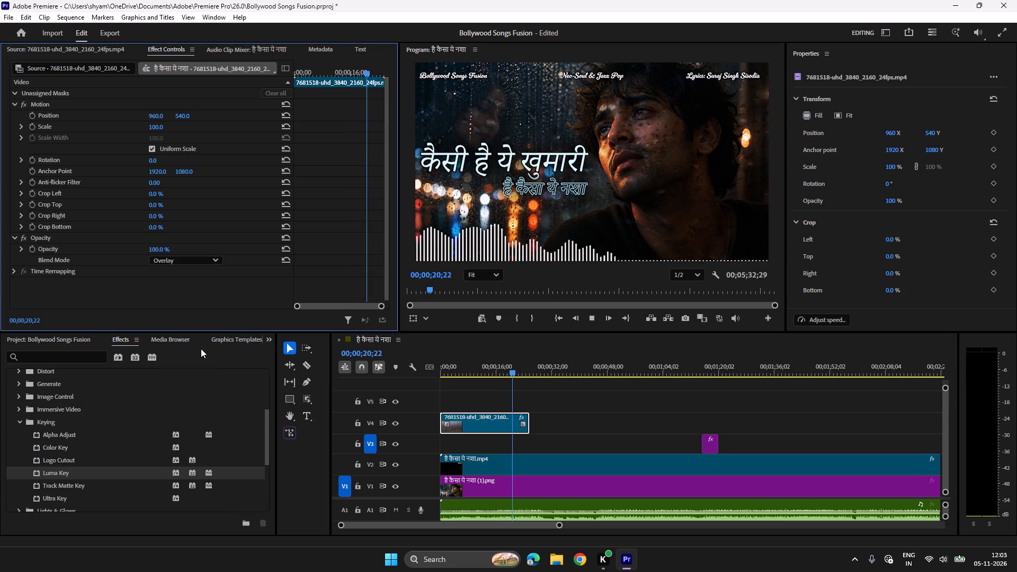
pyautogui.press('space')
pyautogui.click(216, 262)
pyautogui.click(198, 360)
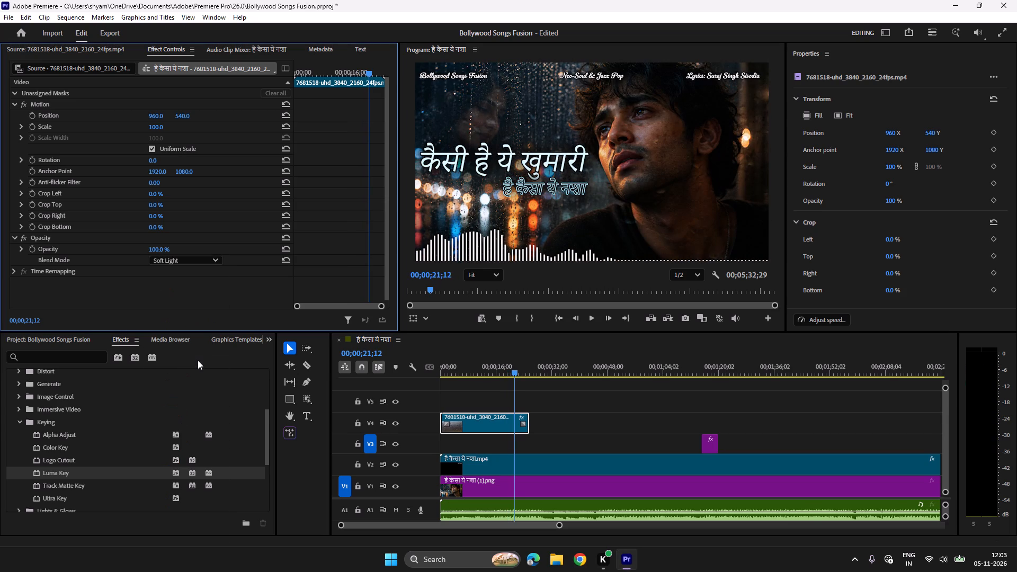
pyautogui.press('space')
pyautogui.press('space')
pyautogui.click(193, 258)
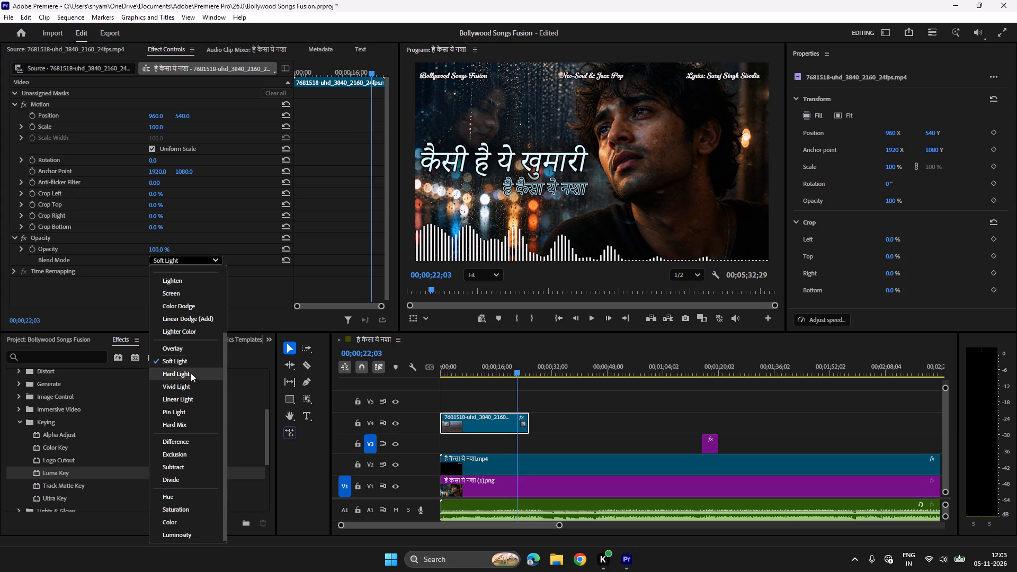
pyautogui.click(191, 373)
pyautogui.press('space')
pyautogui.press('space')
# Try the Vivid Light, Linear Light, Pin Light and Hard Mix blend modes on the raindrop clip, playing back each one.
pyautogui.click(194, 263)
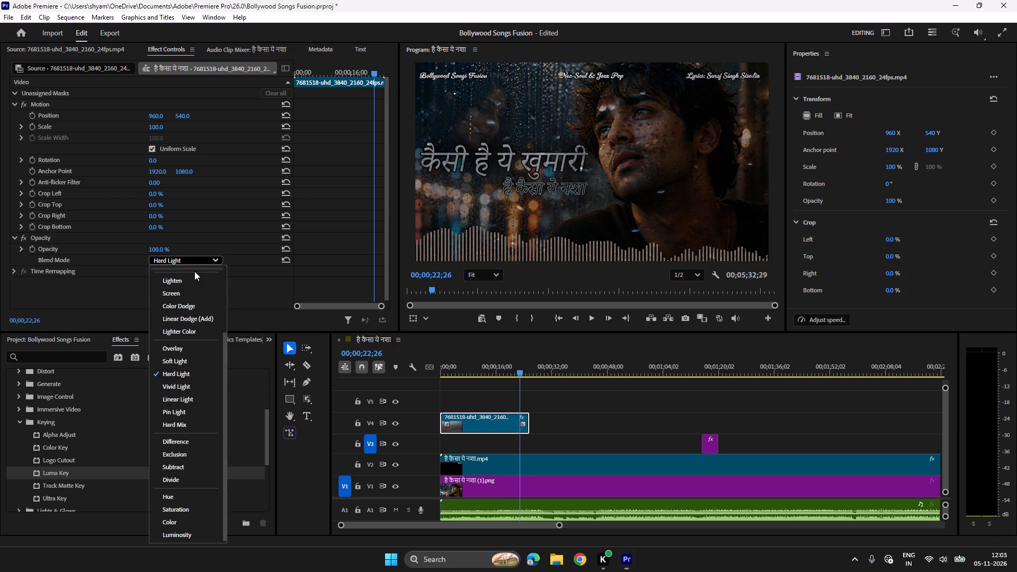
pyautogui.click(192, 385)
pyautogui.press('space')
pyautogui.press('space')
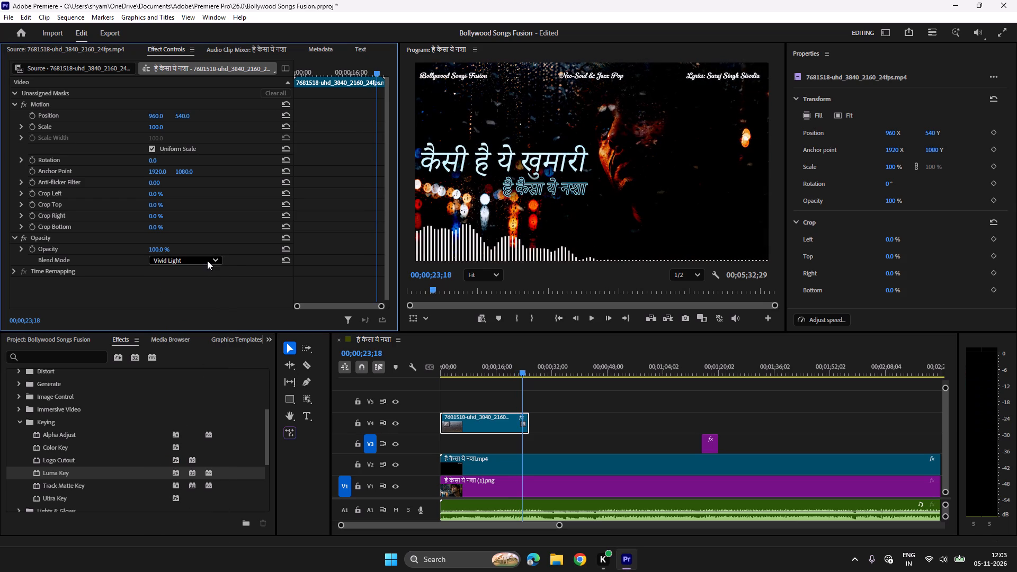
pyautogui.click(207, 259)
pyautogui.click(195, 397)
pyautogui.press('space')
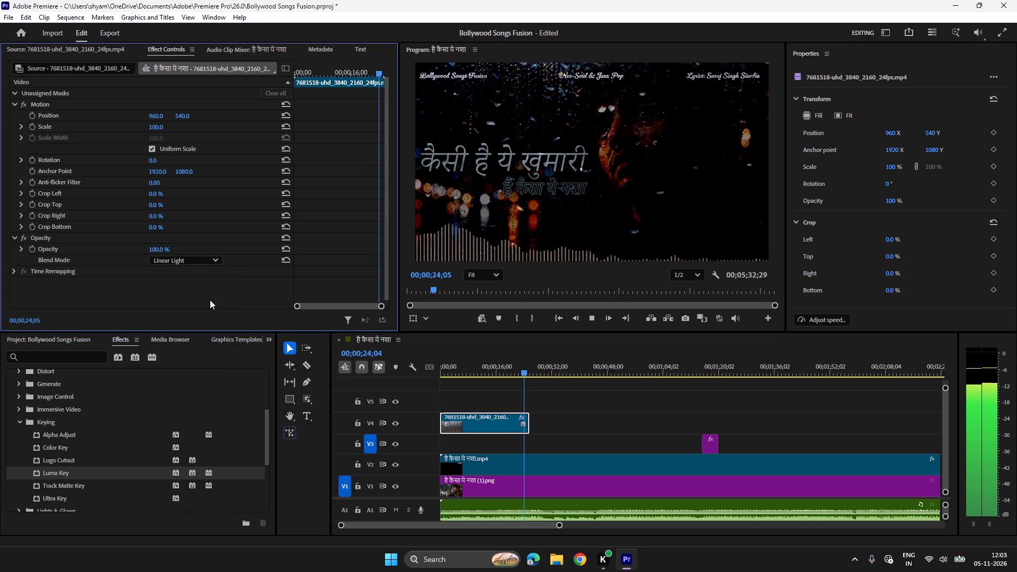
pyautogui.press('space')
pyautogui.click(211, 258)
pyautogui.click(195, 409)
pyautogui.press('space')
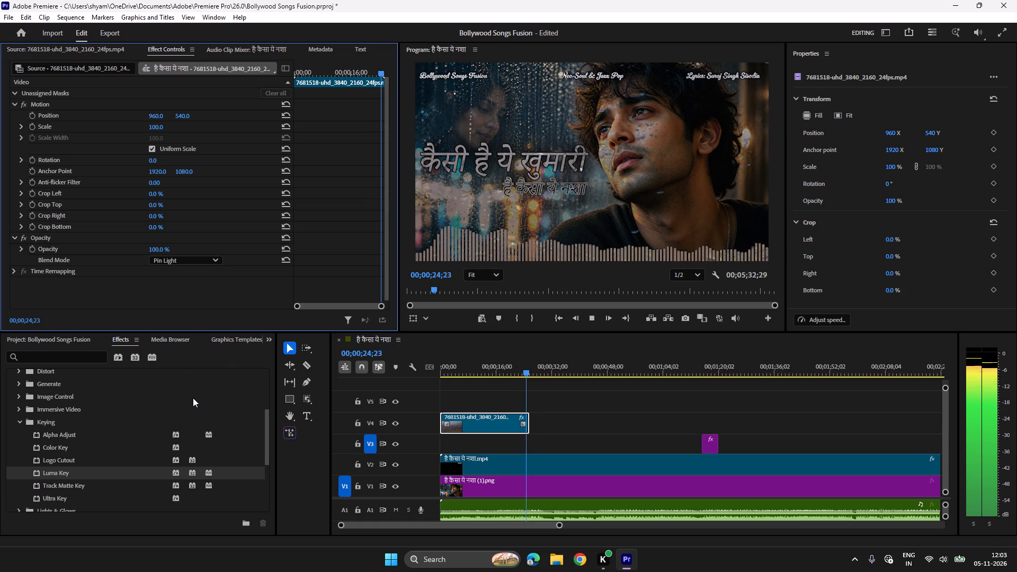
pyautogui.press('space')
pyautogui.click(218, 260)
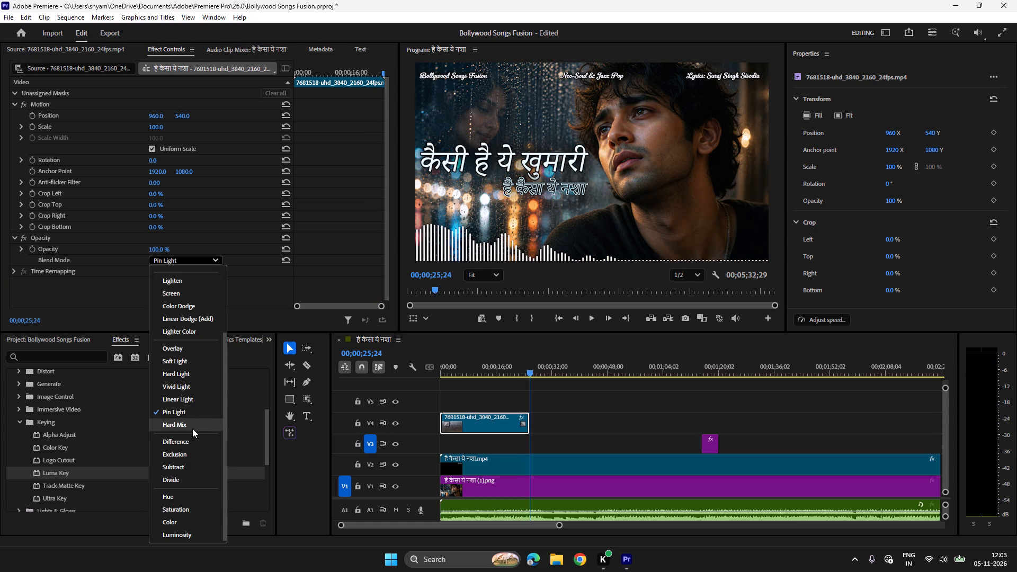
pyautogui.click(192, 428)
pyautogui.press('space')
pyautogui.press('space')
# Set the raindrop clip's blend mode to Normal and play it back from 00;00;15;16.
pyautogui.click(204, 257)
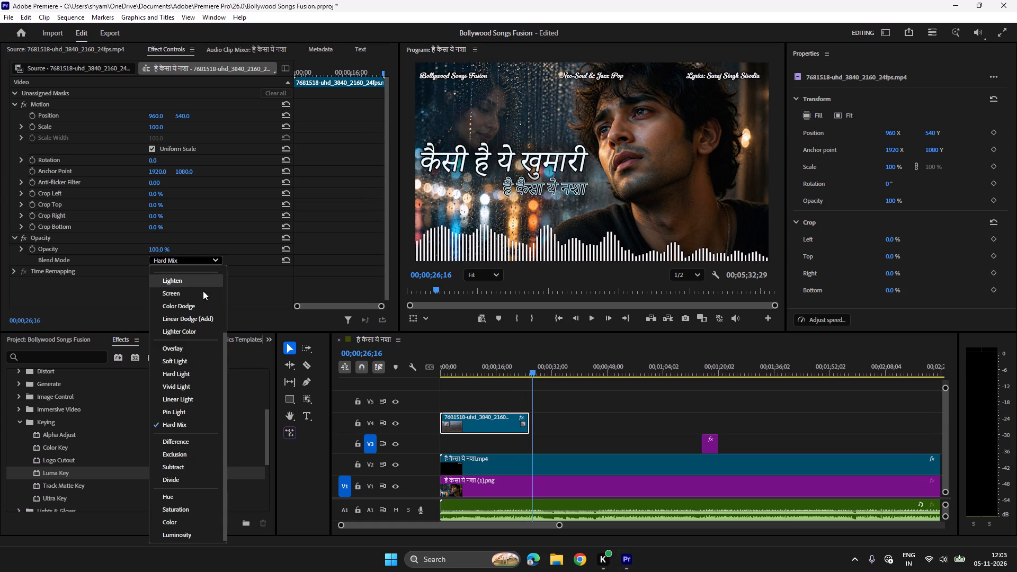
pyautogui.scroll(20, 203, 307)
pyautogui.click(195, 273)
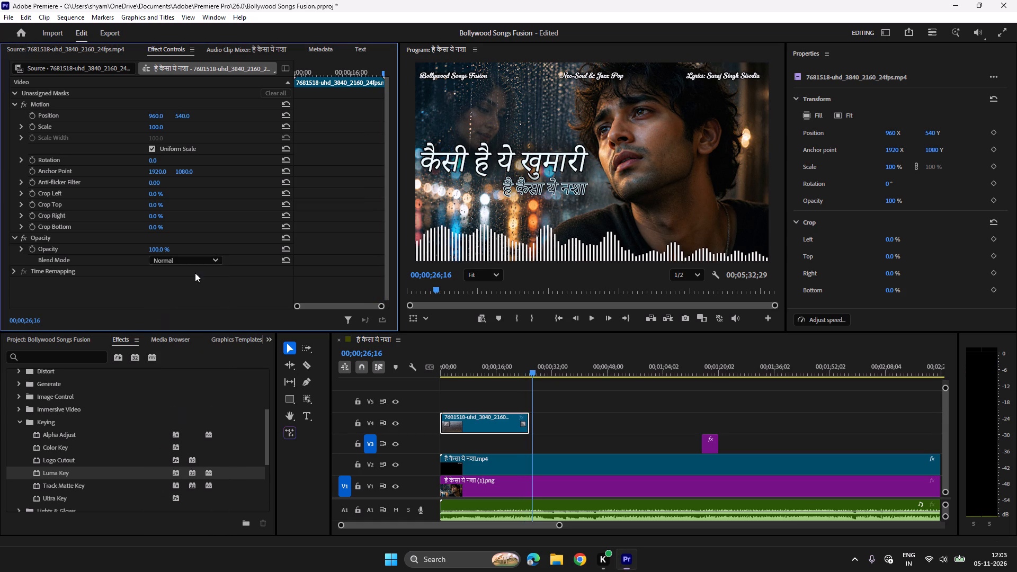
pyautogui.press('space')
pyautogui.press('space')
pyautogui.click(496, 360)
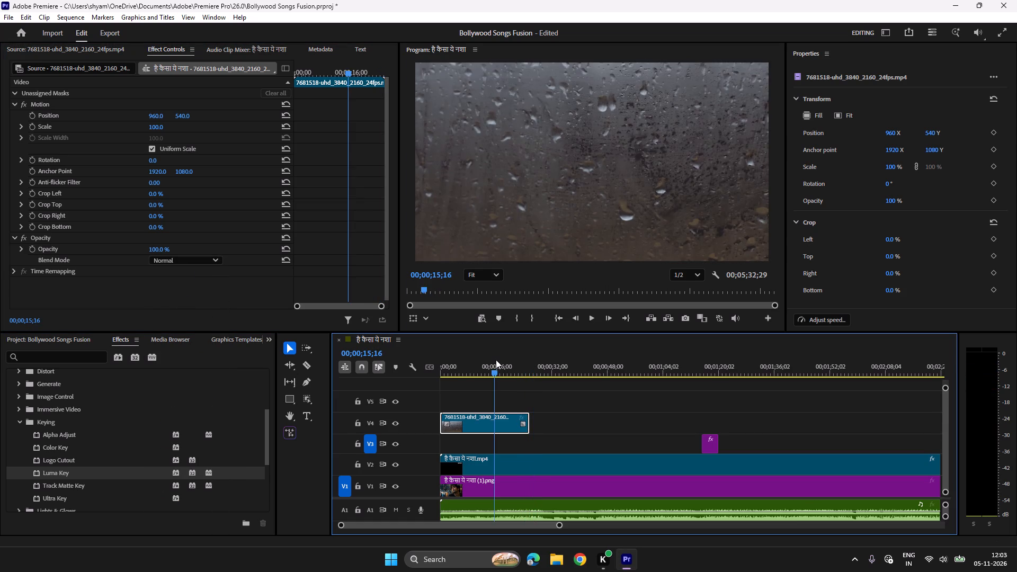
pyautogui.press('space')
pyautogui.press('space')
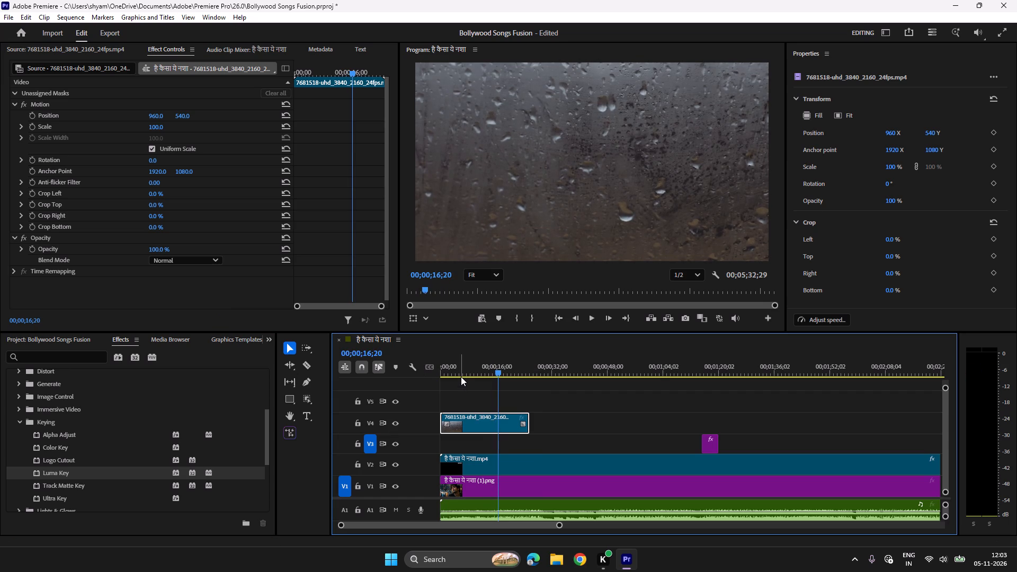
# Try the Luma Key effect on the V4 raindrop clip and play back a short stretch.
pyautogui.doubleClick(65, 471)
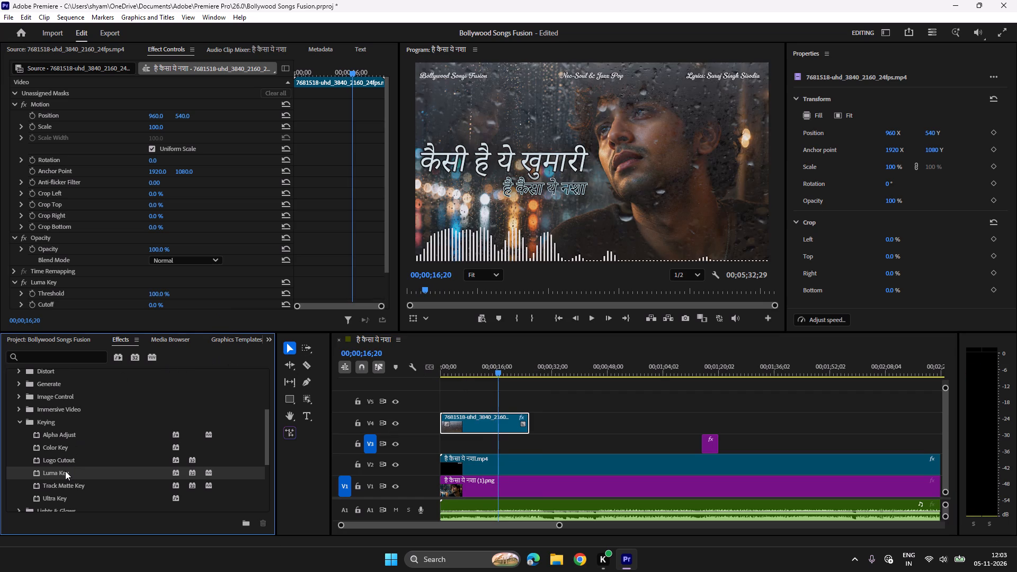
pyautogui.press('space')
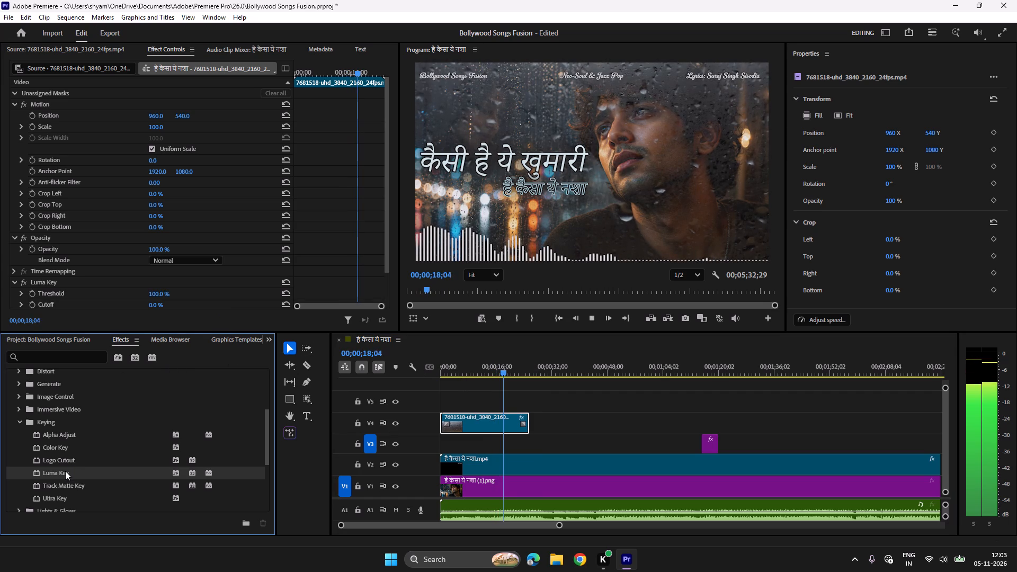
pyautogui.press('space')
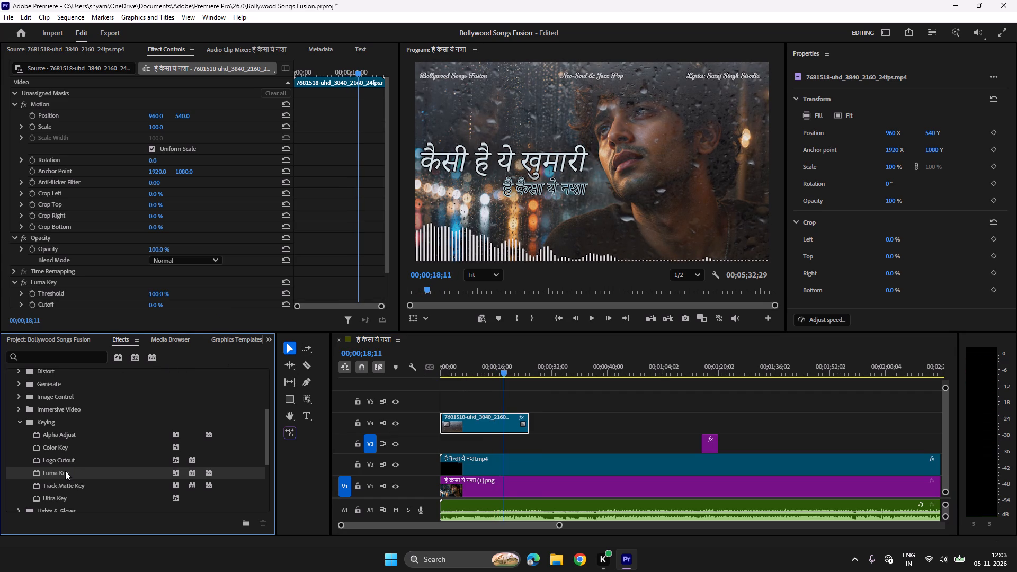
# Delete the 7681518-uhd raindrop clip from V4 and remove its source footage from the project.
pyautogui.click(462, 399)
pyautogui.click(468, 423)
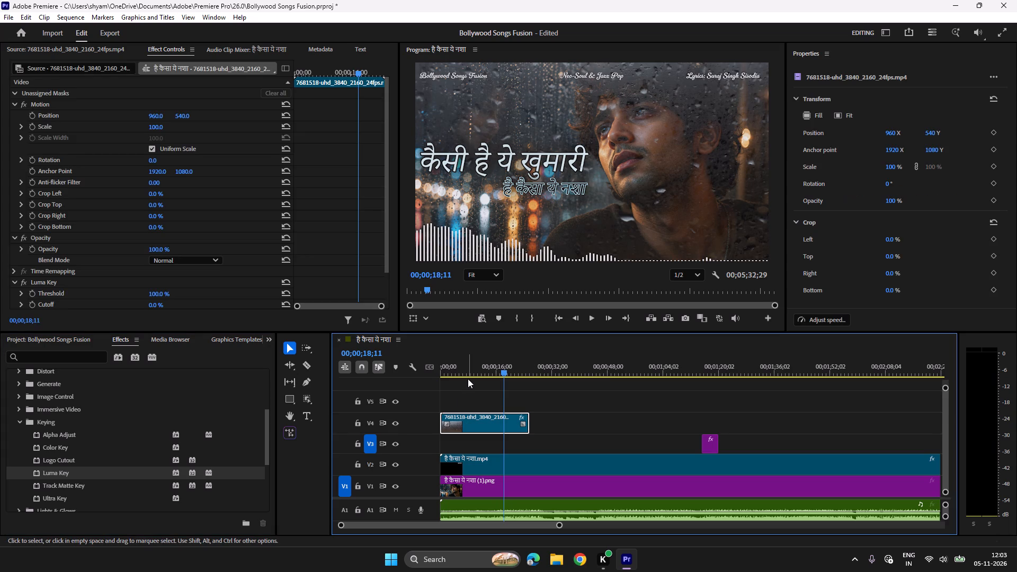
pyautogui.press('Delete')
pyautogui.click(43, 336)
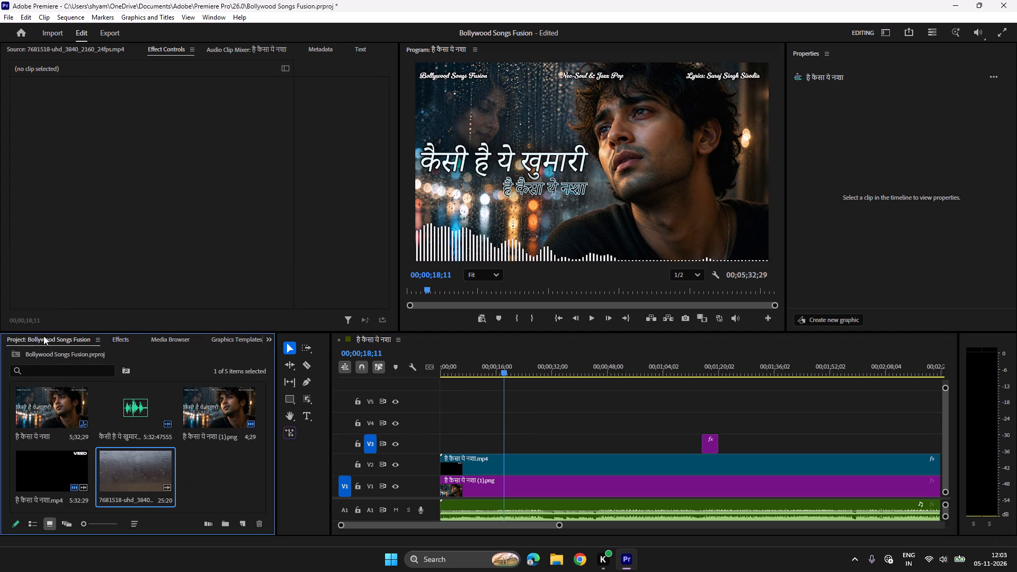
pyautogui.click(210, 472)
pyautogui.click(148, 471)
pyautogui.press('Delete')
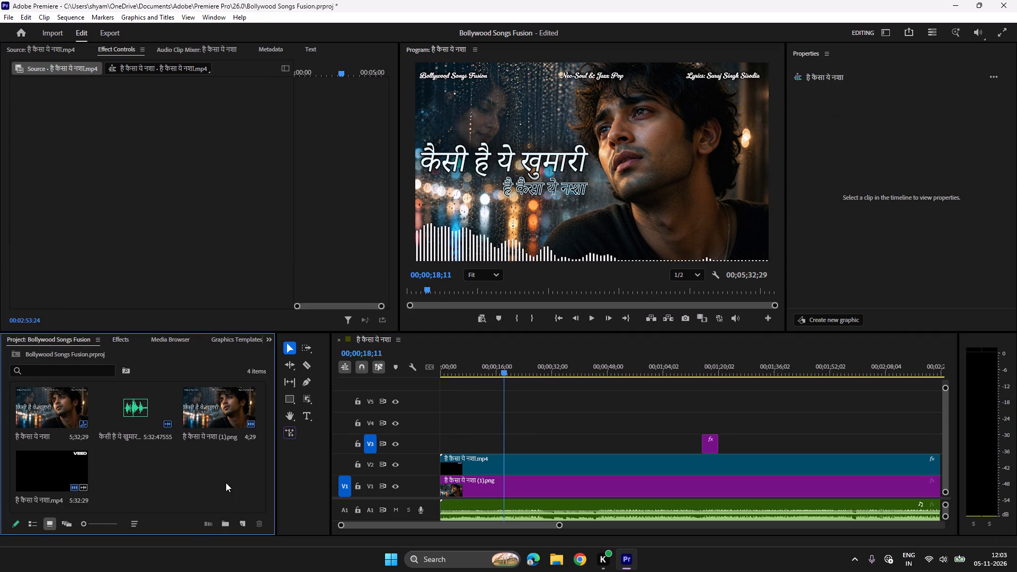
# Switch to Chrome, open the Pexels videos page and search for "water drops on window".
pyautogui.click(572, 557)
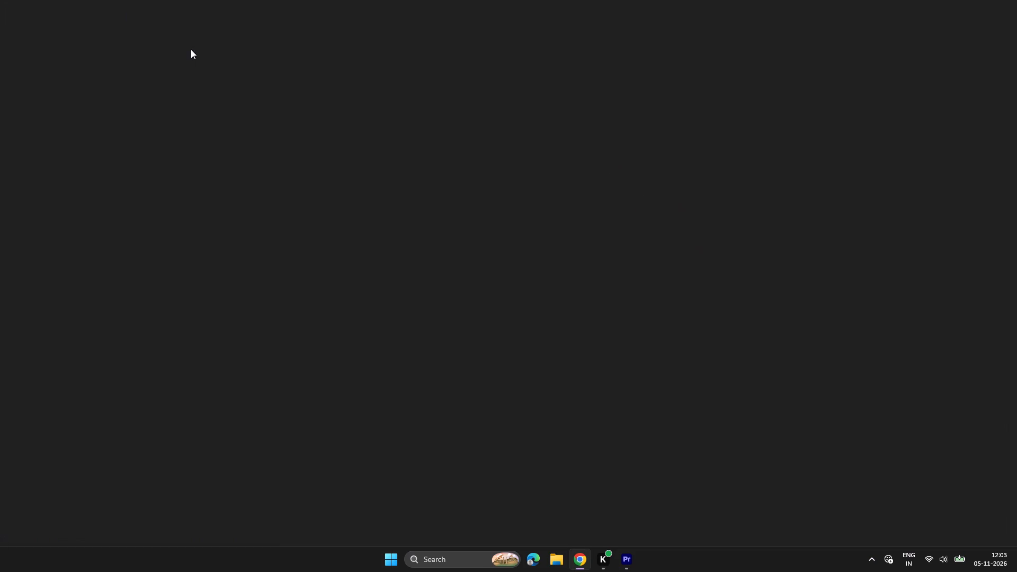
pyautogui.write('pe')
pyautogui.press('Return')
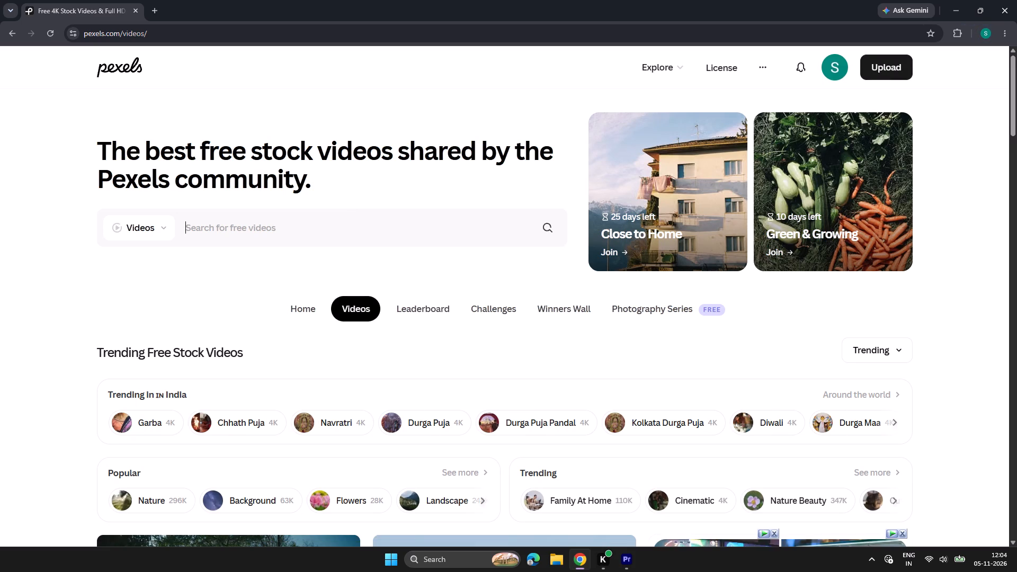
pyautogui.write('water drops onwon')
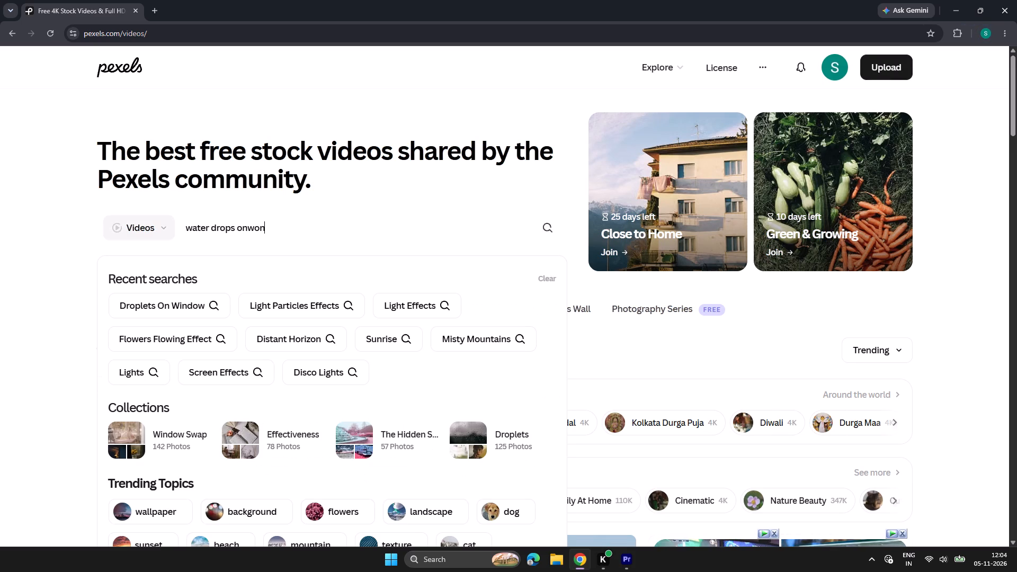
pyautogui.press('BackSpace')
pyautogui.press('BackSpace')
pyautogui.press('BackSpace')
pyautogui.press('space')
pyautogui.write('wond')
pyautogui.press('BackSpace')
pyautogui.press('BackSpace')
pyautogui.press('BackSpace')
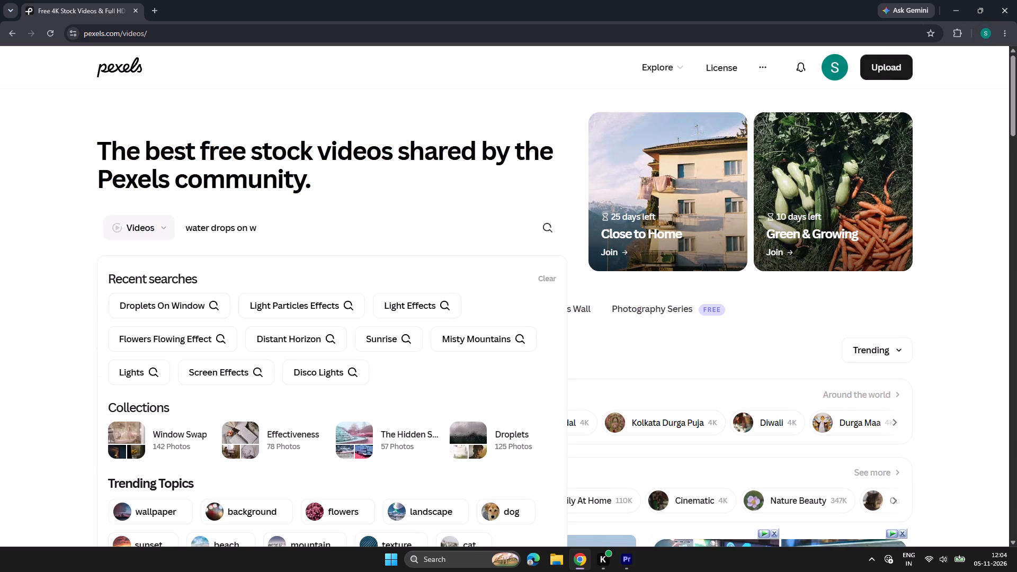
pyautogui.write('indow')
pyautogui.press('Return')
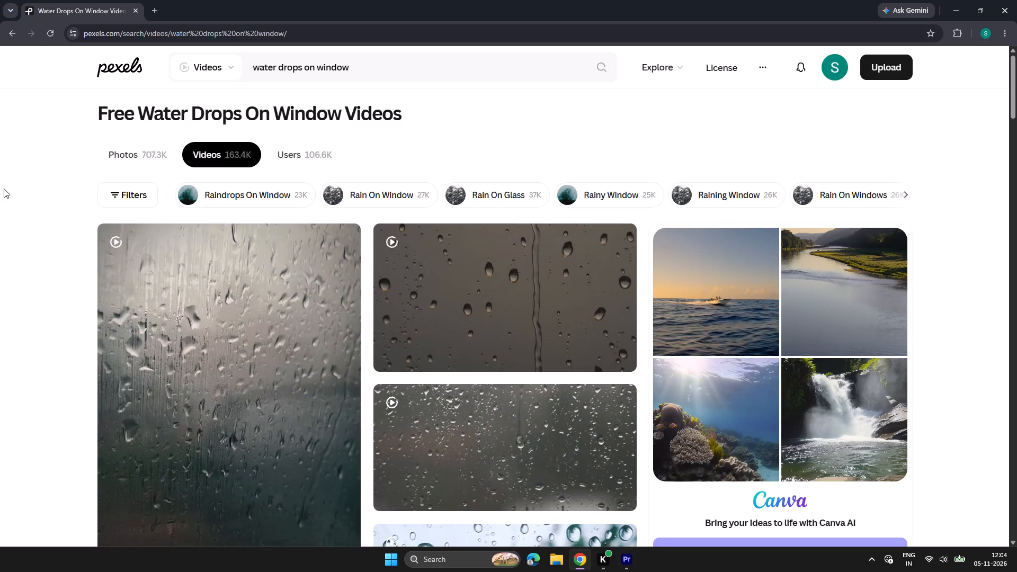
# Find the green rainy-day raindrop video in the Pexels results and download it in 4K UHD 3840x2160.
pyautogui.scroll(-1, 0, 182)
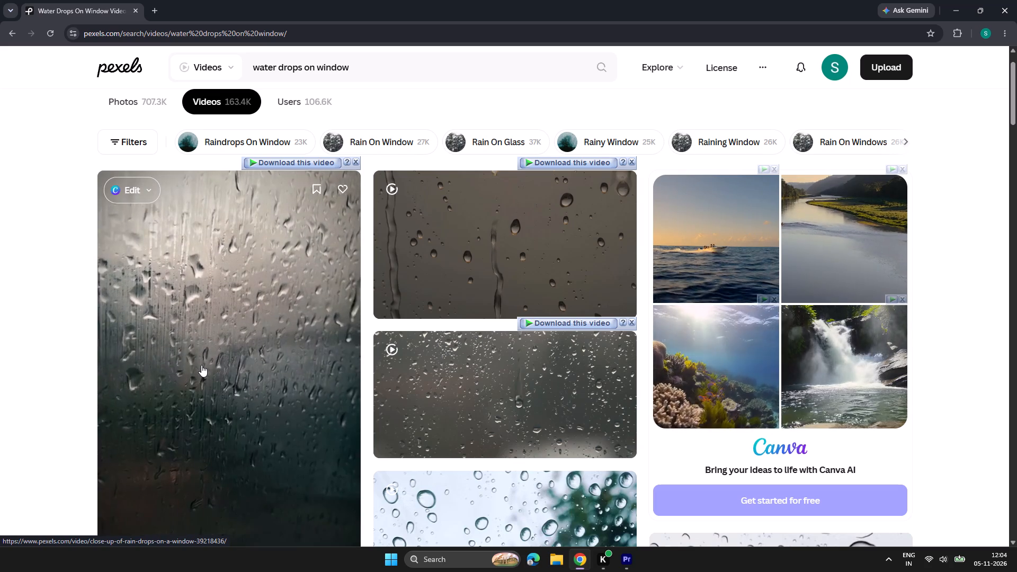
pyautogui.scroll(-7, 201, 365)
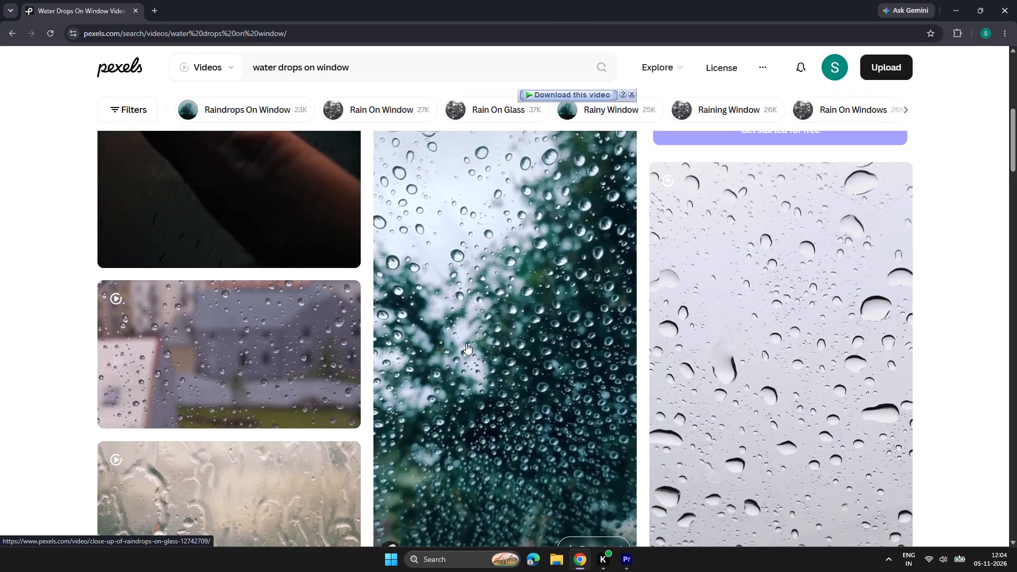
pyautogui.scroll(-2, 466, 343)
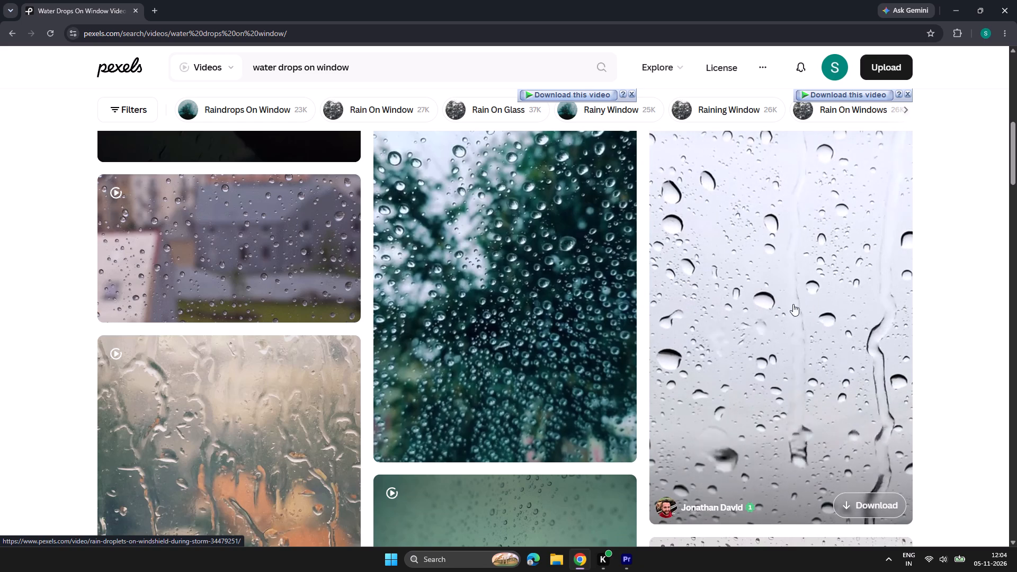
pyautogui.scroll(-4, 224, 257)
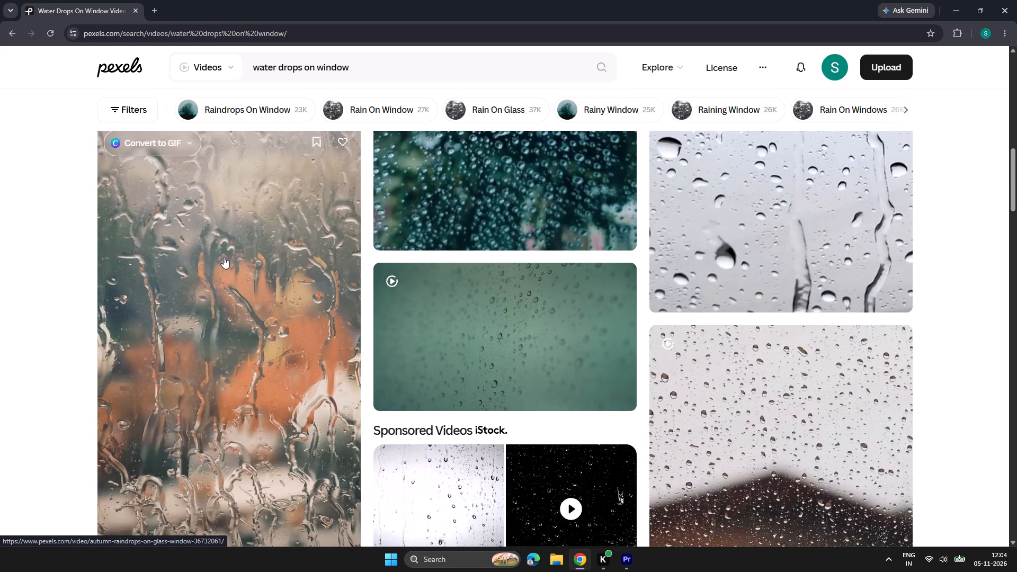
pyautogui.scroll(-2, 338, 302)
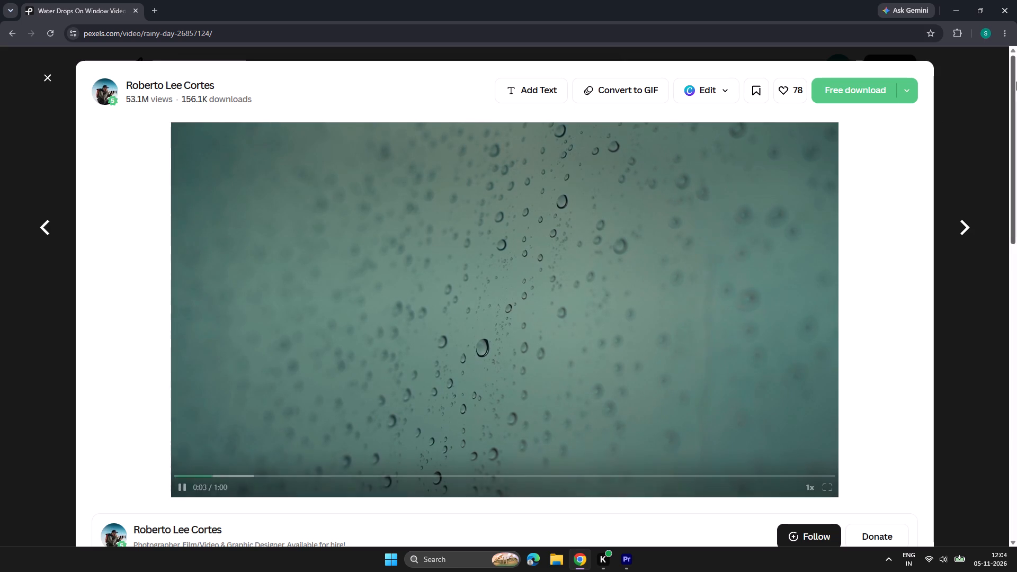
pyautogui.click(908, 94)
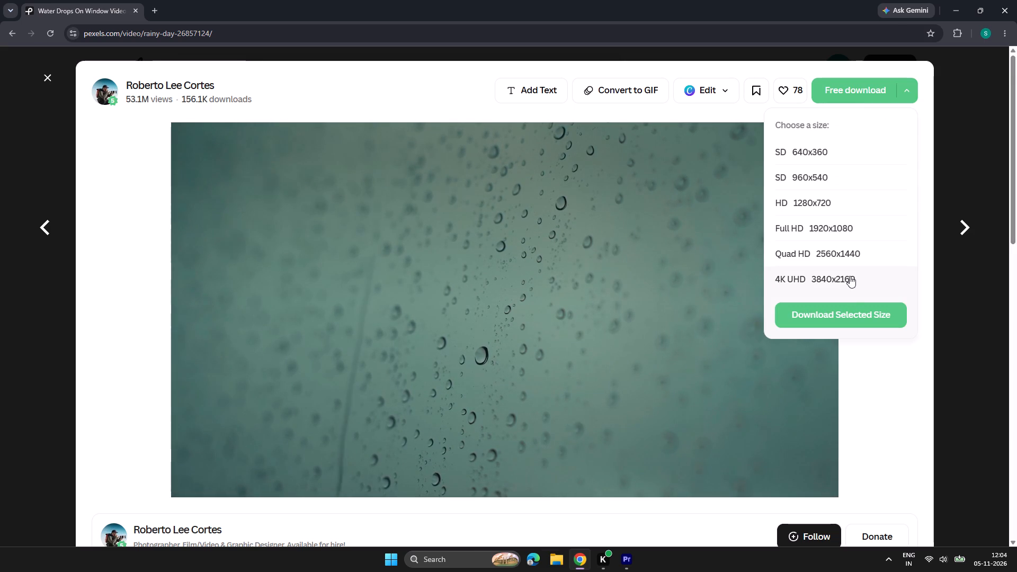
pyautogui.click(850, 276)
pyautogui.click(851, 314)
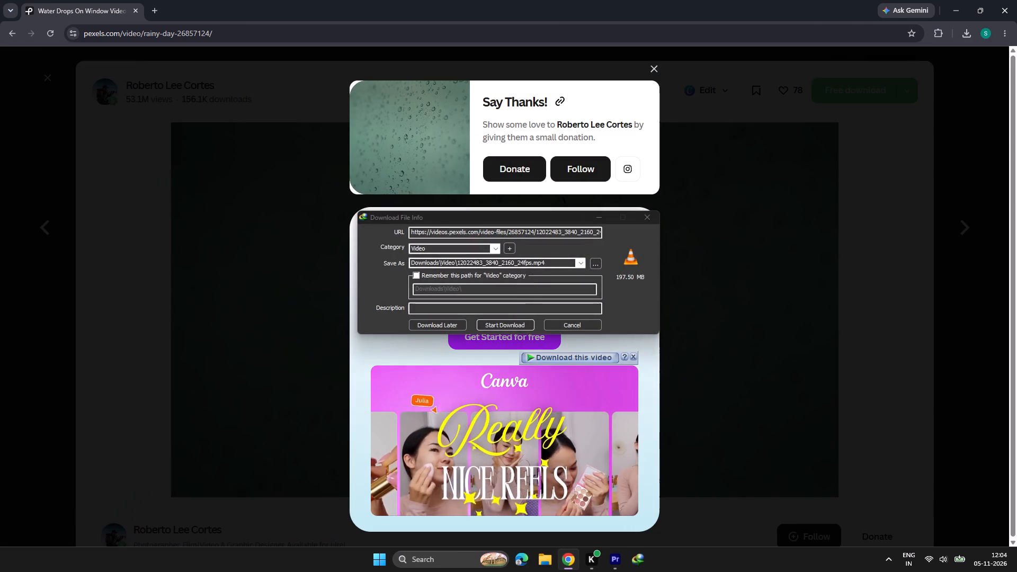
pyautogui.click(521, 327)
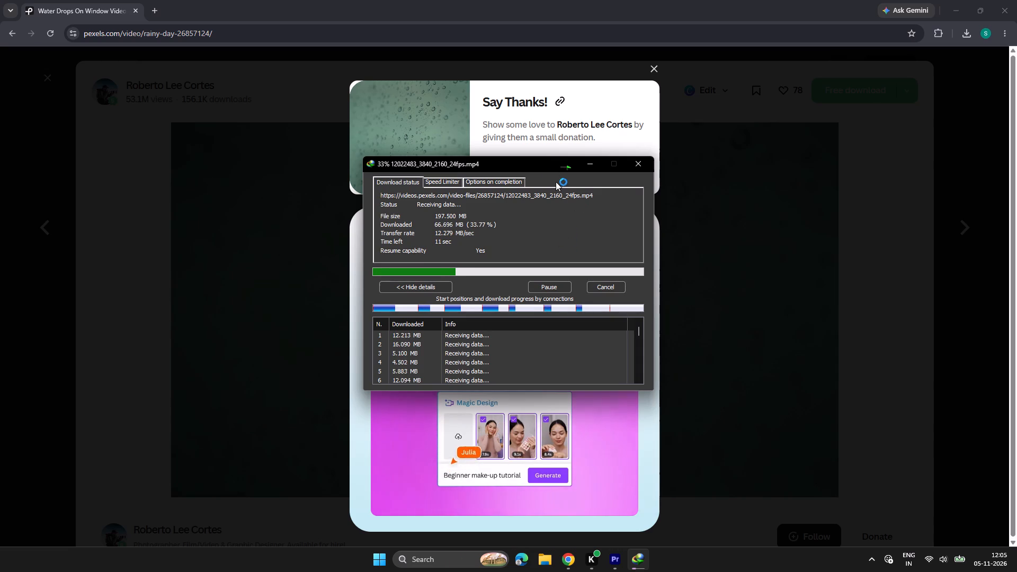
pyautogui.click(591, 104)
pyautogui.click(652, 70)
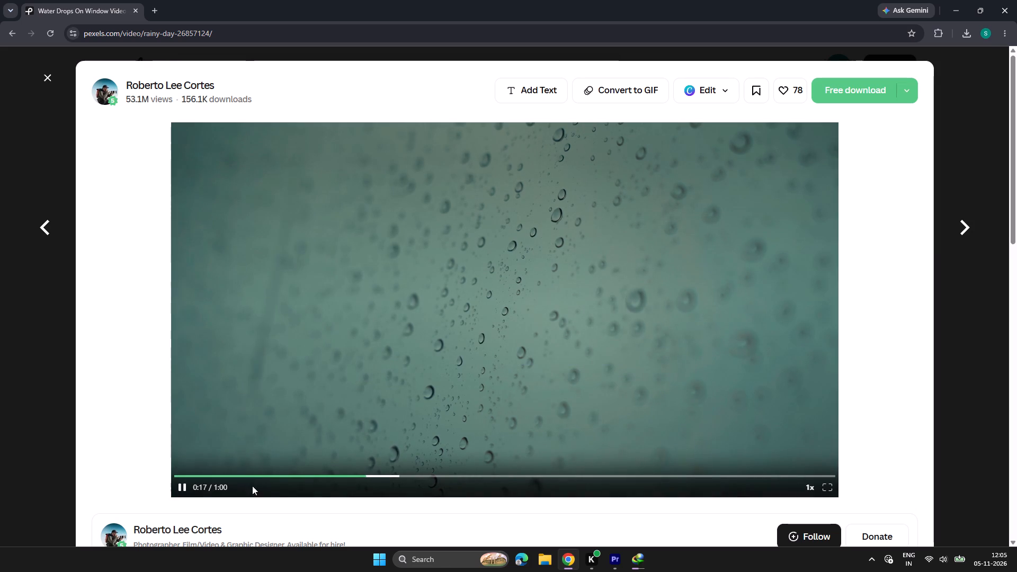
# Return to Premiere Pro and import 12022483_3840_2160_24fps.mp4 from the Downloads Video folder.
pyautogui.click(1013, 0)
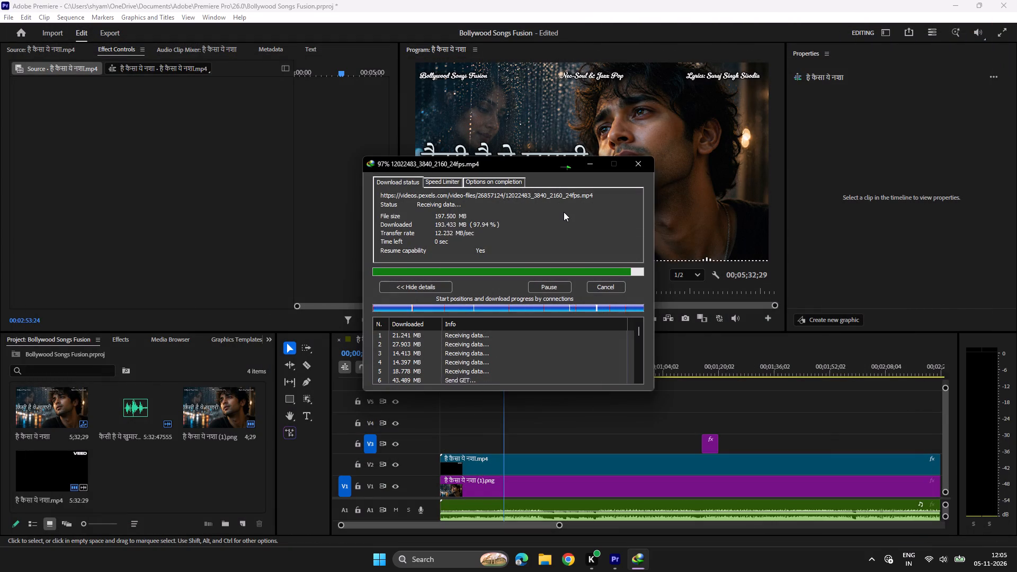
pyautogui.click(605, 311)
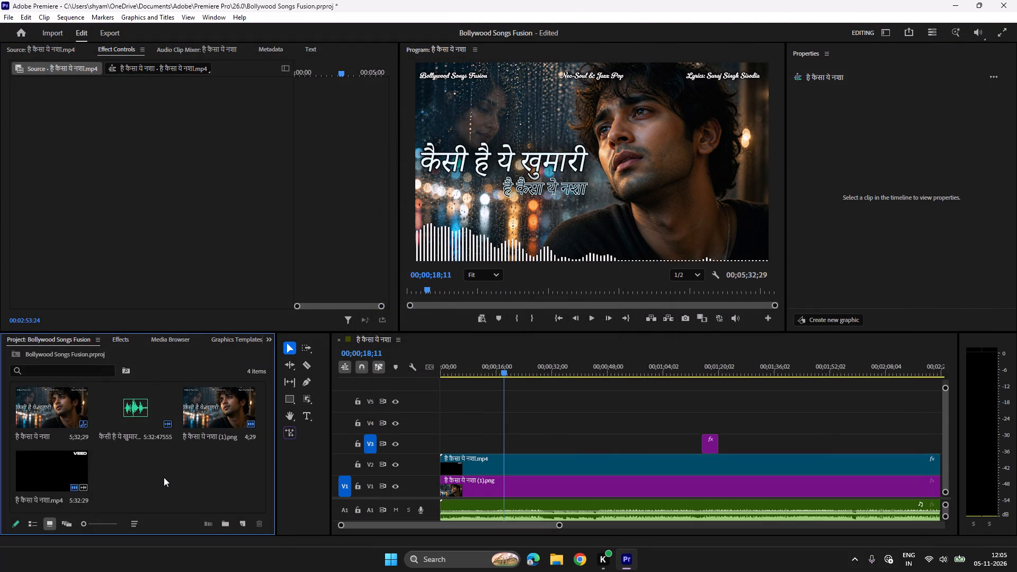
pyautogui.doubleClick(164, 477)
pyautogui.click(112, 142)
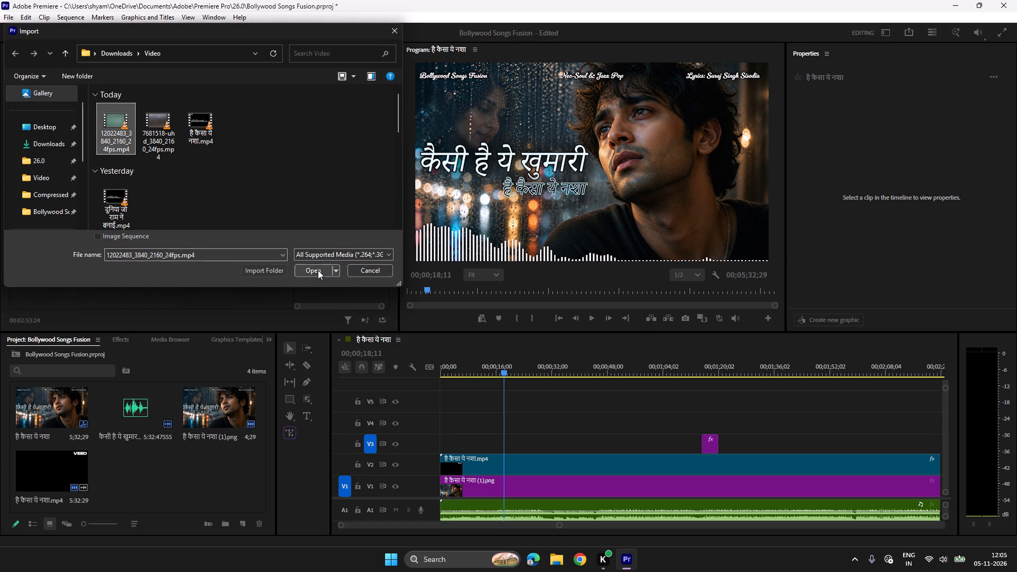
pyautogui.click(318, 270)
# Place the 12022483_3840_2160_24fps.mp4 clip on track V4 at the start of the timeline.
pyautogui.moveTo(146, 480); pyautogui.dragTo(428, 418)
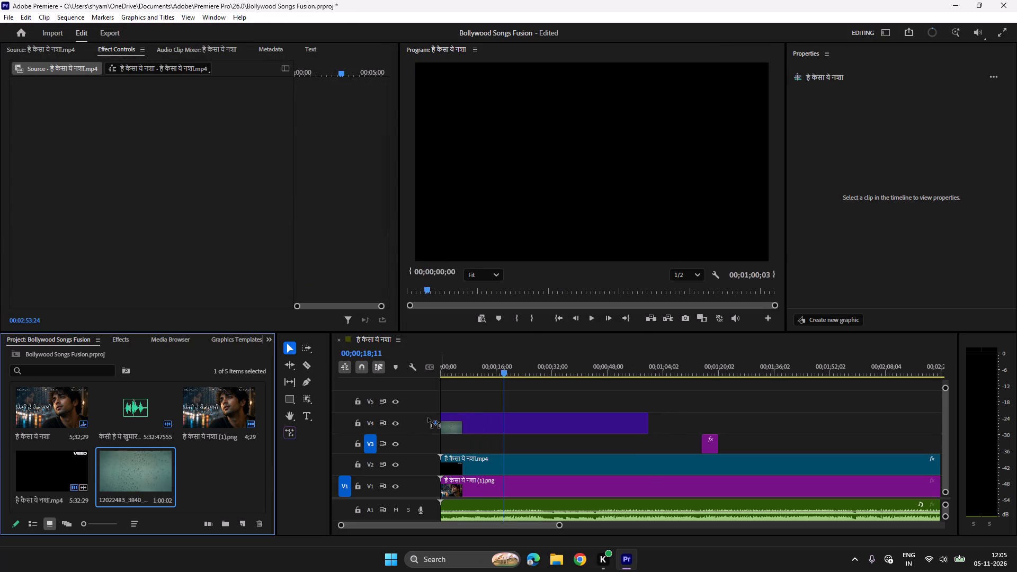
pyautogui.moveTo(428, 418); pyautogui.dragTo(427, 417)
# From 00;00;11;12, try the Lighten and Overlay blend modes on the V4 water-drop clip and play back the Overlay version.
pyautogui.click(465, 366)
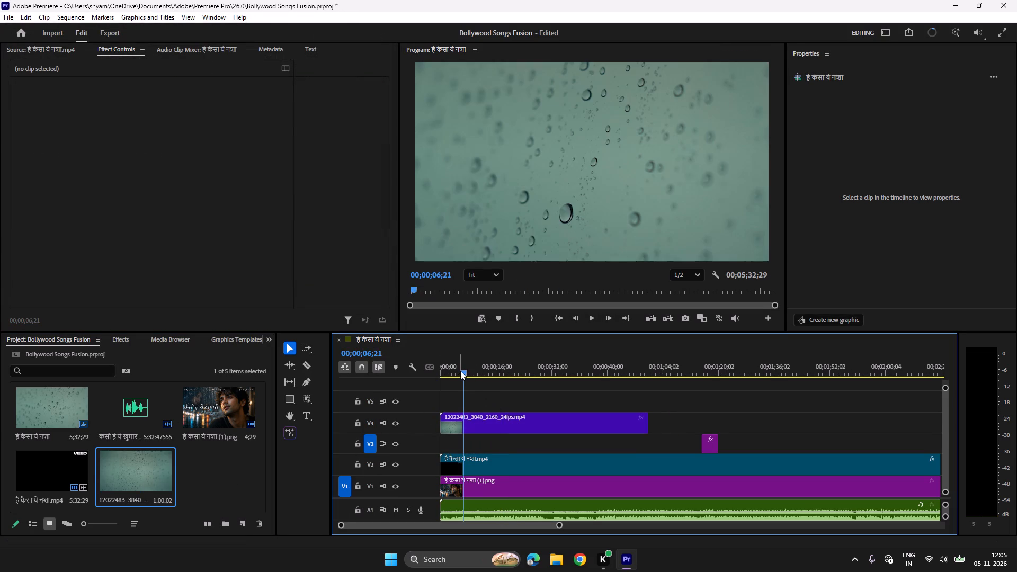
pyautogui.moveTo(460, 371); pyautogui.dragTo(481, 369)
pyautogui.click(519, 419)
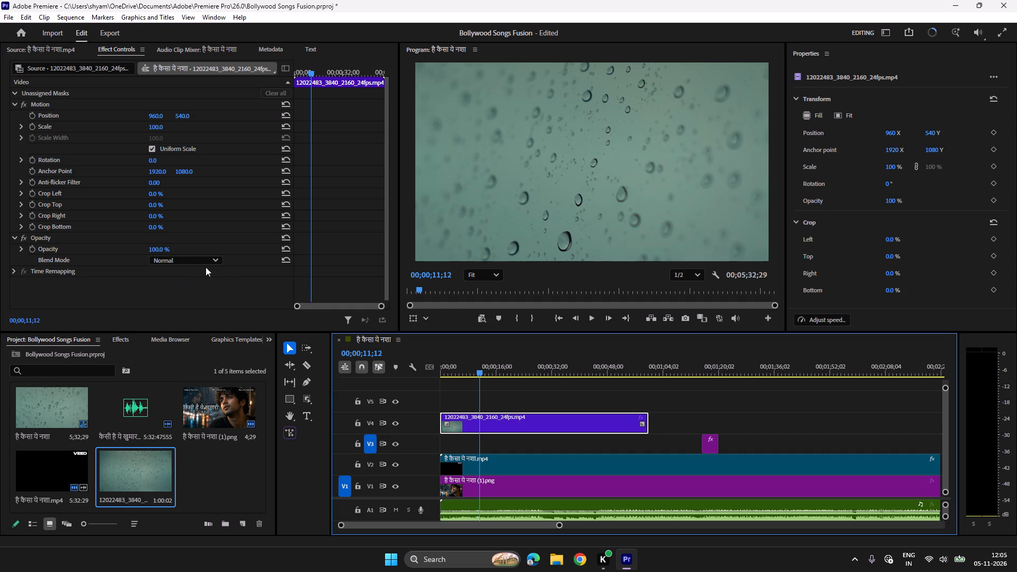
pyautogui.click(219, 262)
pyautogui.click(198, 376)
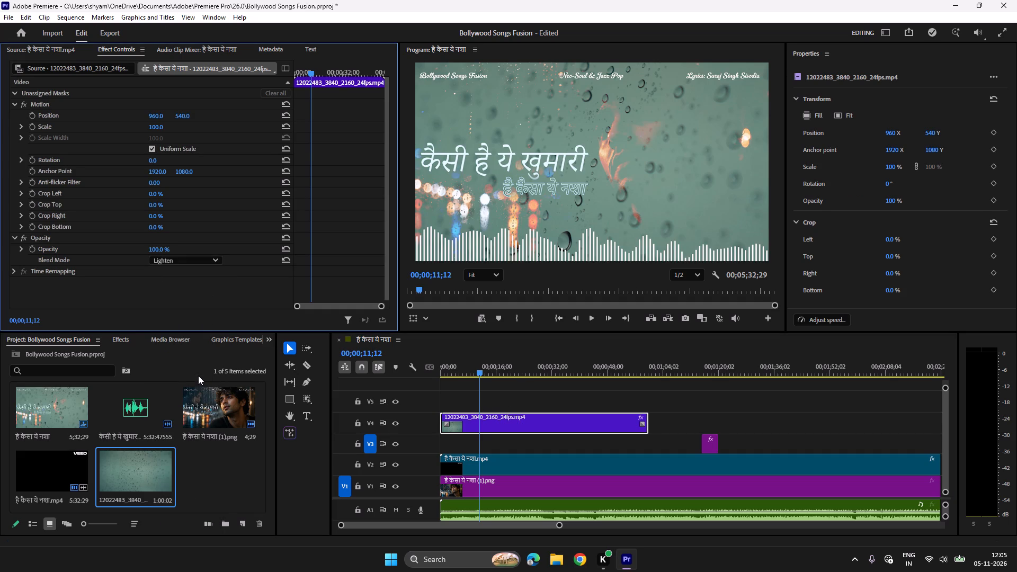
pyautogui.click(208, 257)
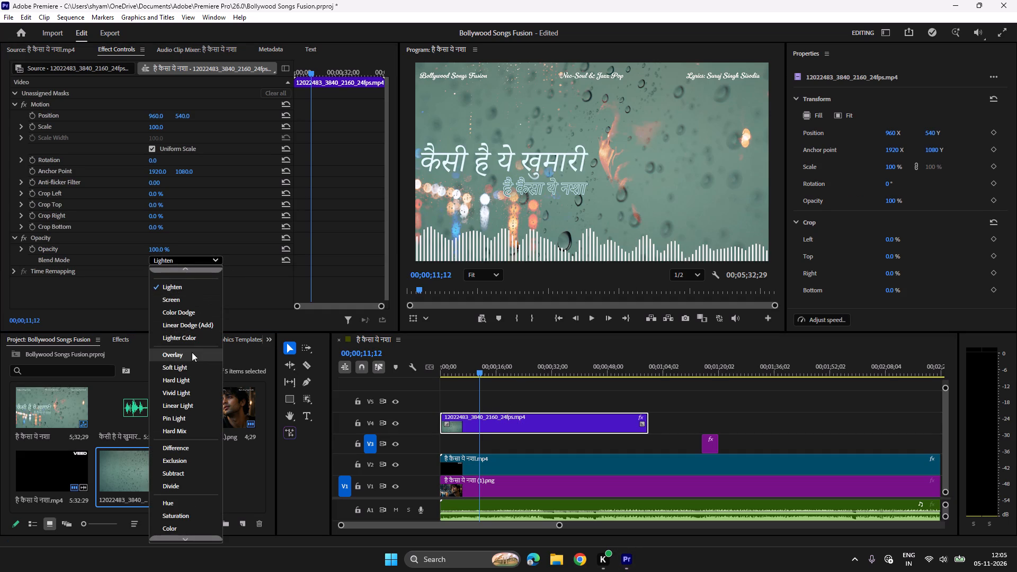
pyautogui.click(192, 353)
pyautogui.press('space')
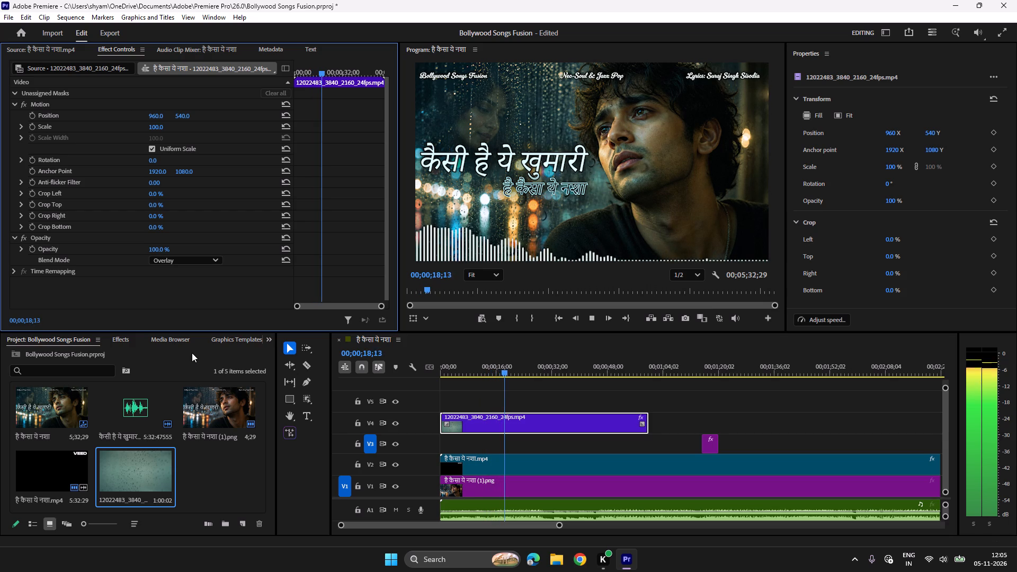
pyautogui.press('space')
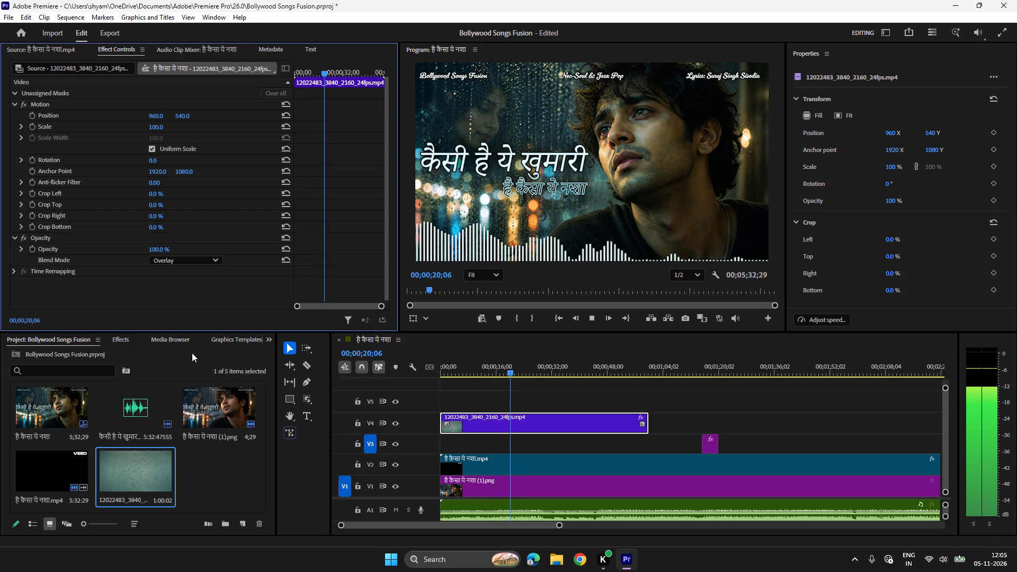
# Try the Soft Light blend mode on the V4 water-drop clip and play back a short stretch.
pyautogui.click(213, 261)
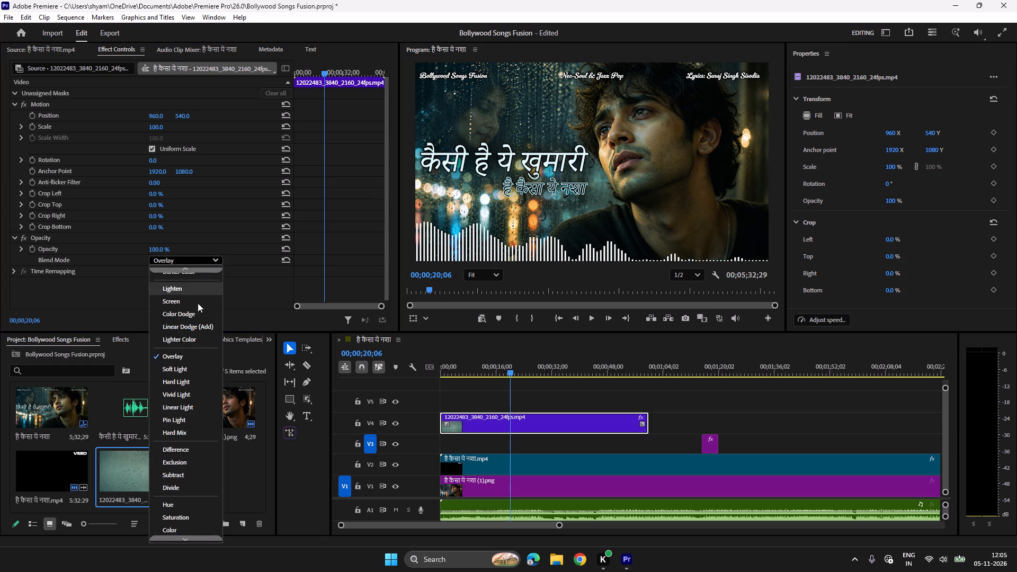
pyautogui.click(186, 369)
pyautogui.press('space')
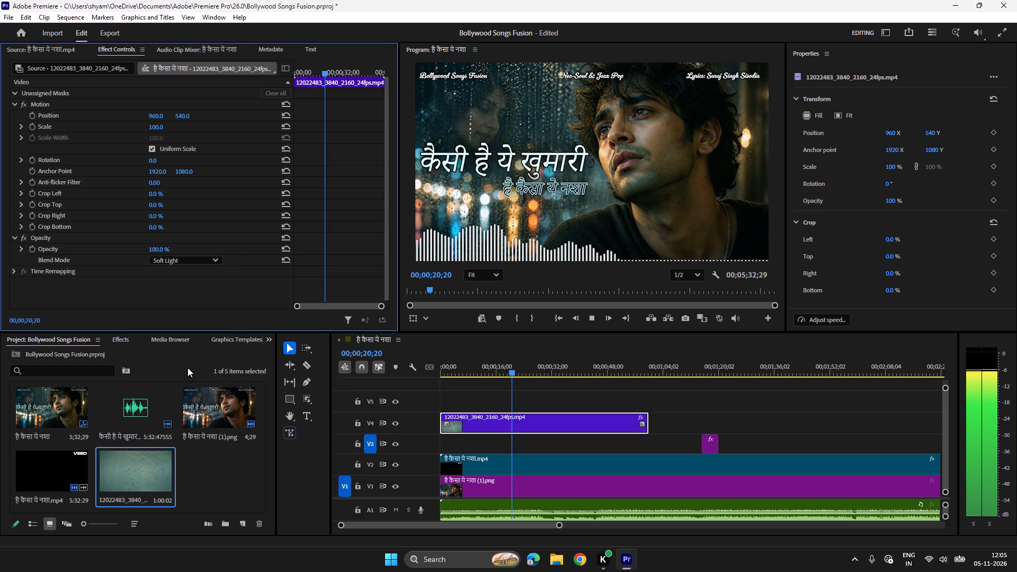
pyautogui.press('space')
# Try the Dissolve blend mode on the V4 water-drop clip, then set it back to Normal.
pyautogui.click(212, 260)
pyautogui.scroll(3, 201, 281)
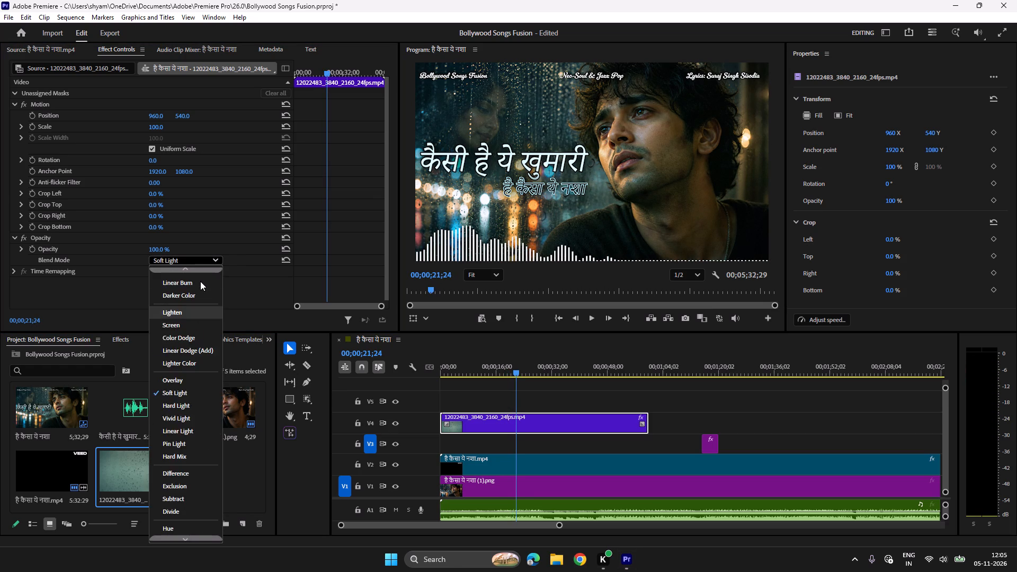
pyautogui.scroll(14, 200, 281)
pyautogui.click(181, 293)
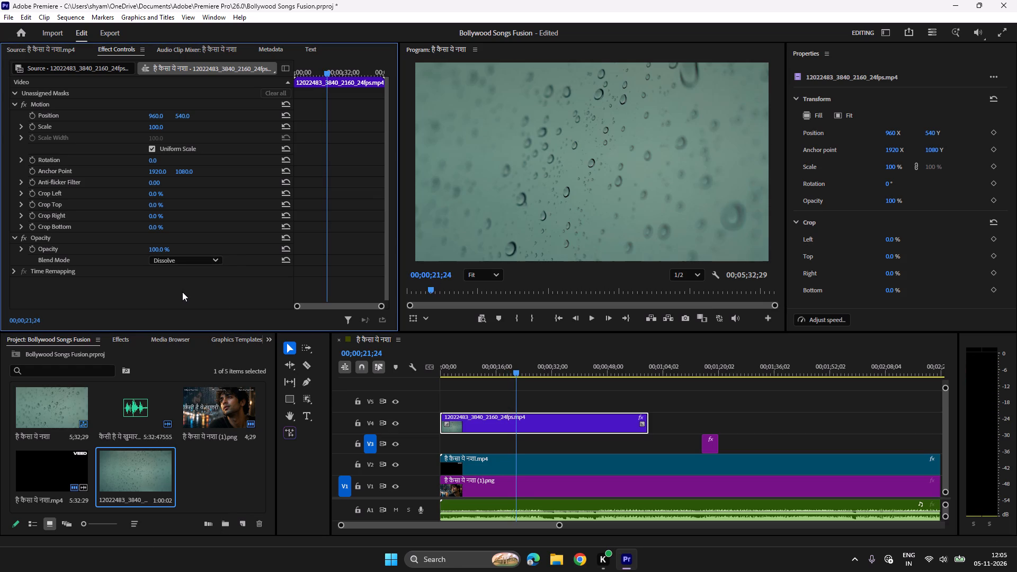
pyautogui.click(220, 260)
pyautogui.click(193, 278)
# Apply the Luma Key effect to the V4 water-drop clip and play back a short stretch.
pyautogui.click(134, 337)
pyautogui.doubleClick(64, 473)
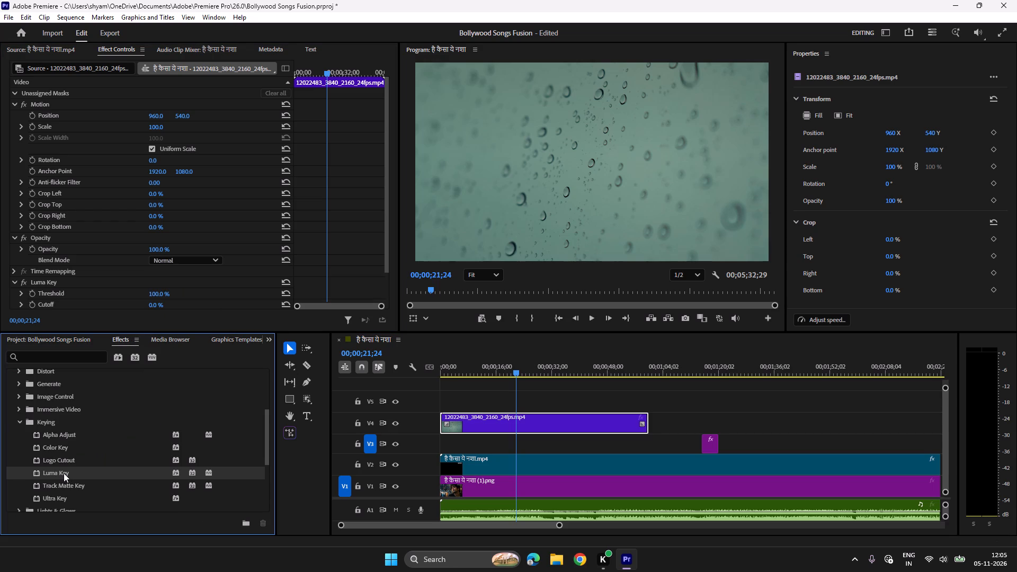
pyautogui.press('space')
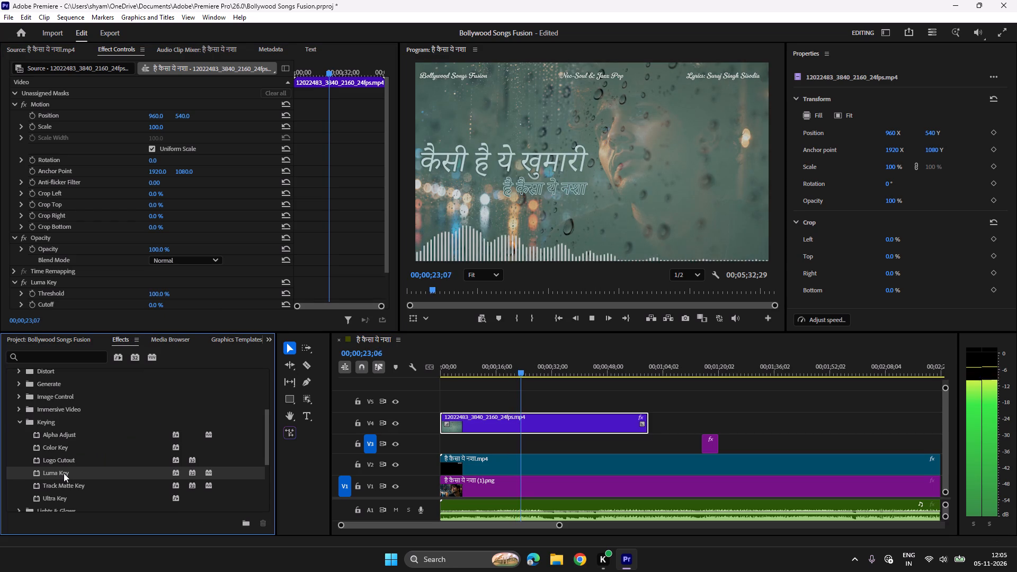
pyautogui.press('space')
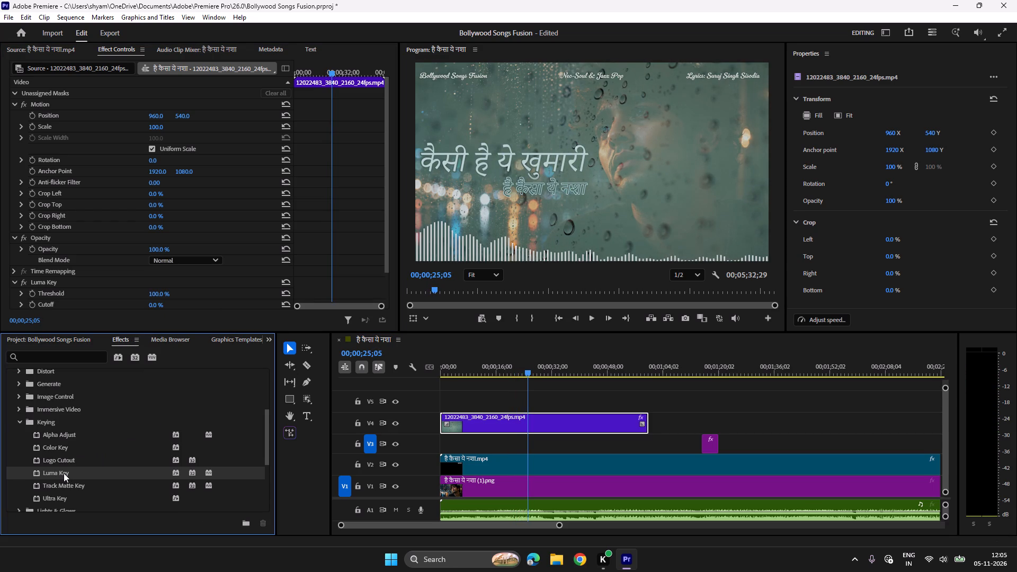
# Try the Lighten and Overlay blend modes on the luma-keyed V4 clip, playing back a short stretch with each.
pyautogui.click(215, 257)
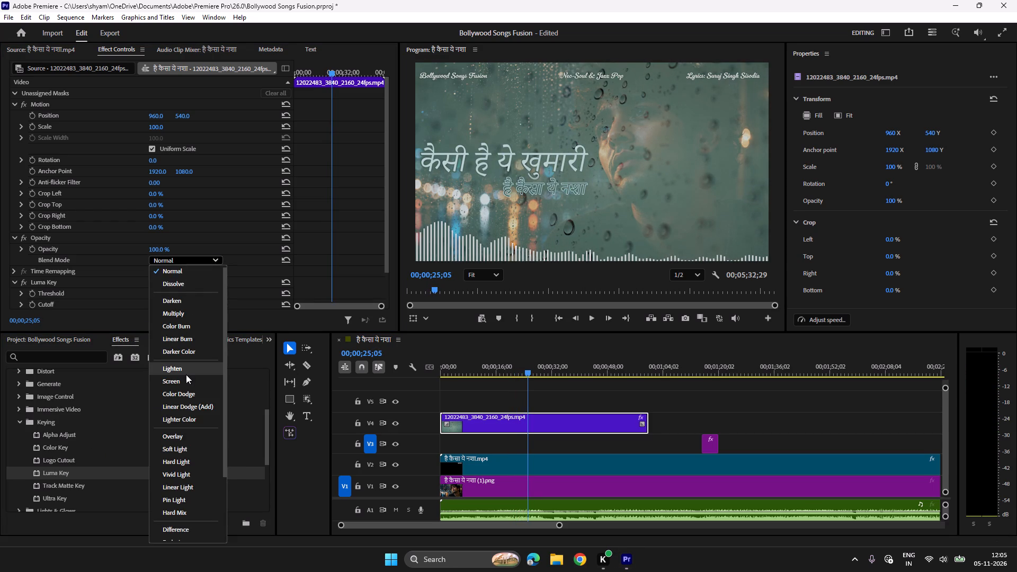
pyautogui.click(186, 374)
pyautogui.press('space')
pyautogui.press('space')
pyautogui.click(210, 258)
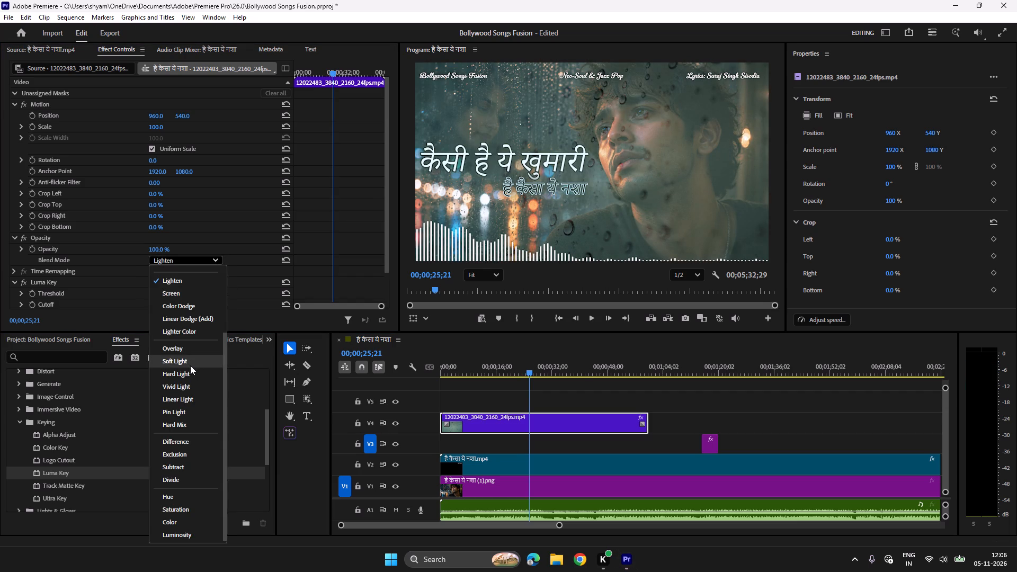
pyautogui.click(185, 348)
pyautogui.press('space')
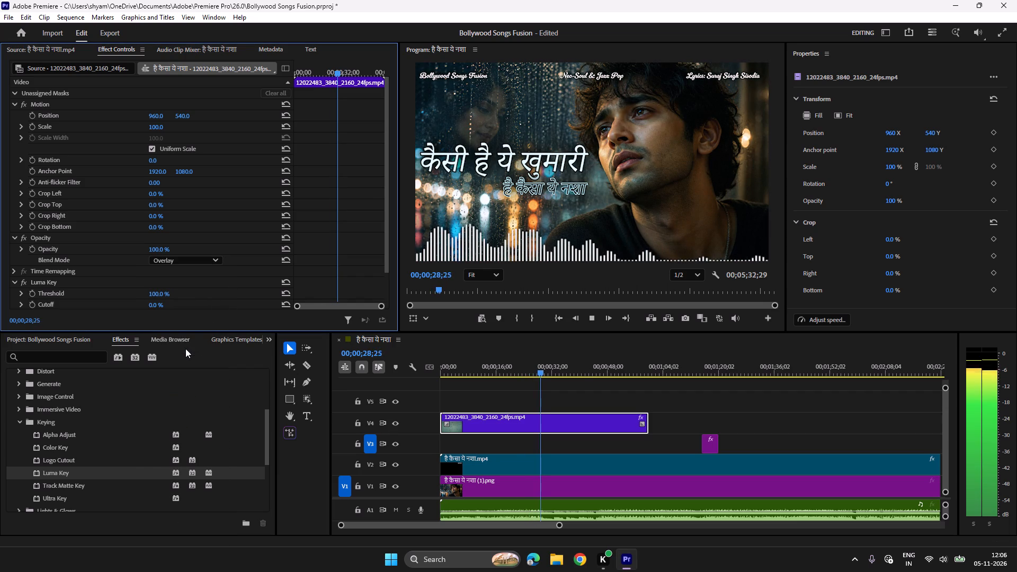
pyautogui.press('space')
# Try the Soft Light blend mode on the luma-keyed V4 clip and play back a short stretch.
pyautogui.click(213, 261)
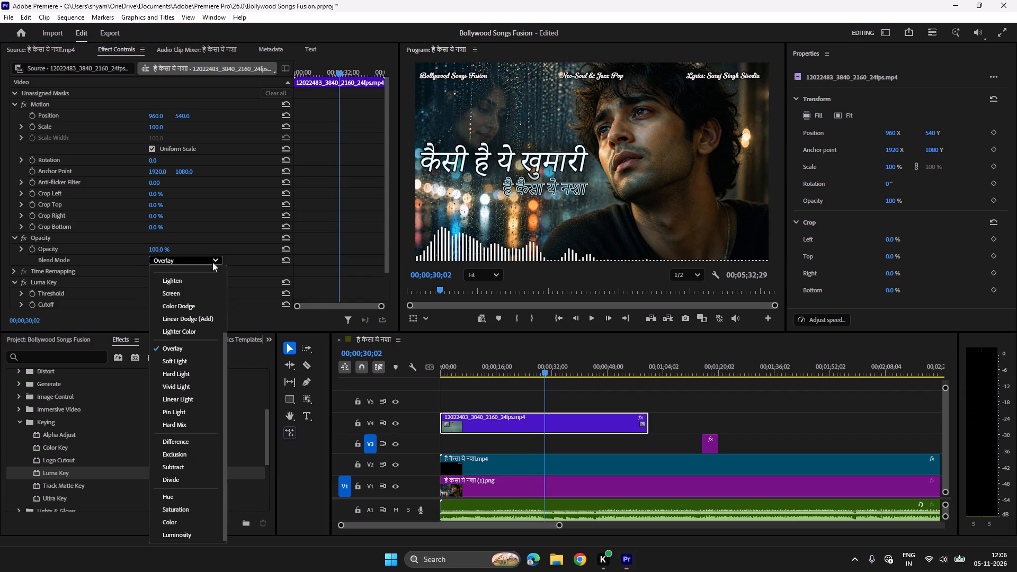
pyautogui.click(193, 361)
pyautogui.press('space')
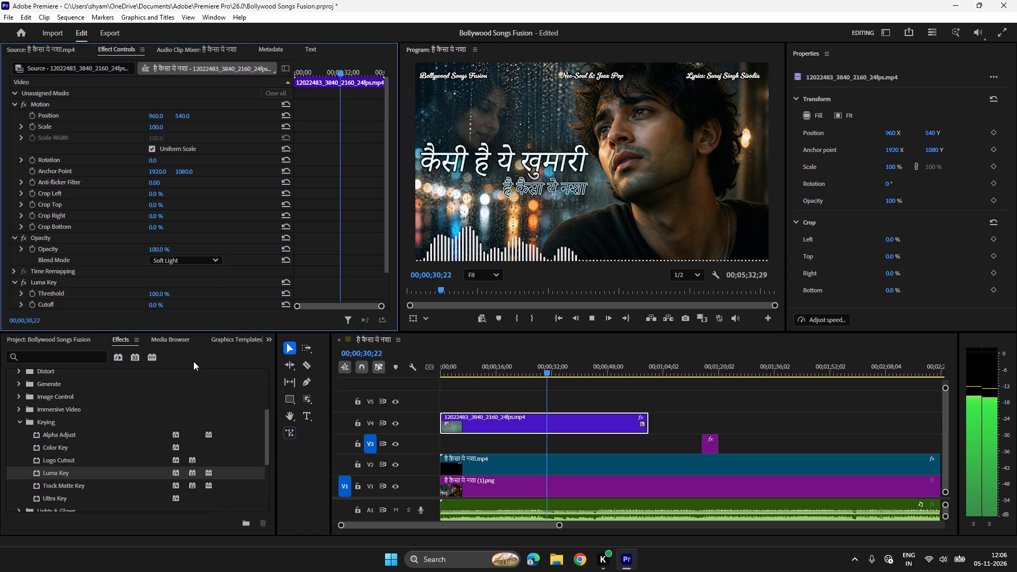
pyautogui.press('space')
# Set the luma-keyed V4 clip's blend mode to Hard Light and play back a short stretch.
pyautogui.click(210, 261)
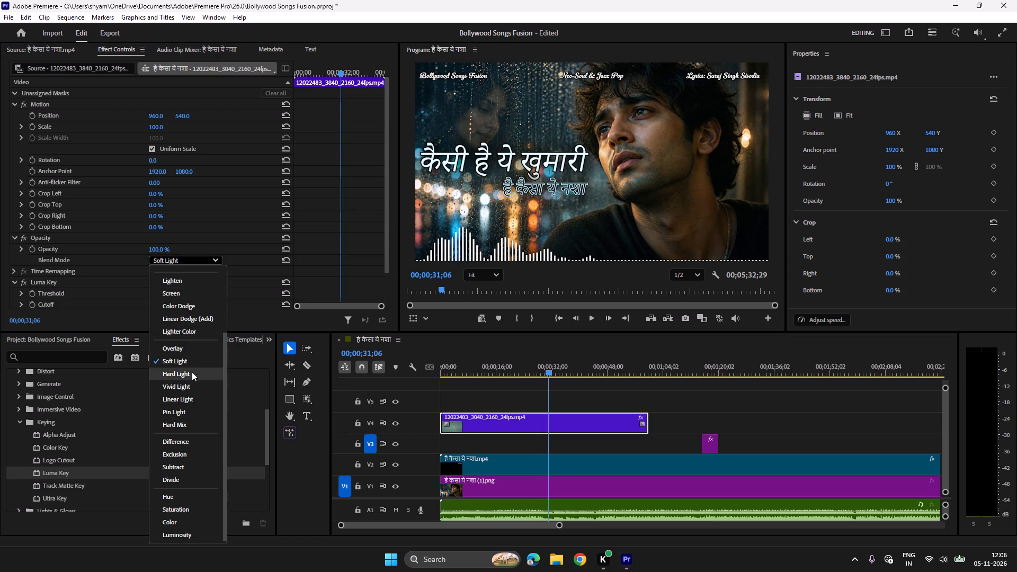
pyautogui.click(192, 373)
pyautogui.press('space')
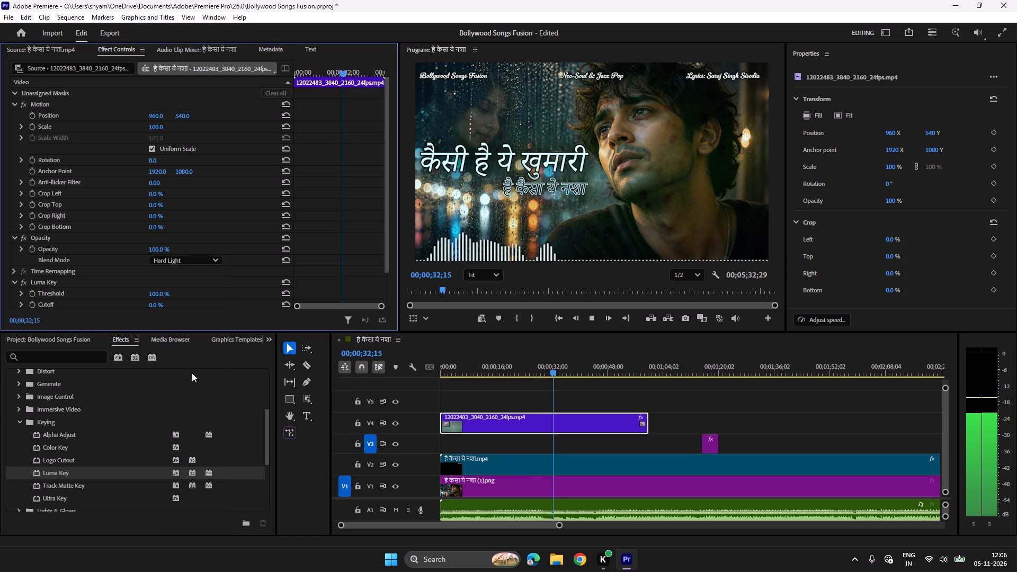
pyautogui.press('space')
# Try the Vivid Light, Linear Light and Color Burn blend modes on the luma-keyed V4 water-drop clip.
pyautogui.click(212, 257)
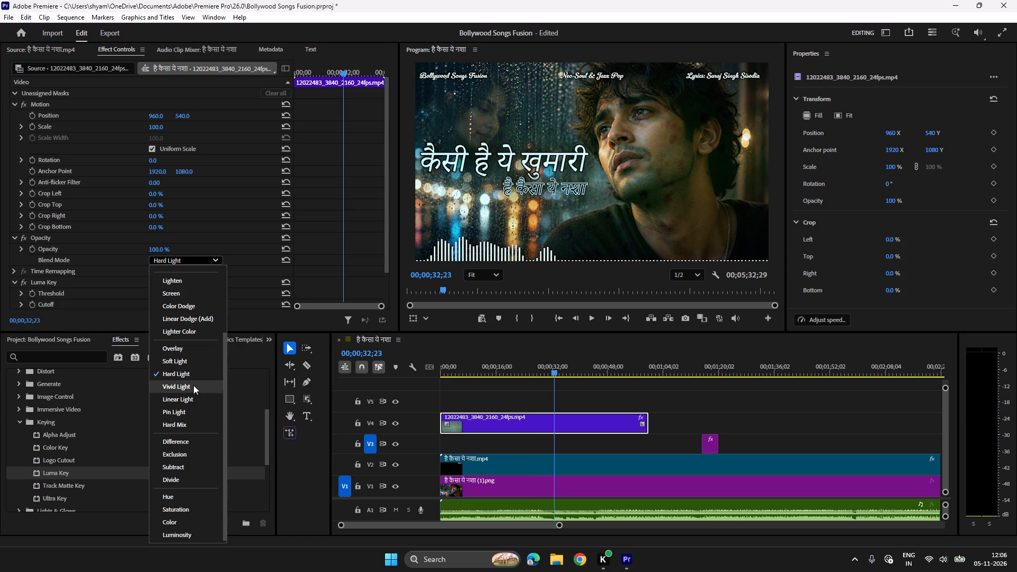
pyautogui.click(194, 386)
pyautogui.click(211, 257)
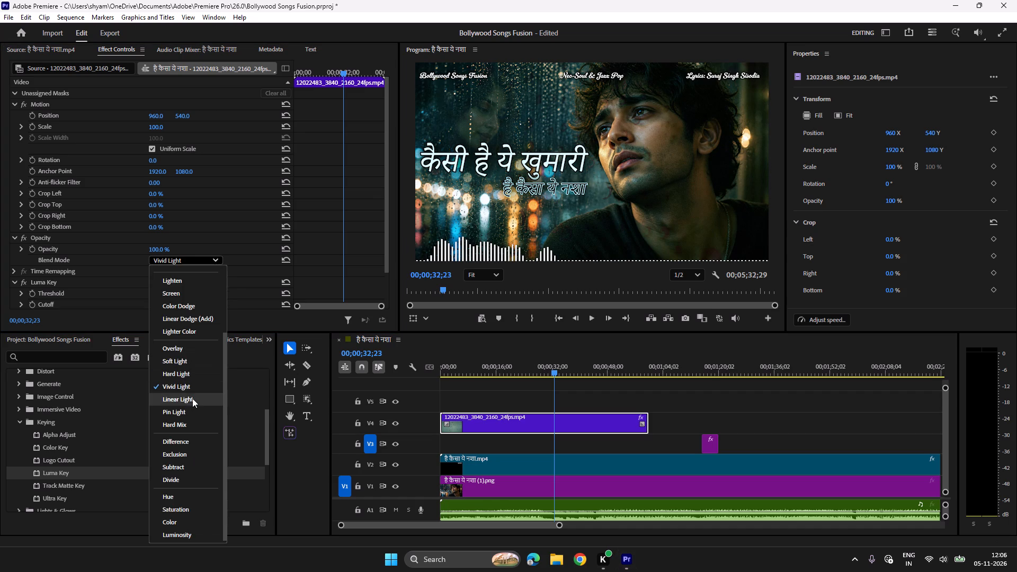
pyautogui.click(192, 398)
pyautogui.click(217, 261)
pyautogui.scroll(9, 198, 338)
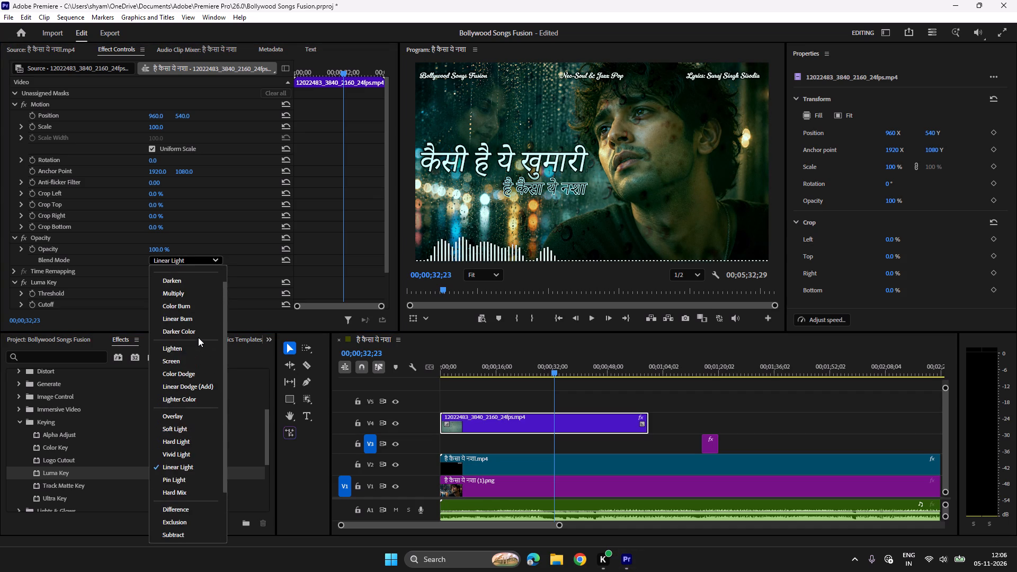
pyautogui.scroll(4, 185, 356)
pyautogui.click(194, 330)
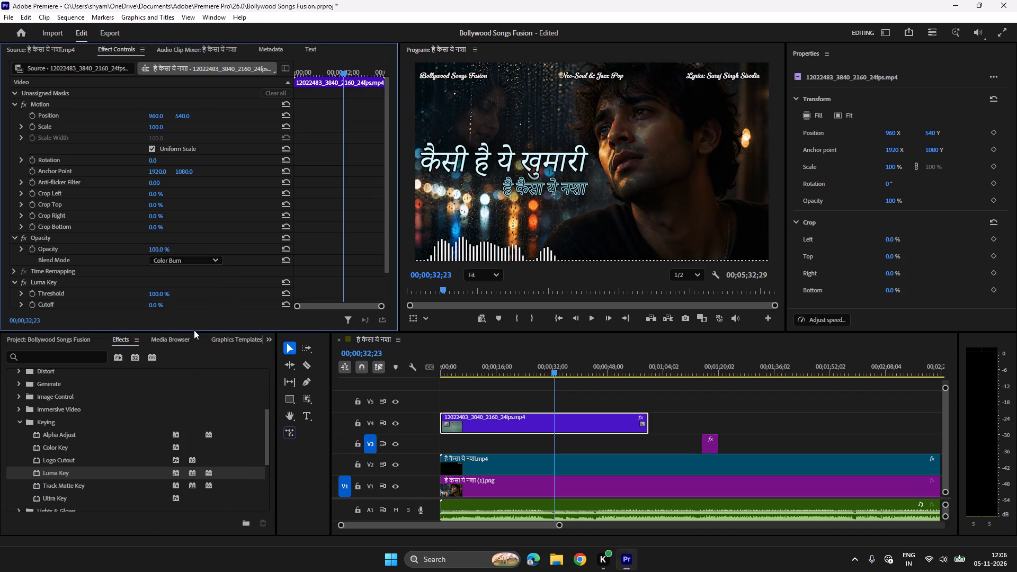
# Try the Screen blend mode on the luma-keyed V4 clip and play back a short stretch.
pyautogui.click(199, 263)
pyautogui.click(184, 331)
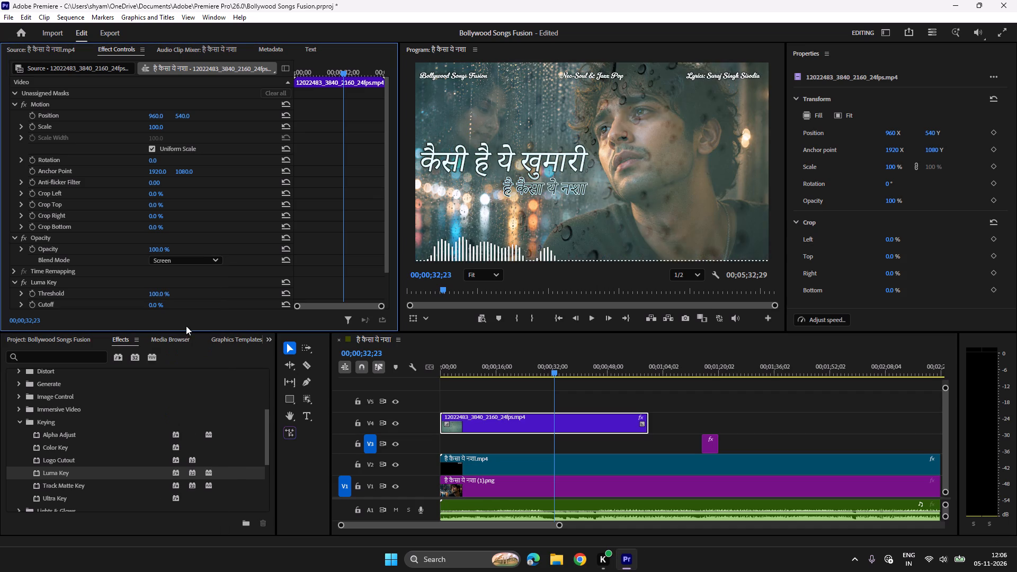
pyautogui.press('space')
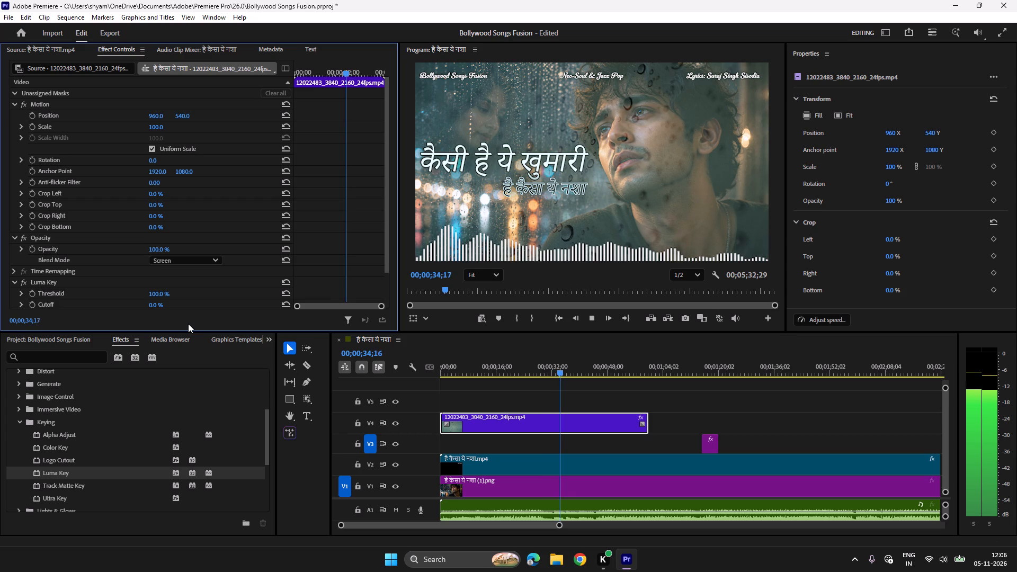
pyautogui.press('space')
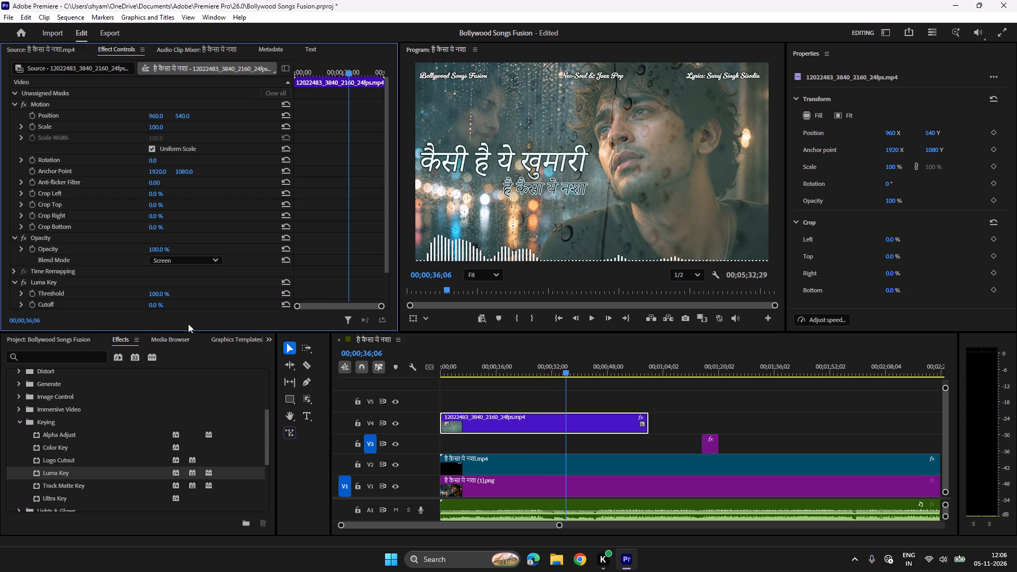
# Move the playhead to 00;00;07;23 and set the V4 water-drop clip's blend mode to Normal.
pyautogui.click(469, 370)
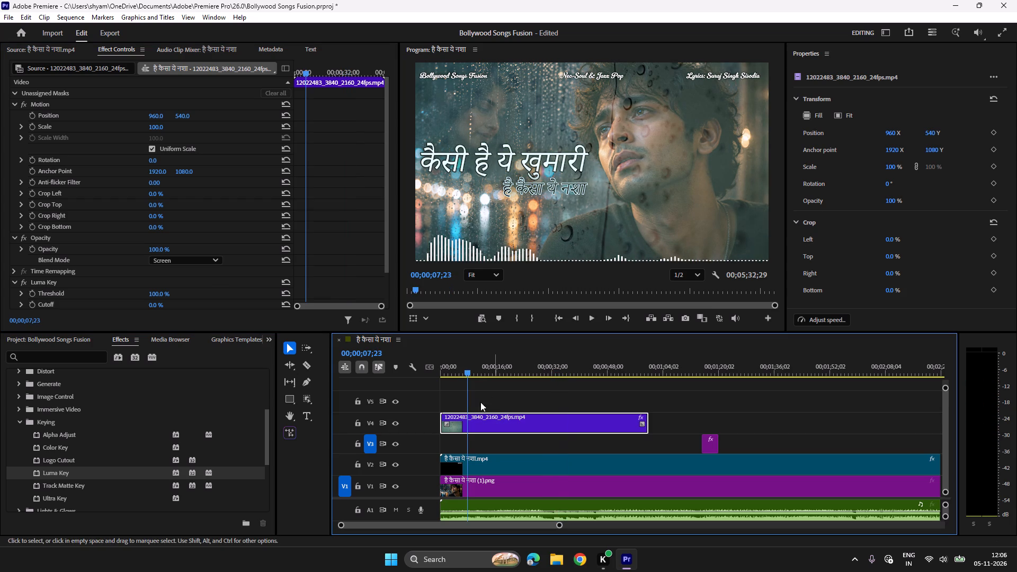
pyautogui.click(219, 262)
pyautogui.scroll(11, 186, 307)
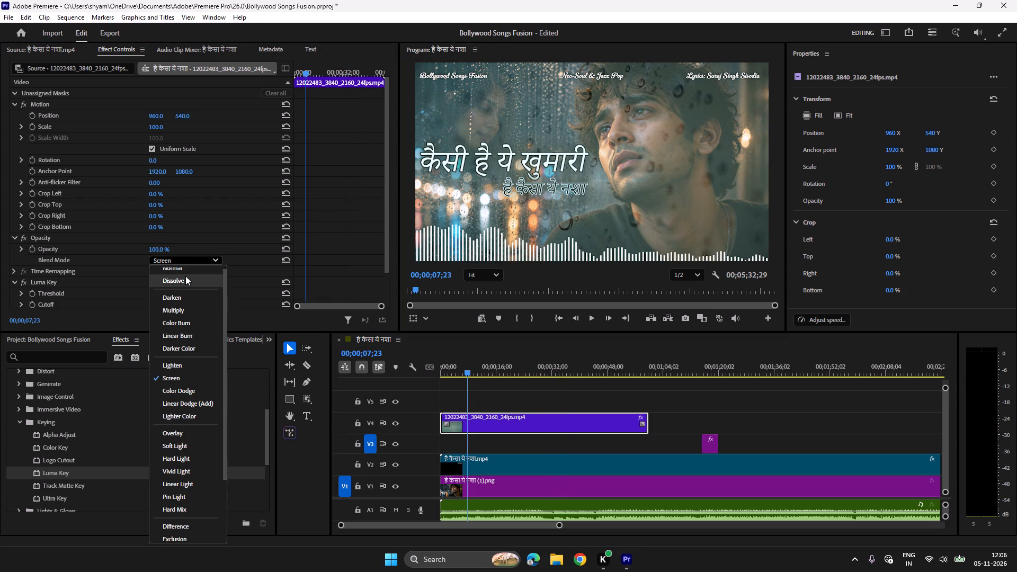
pyautogui.scroll(1, 185, 276)
pyautogui.click(185, 275)
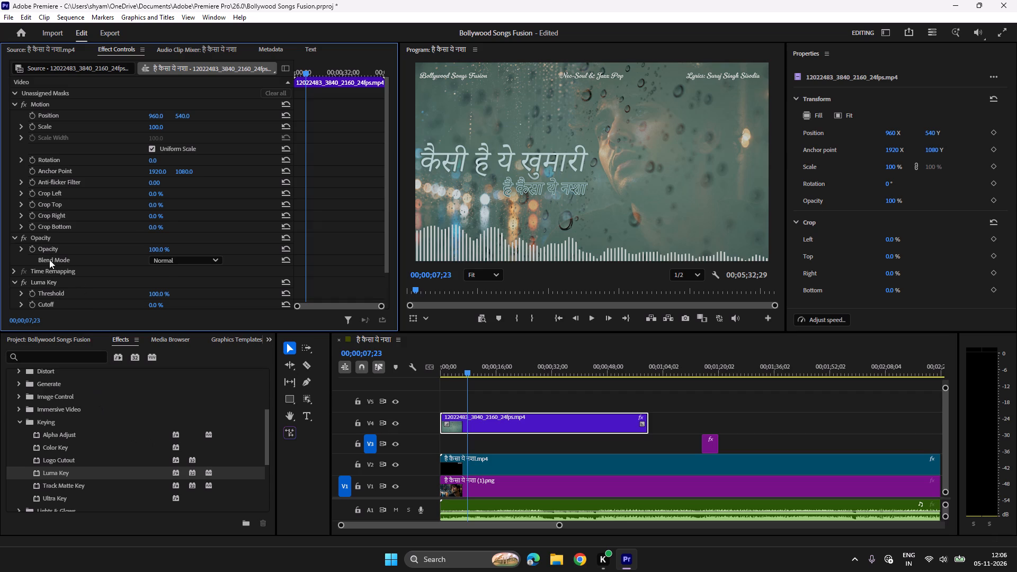
# Delete the Luma Key effect from the V4 water-drop clip.
pyautogui.scroll(-2, 59, 293)
pyautogui.click(48, 263)
pyautogui.press('Delete')
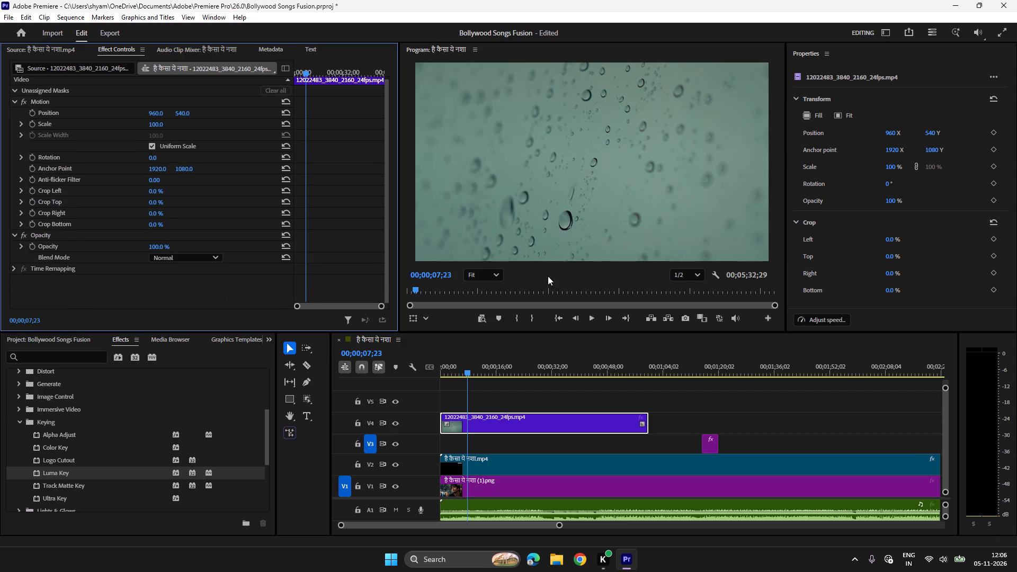
# Apply the Tint effect from Color Correction to the V4 water-drop clip.
pyautogui.scroll(7, 39, 434)
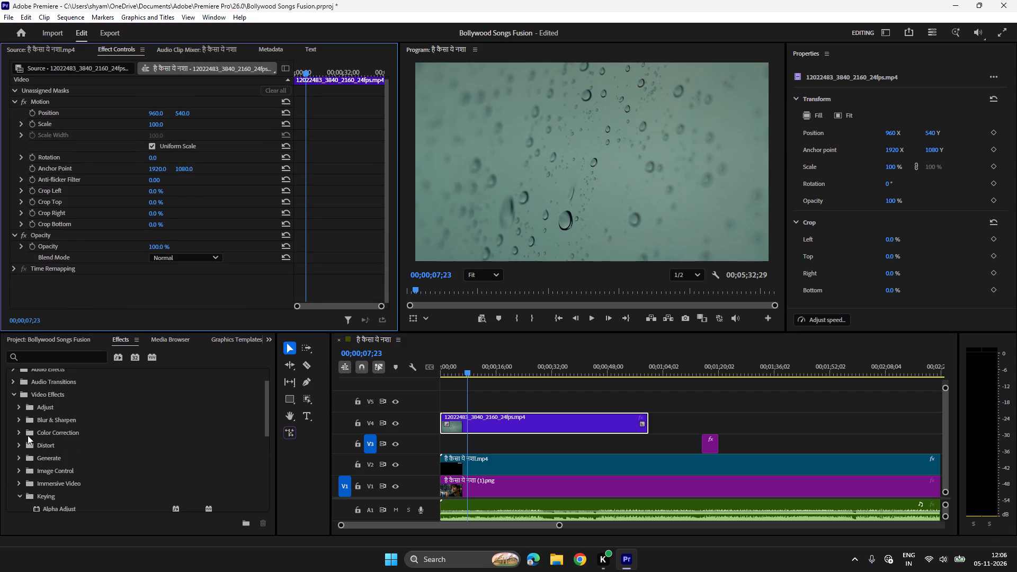
pyautogui.click(20, 432)
pyautogui.scroll(-2, 130, 430)
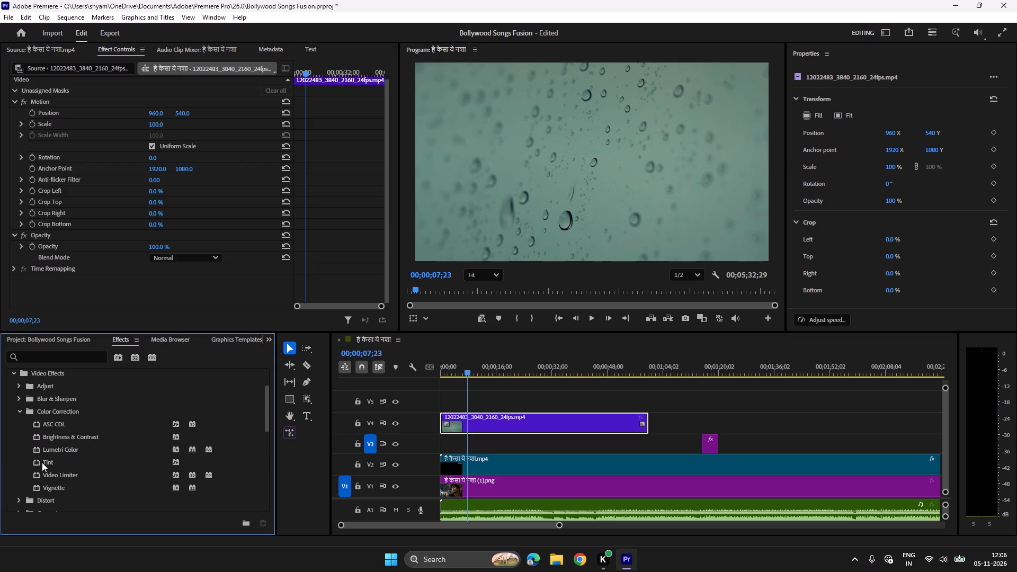
pyautogui.doubleClick(42, 462)
pyautogui.scroll(-9, 227, 214)
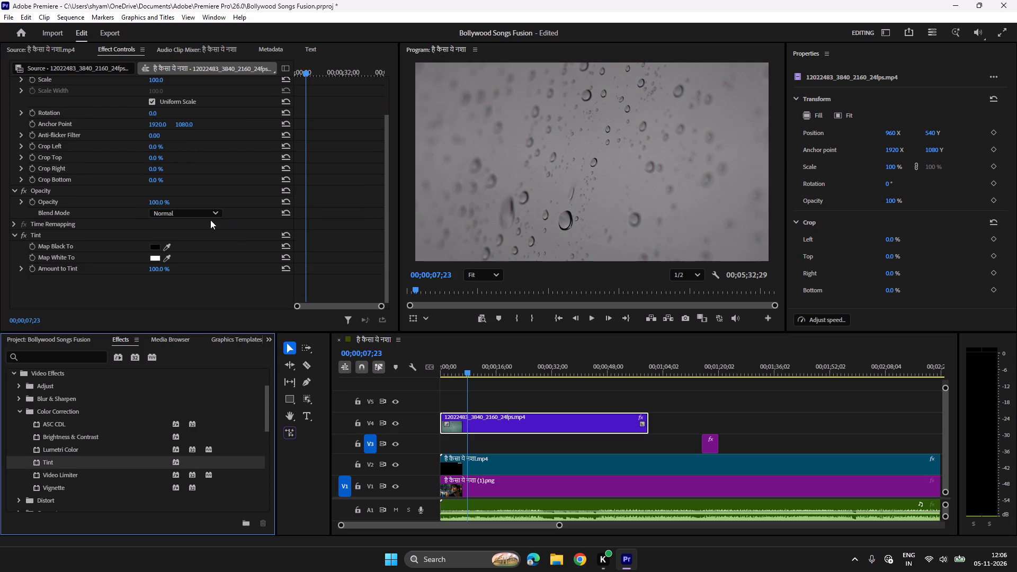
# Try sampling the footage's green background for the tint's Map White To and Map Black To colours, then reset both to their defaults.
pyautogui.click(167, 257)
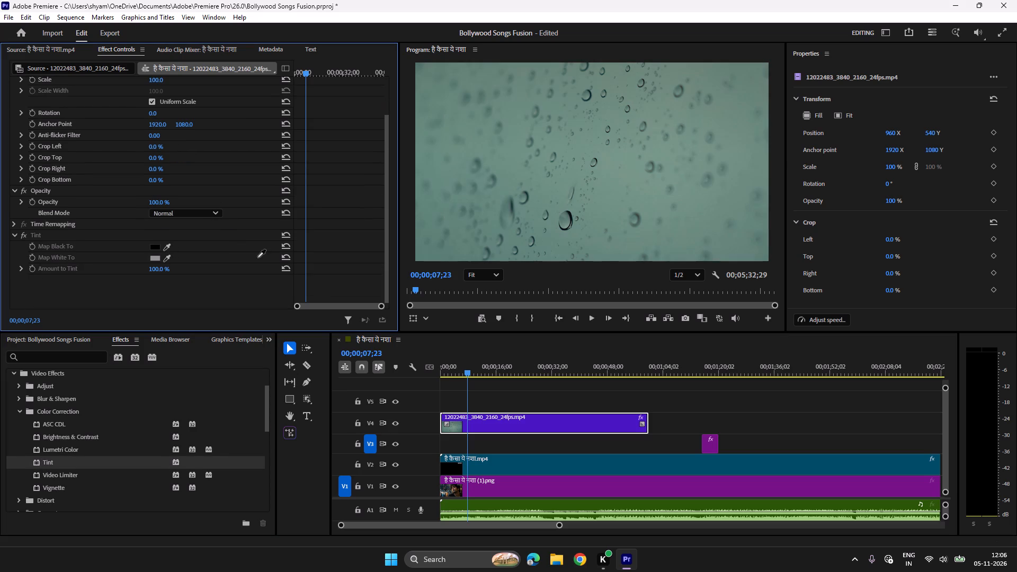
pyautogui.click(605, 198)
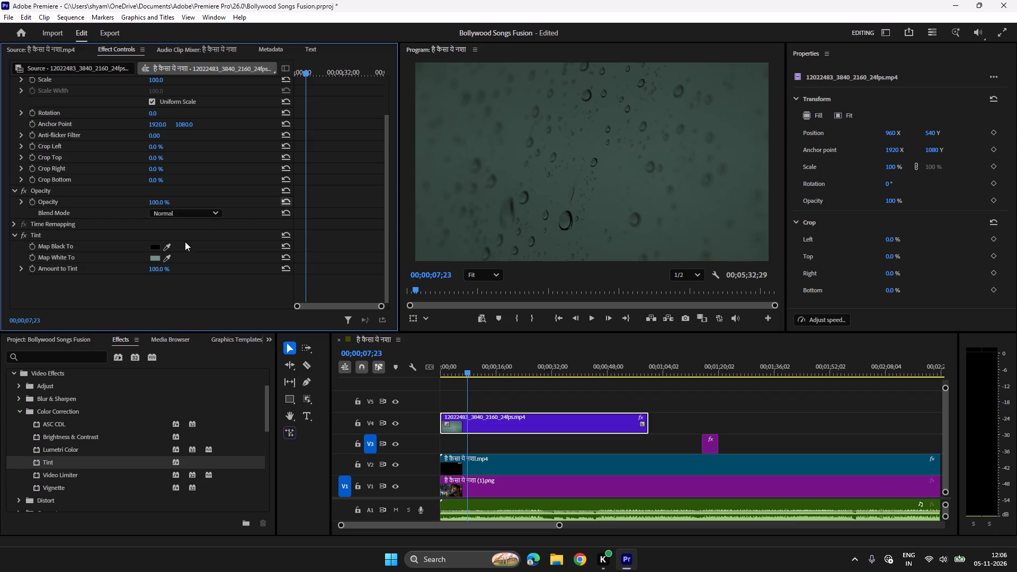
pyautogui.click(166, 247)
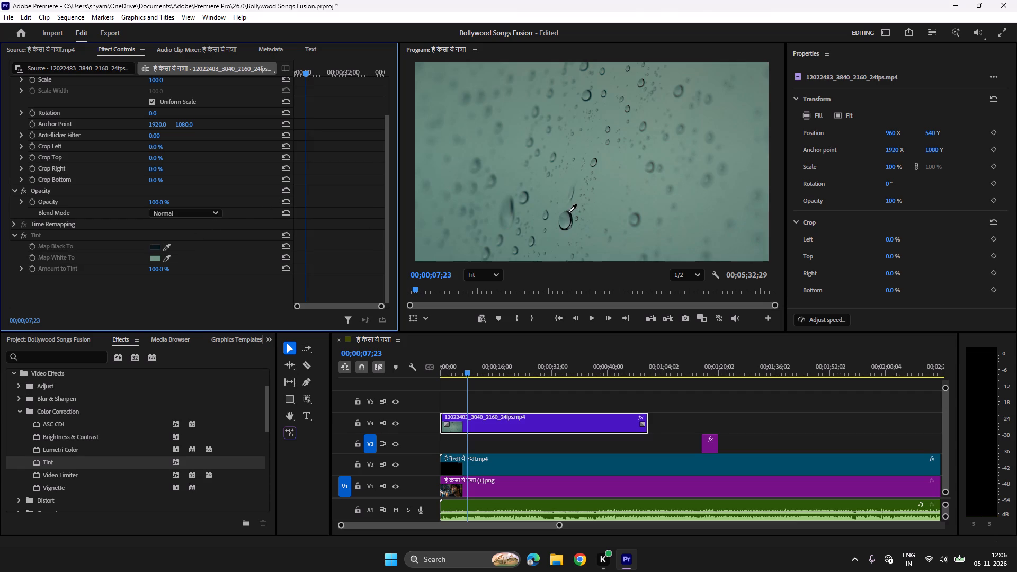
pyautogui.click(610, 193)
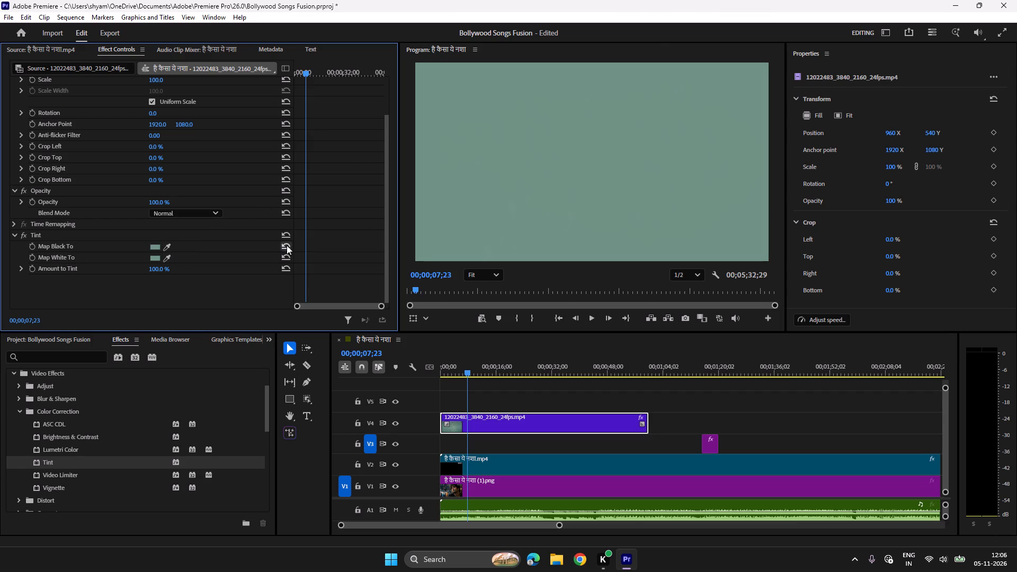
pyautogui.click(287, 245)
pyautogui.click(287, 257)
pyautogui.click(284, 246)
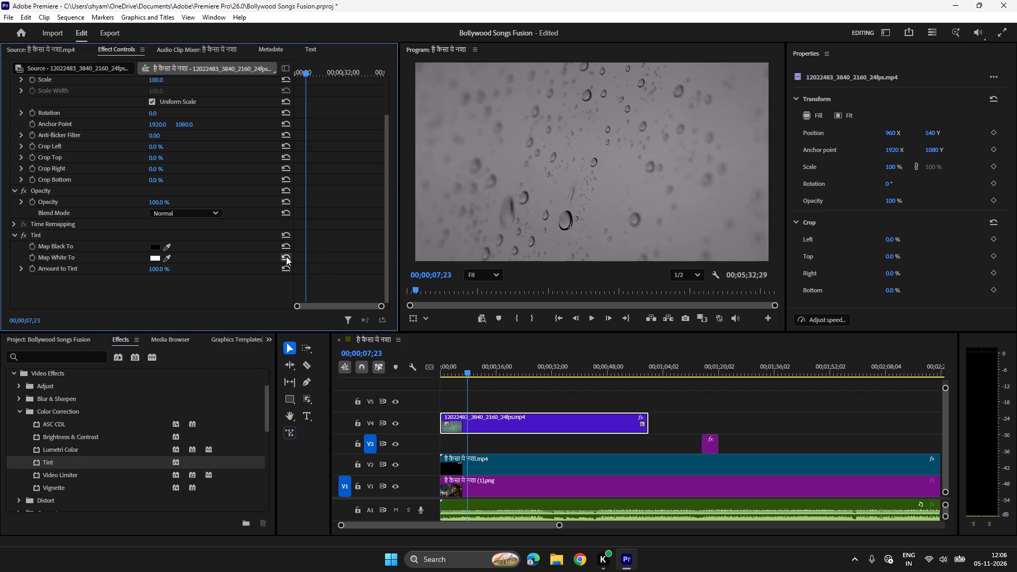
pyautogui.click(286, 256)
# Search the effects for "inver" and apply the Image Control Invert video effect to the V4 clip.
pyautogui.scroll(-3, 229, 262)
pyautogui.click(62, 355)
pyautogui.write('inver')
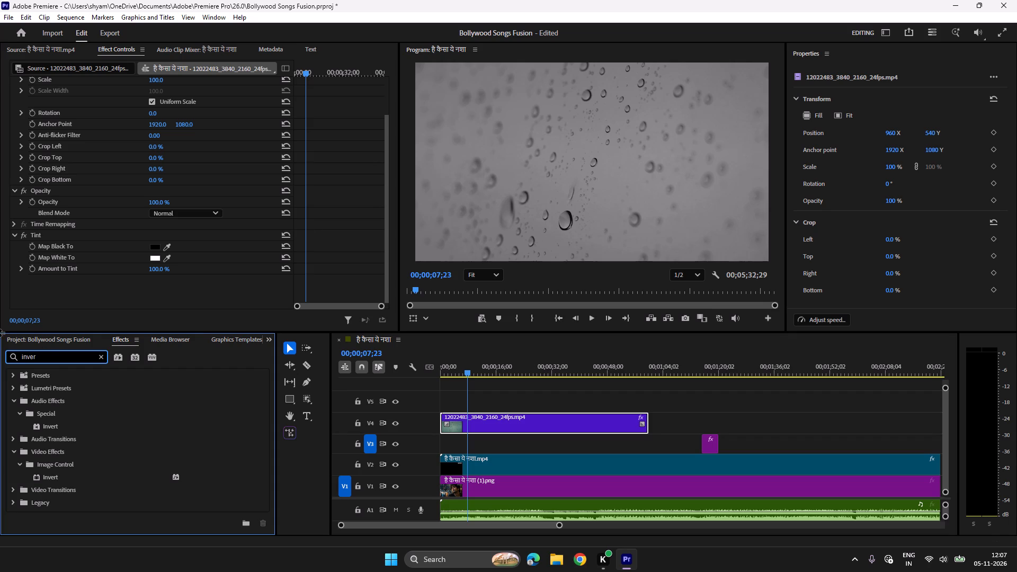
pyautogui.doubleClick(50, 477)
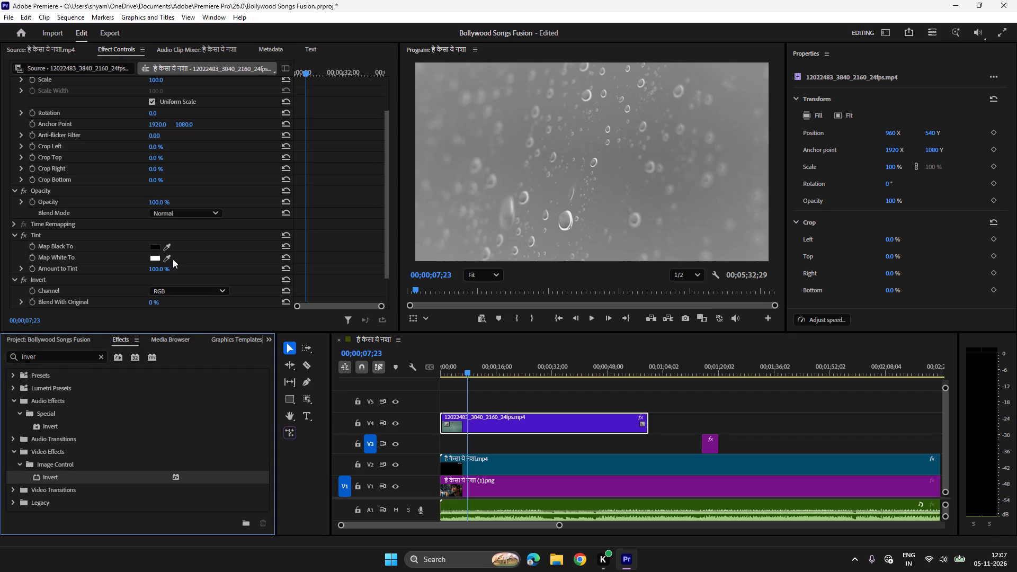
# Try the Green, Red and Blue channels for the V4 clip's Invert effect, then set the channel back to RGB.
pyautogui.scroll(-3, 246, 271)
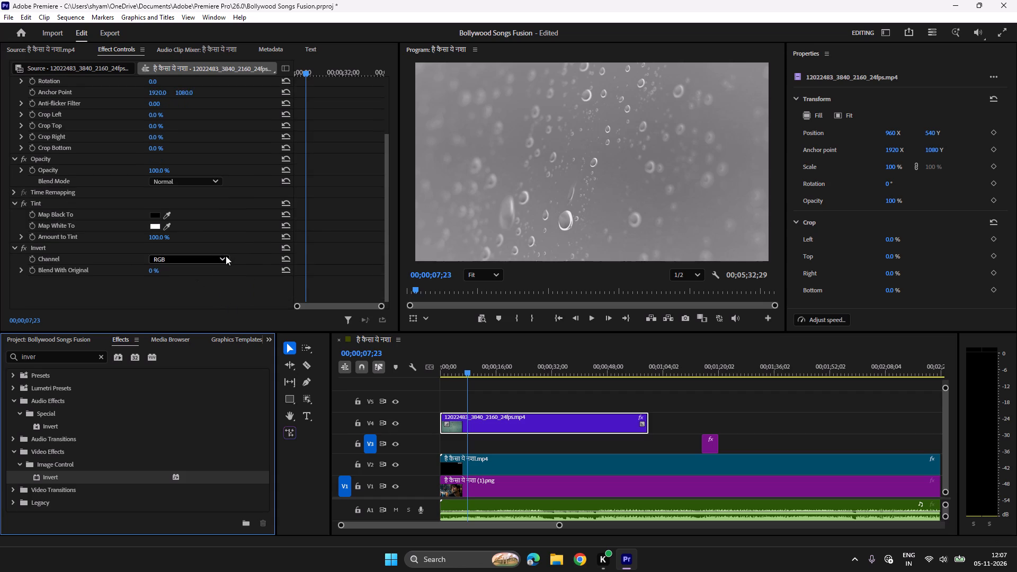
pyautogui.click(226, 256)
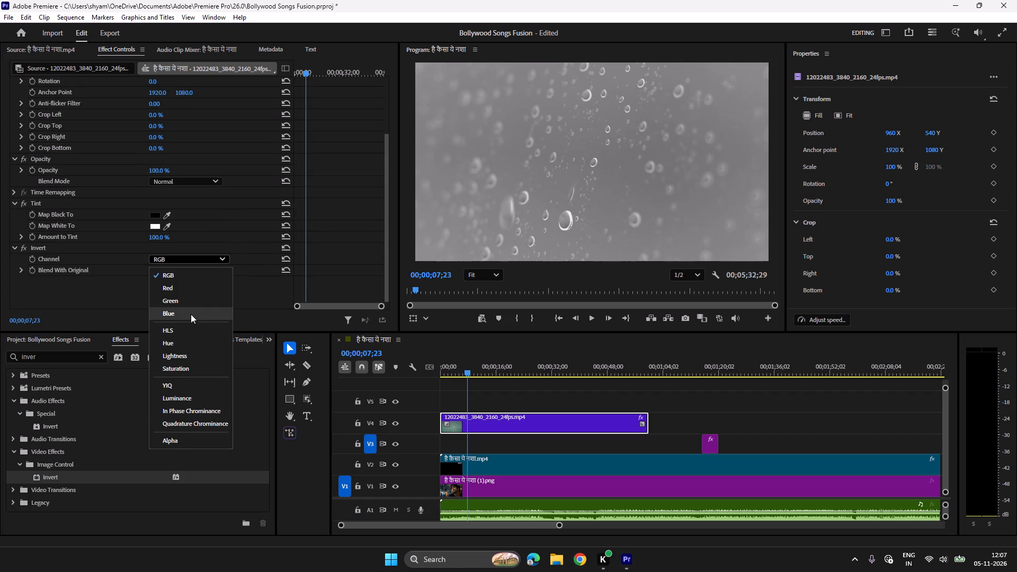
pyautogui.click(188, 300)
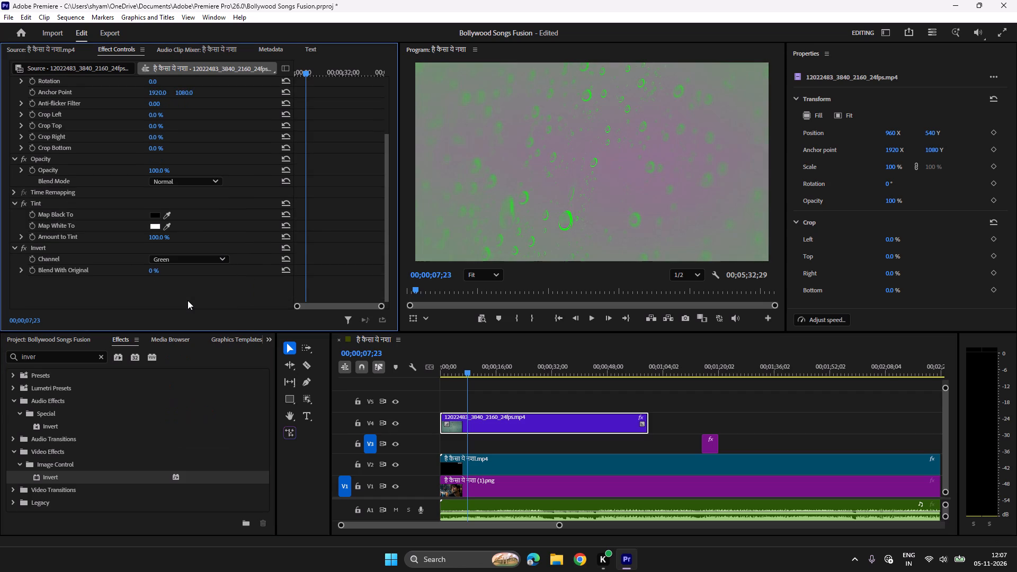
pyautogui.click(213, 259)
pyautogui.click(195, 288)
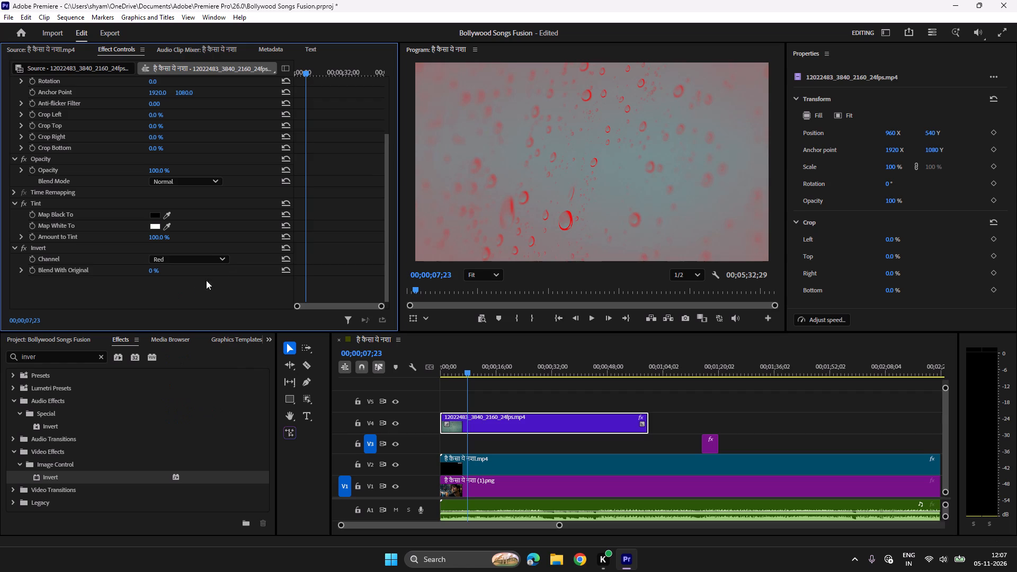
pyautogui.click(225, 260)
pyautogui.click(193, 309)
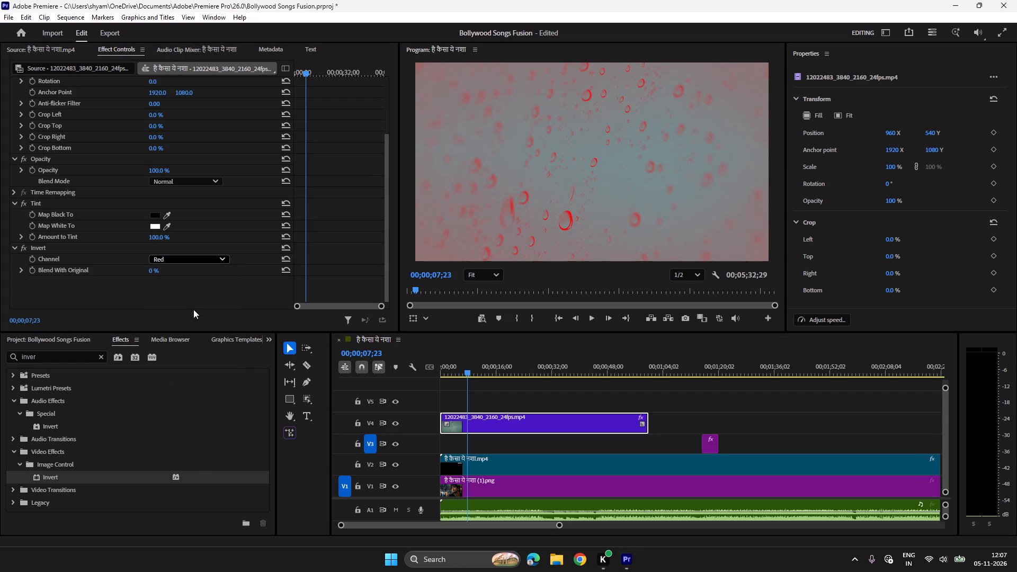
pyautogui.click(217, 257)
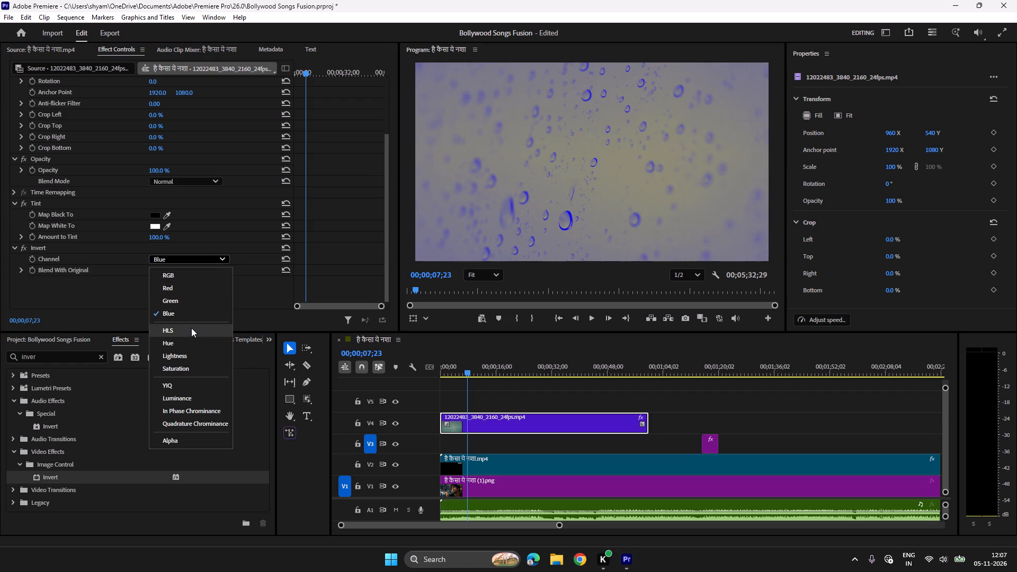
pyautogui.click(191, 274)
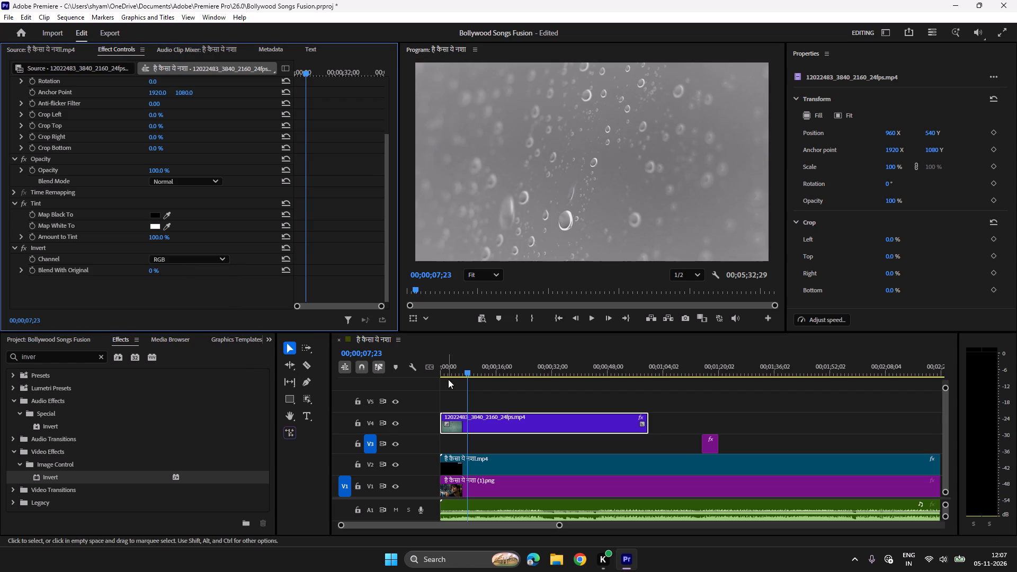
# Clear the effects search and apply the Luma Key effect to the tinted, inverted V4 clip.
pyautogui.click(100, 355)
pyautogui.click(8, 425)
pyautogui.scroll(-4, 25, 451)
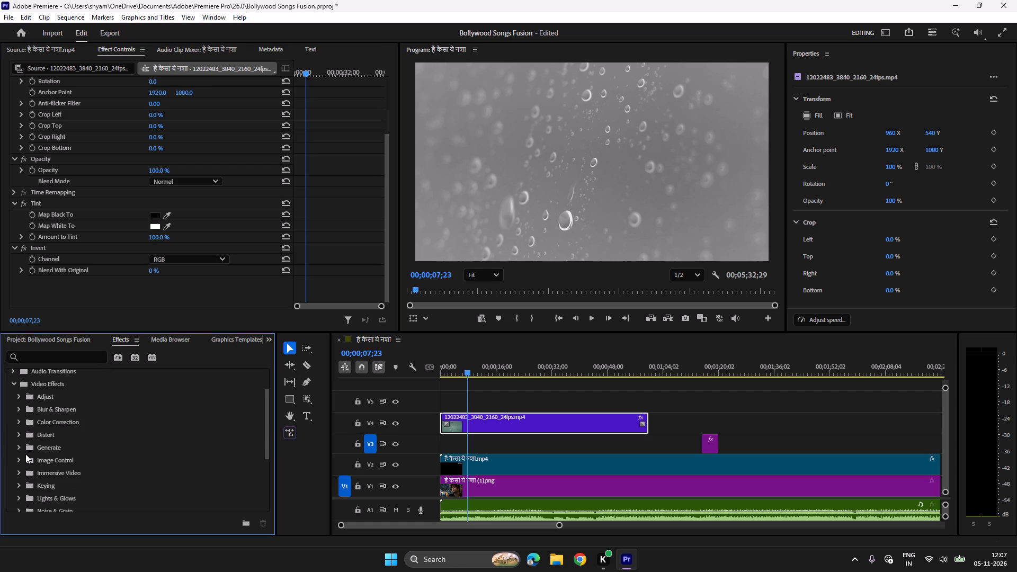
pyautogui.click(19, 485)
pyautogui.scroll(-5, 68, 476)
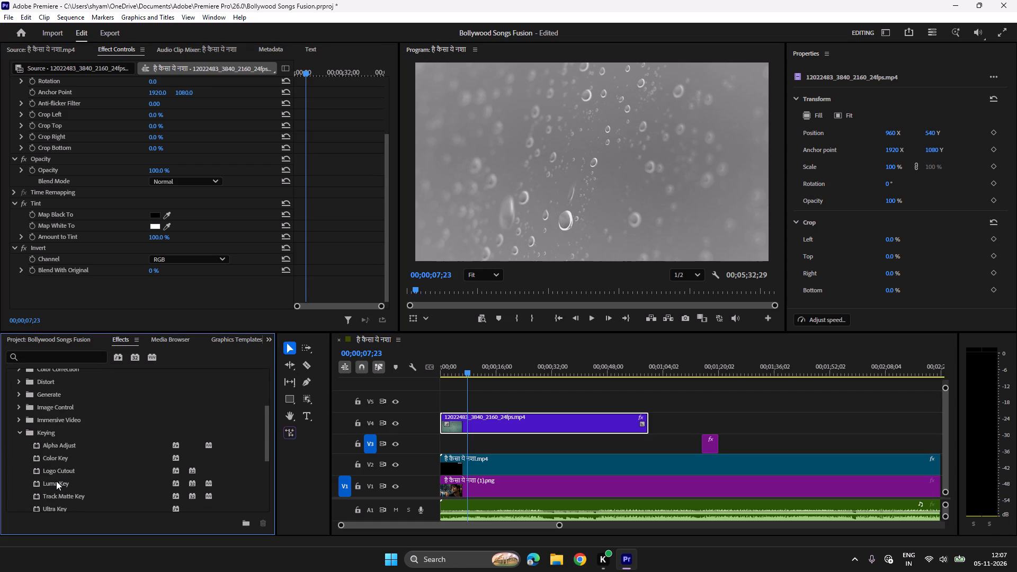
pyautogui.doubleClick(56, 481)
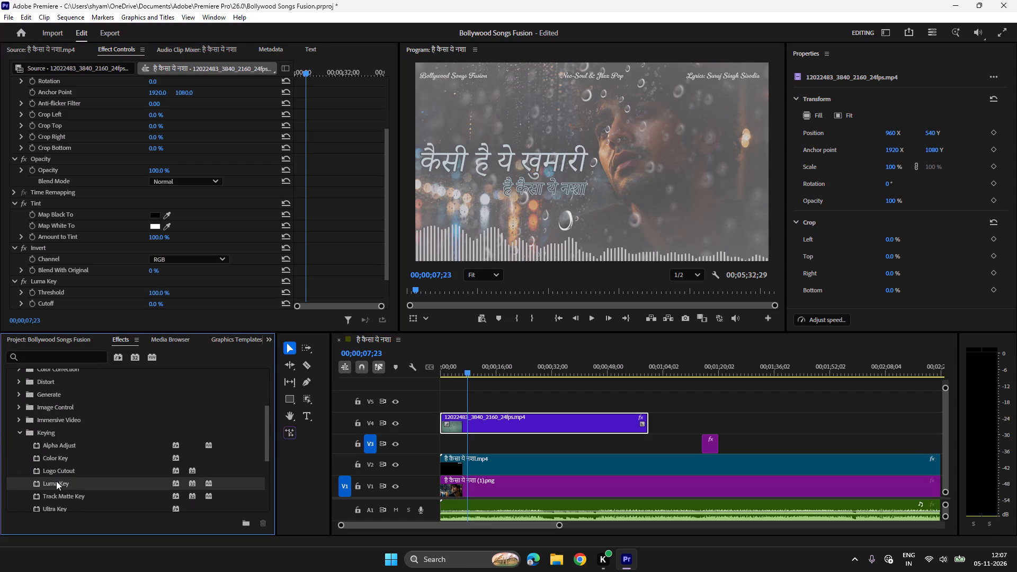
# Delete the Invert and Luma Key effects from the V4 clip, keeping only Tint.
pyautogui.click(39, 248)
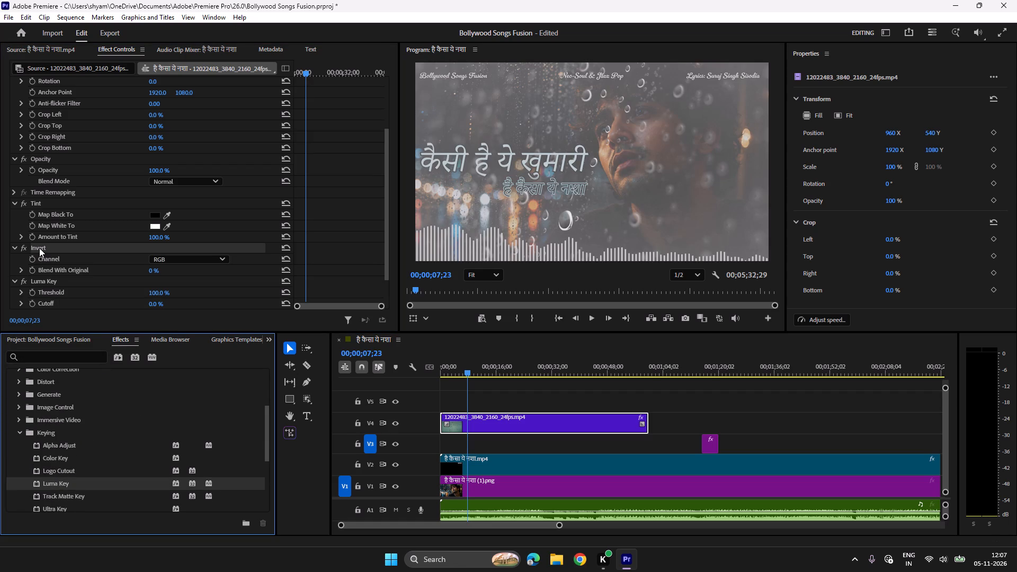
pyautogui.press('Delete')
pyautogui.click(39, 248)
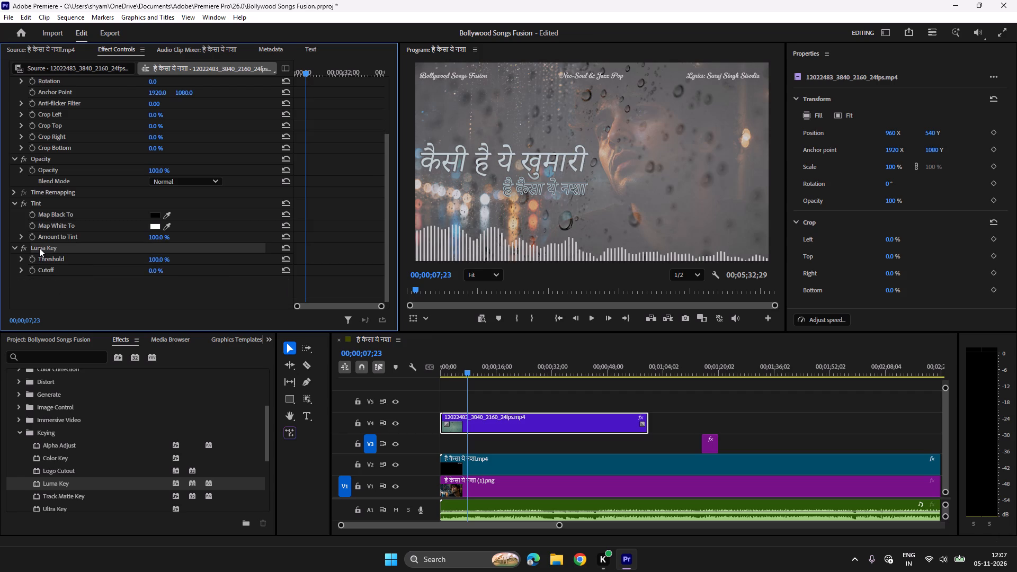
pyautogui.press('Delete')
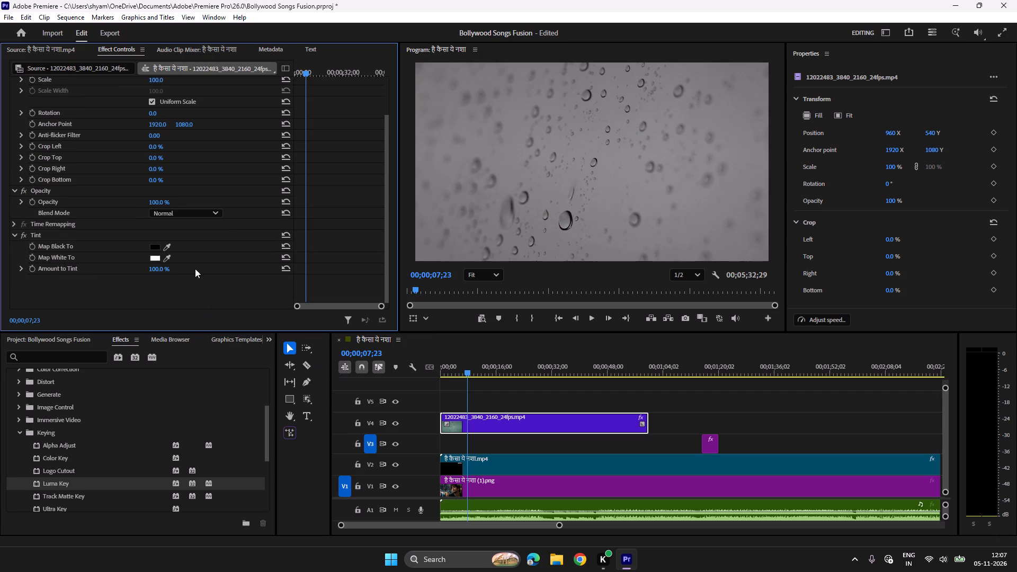
# Delete the Tint effect from the water-drop clip on V4.
pyautogui.click(36, 235)
pyautogui.press('Delete')
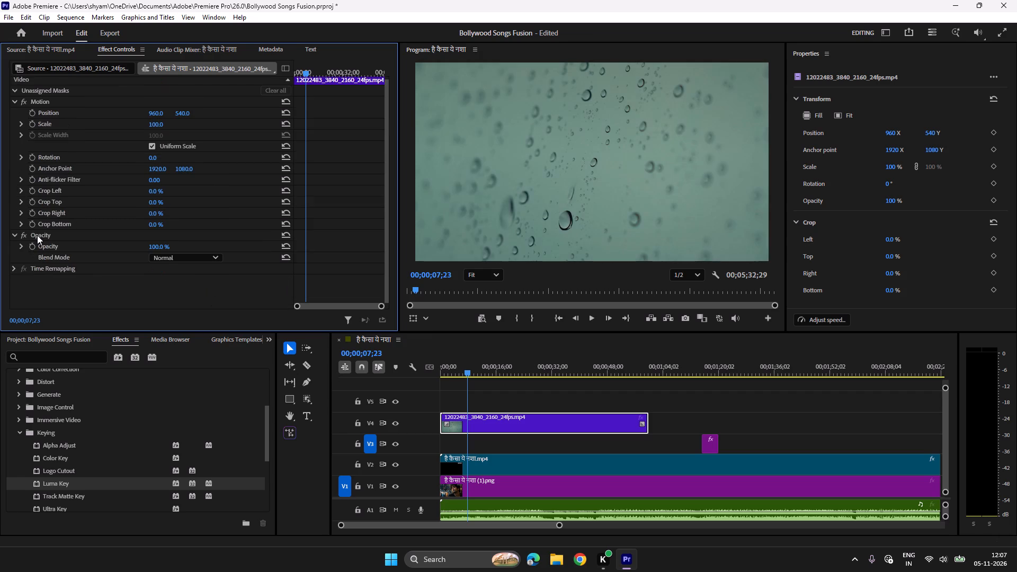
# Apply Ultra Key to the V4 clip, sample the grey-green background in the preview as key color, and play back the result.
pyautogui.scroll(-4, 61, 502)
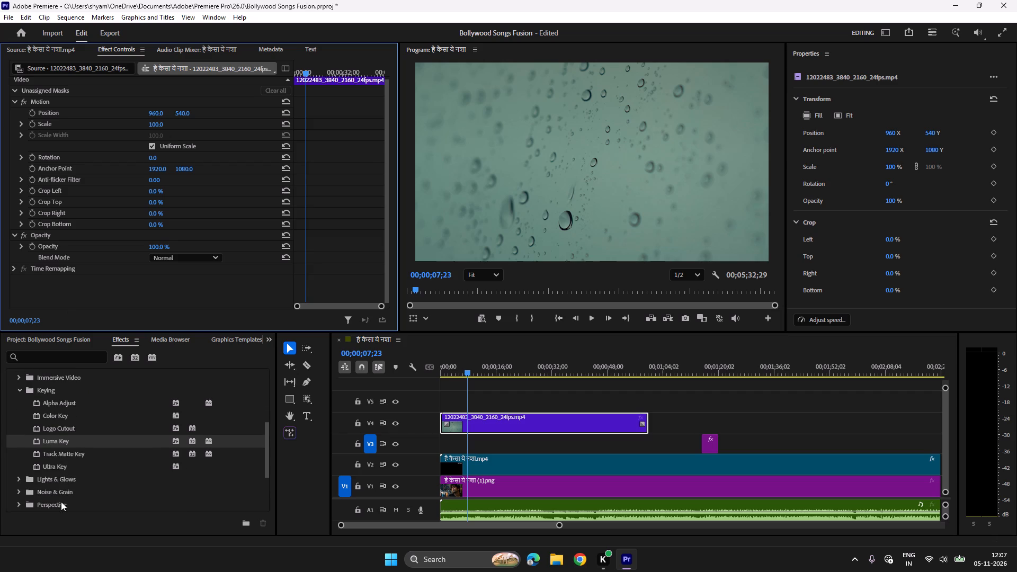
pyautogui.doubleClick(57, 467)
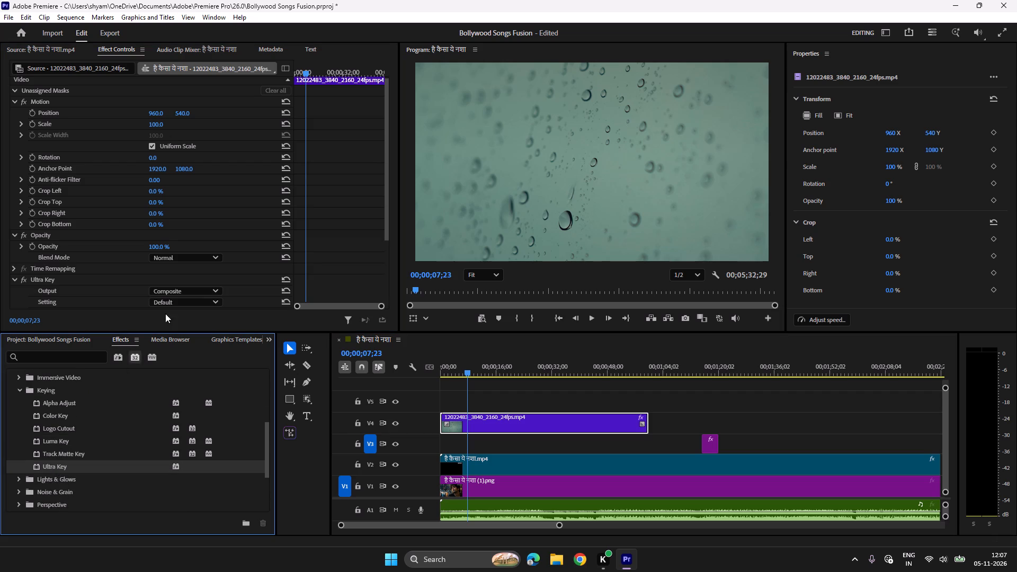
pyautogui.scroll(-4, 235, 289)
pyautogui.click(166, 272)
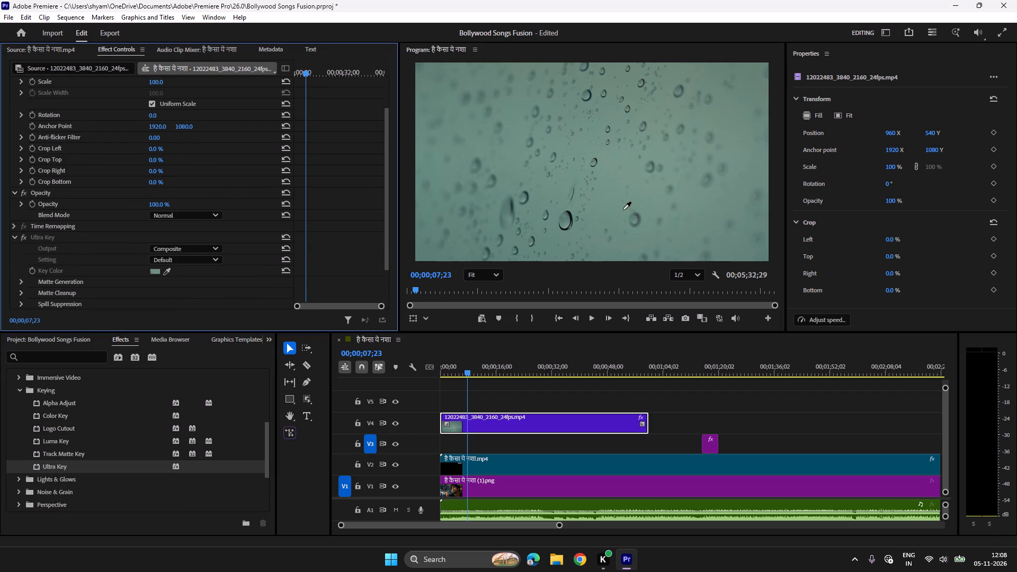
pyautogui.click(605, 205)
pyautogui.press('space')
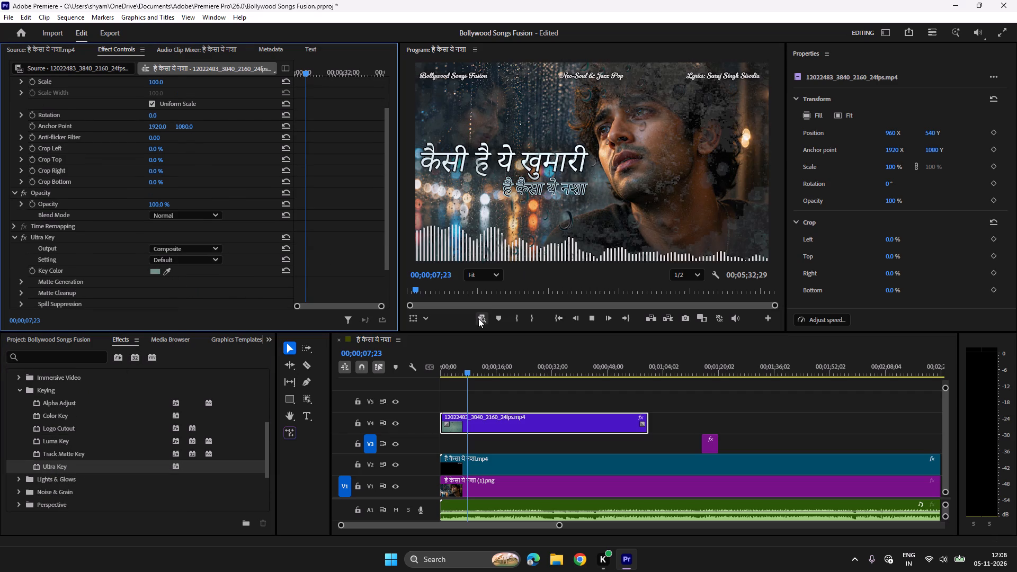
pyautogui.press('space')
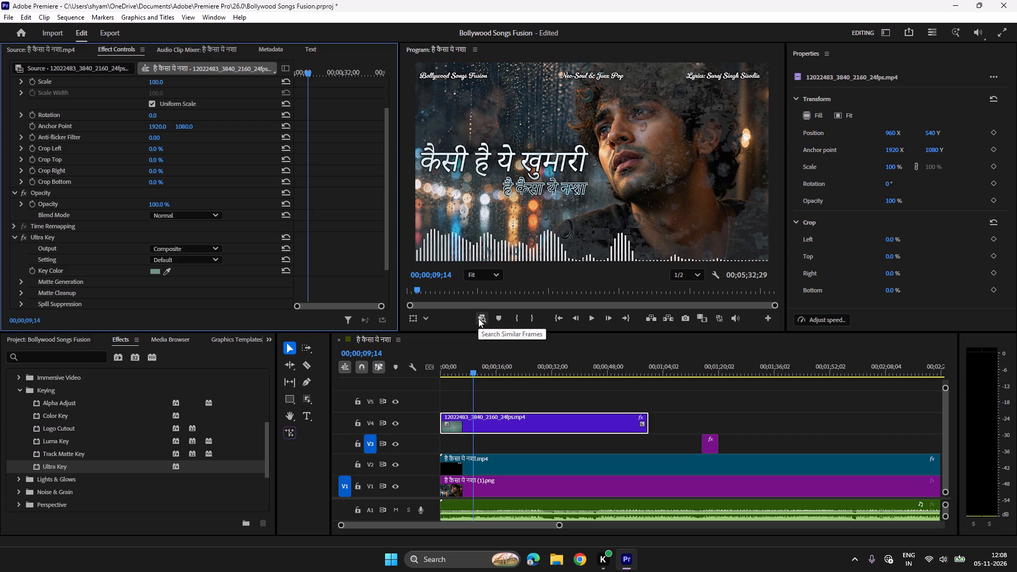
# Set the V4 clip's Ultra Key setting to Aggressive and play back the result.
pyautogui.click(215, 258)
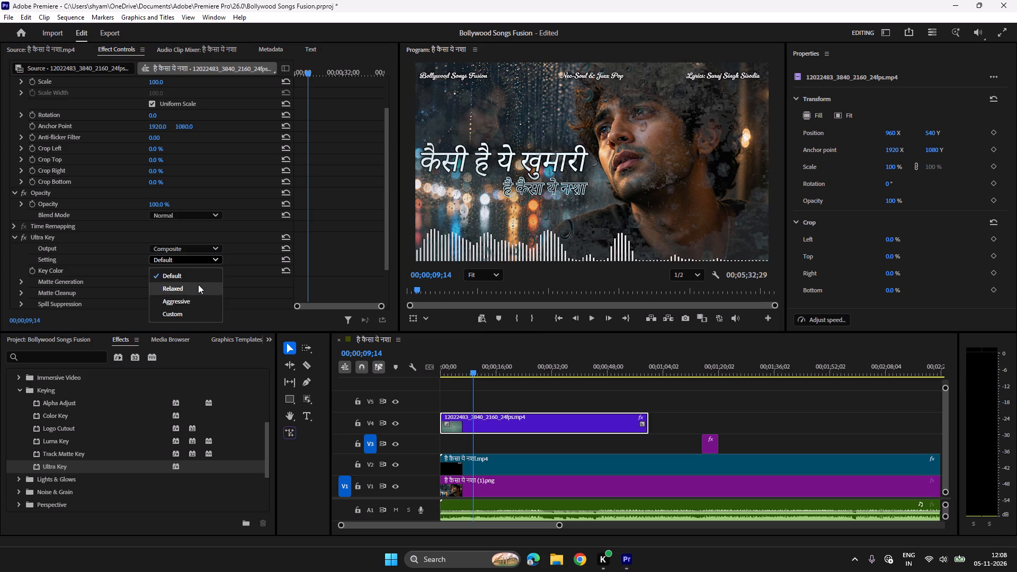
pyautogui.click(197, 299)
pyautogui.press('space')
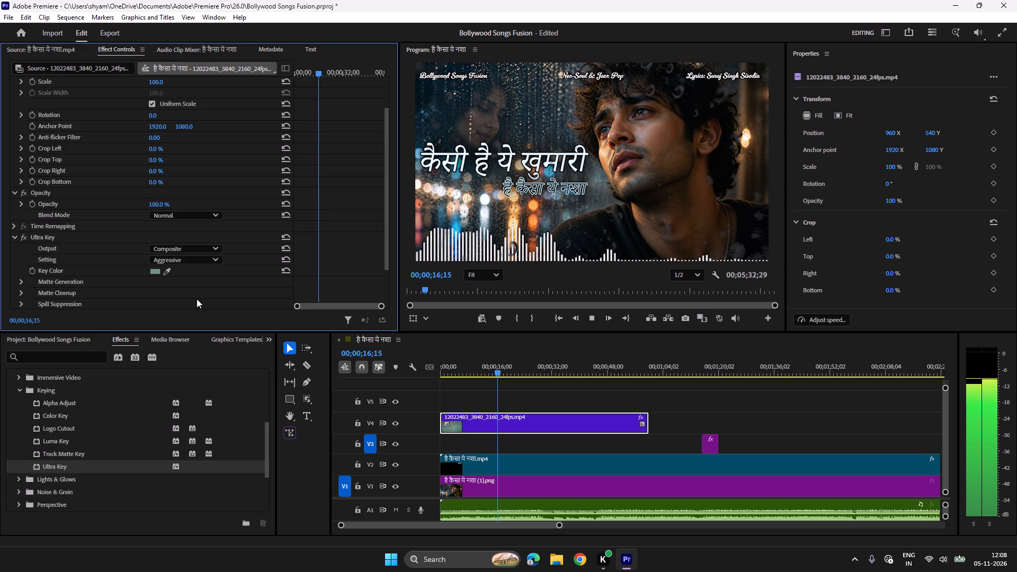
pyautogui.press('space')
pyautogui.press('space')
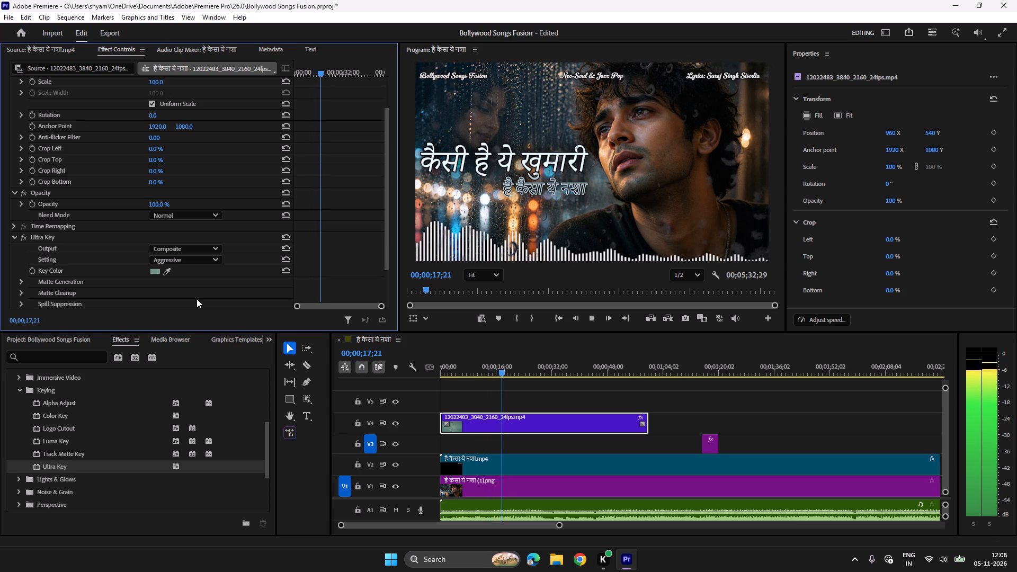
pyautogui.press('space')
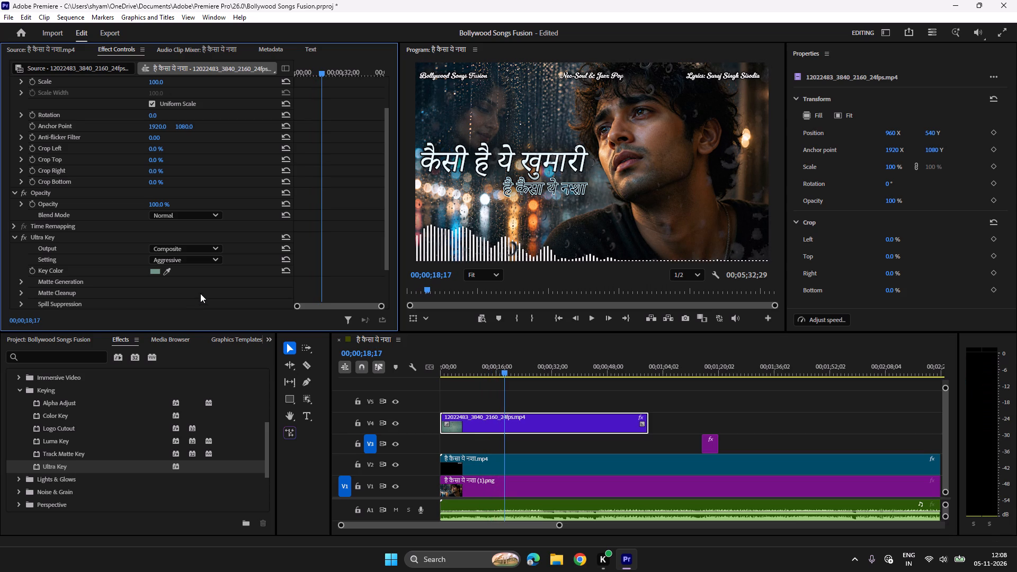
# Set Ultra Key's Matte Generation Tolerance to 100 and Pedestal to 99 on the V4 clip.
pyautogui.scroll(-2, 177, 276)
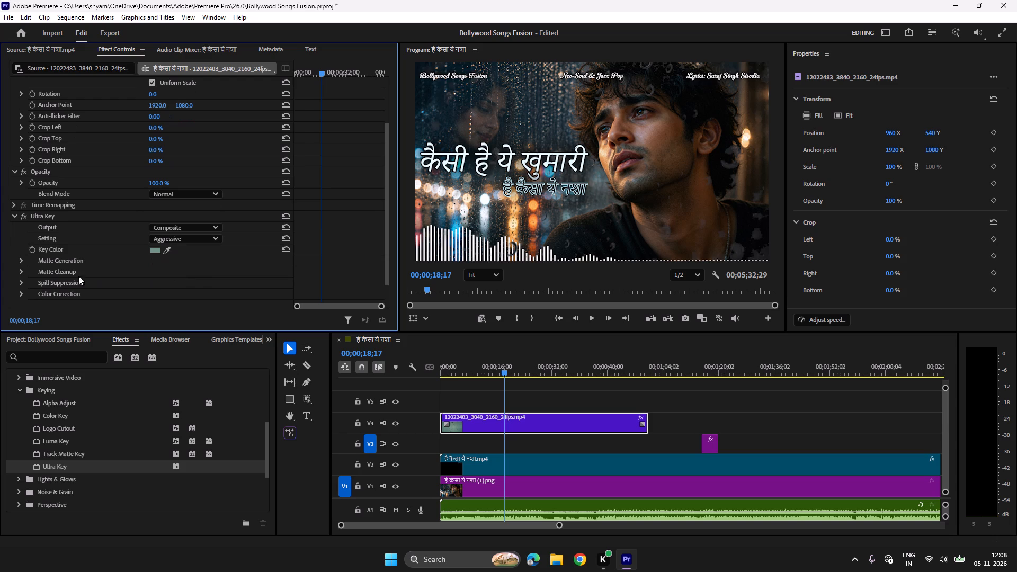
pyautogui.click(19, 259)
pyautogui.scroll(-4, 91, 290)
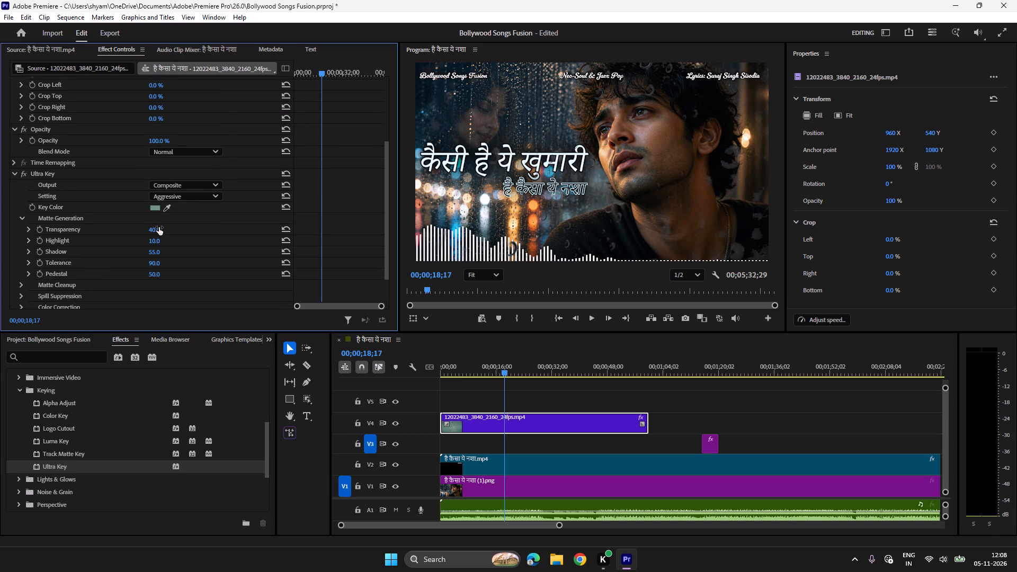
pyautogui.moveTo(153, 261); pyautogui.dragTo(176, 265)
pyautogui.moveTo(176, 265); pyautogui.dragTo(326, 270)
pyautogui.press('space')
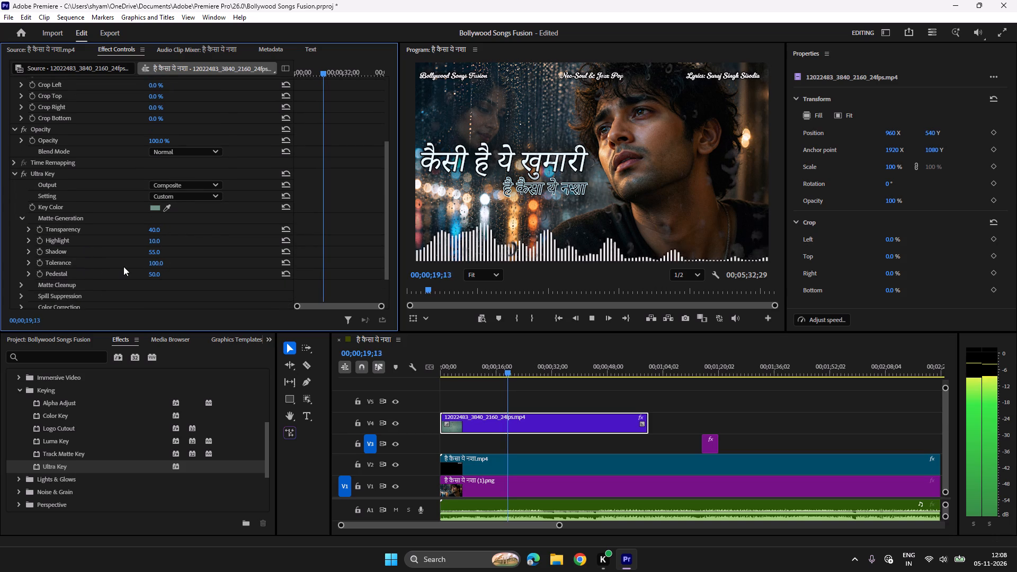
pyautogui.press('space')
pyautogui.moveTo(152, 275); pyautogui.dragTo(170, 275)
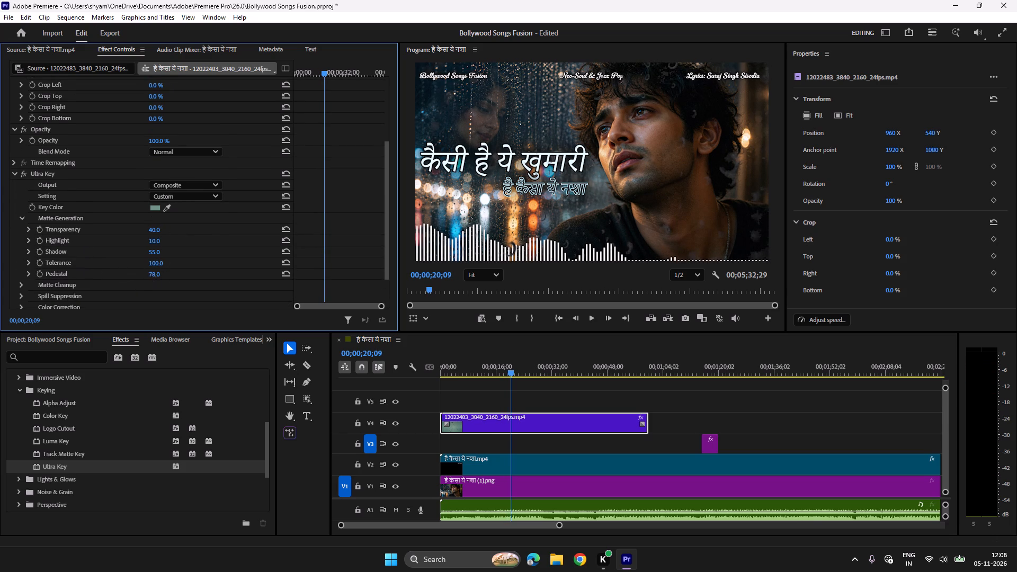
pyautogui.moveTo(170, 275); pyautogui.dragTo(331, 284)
# Apply Fit to frame to the V4 water-drop clip and play back the result.
pyautogui.rightClick(592, 424)
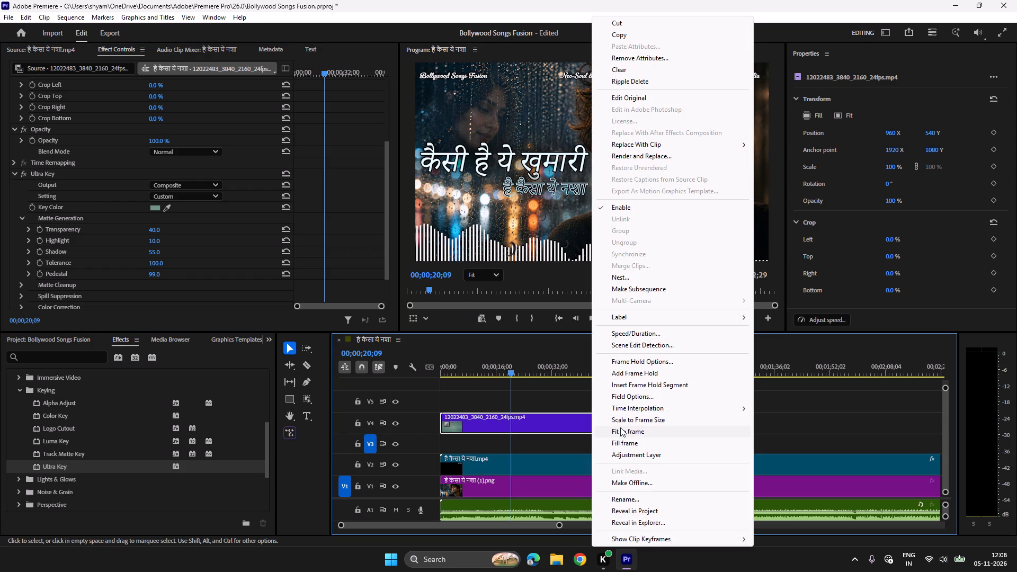
pyautogui.click(634, 432)
pyautogui.press('space')
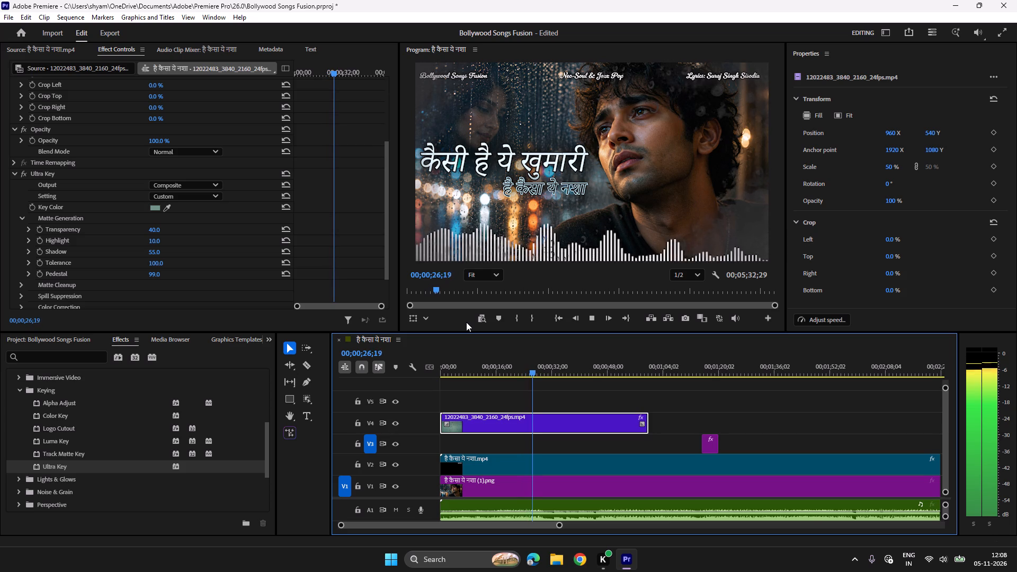
pyautogui.press('space')
pyautogui.press('space')
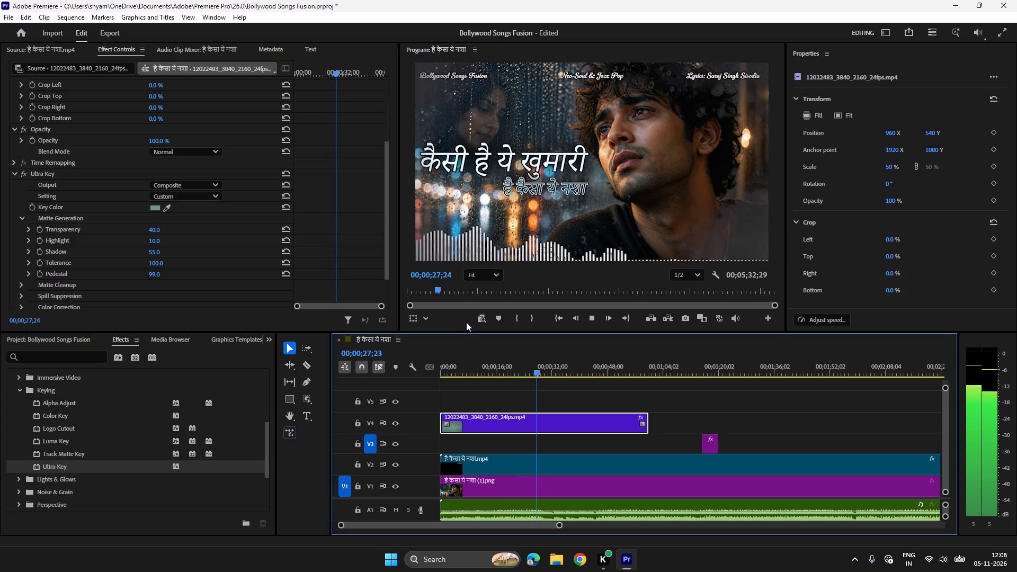
pyautogui.press('space')
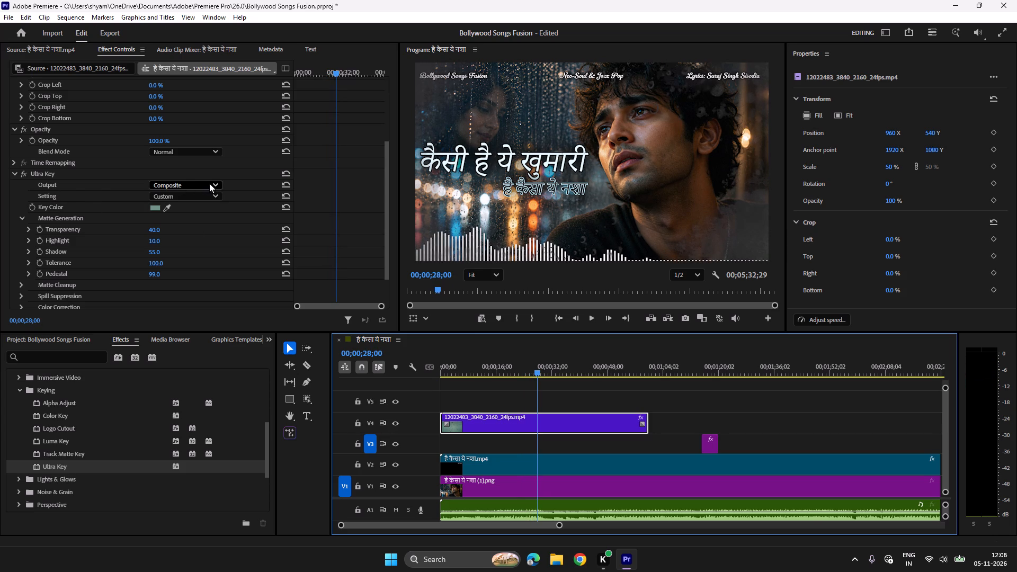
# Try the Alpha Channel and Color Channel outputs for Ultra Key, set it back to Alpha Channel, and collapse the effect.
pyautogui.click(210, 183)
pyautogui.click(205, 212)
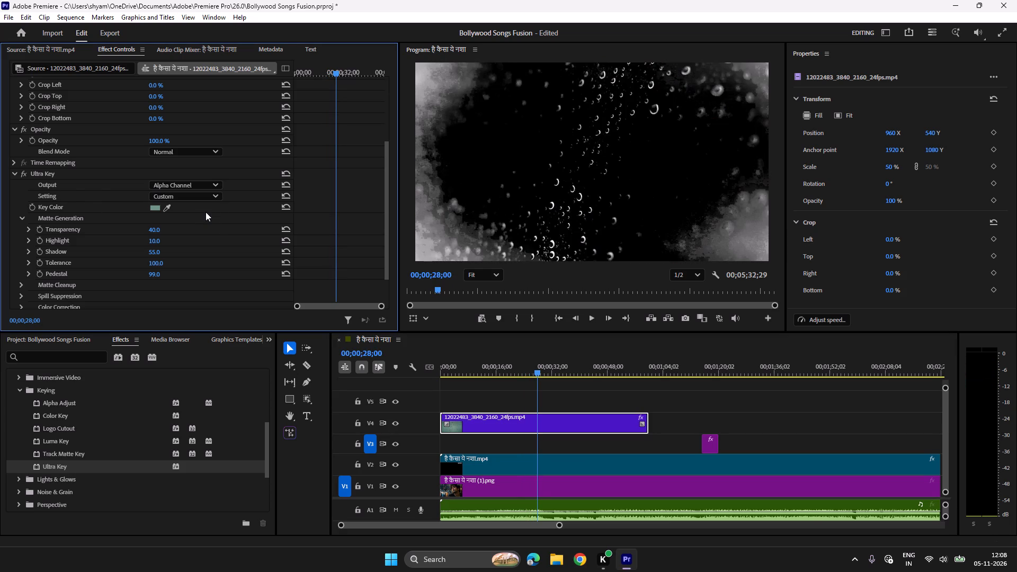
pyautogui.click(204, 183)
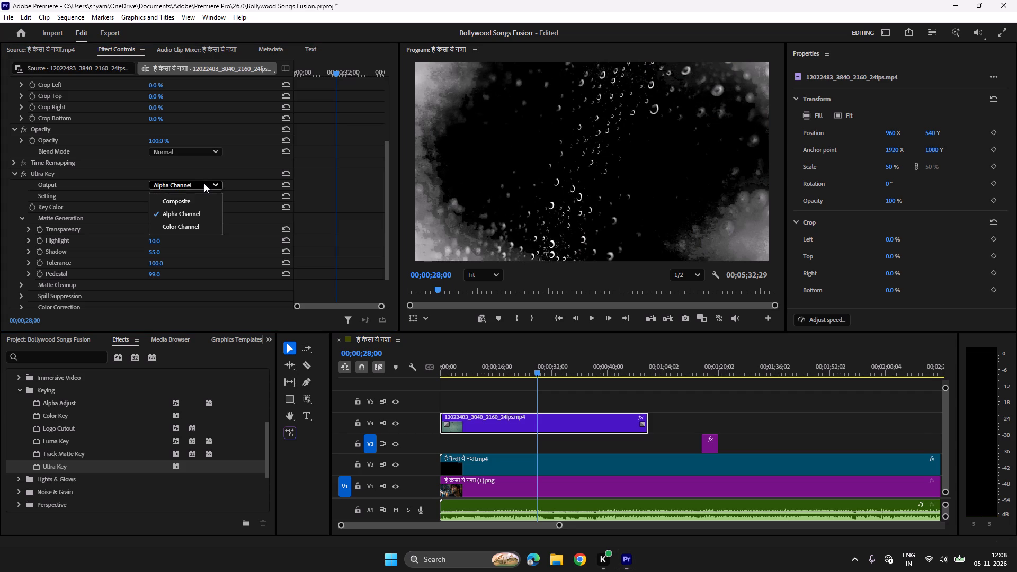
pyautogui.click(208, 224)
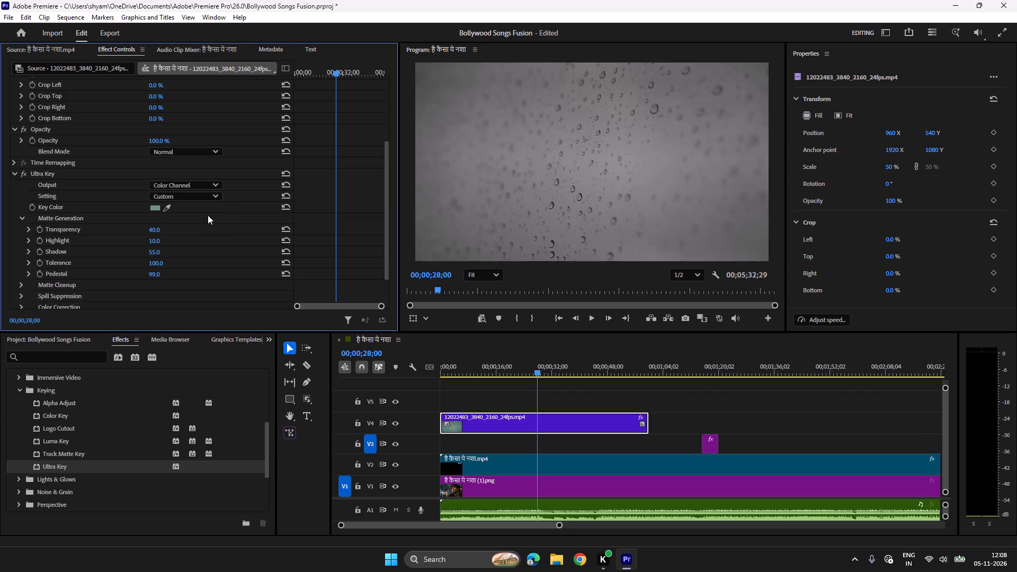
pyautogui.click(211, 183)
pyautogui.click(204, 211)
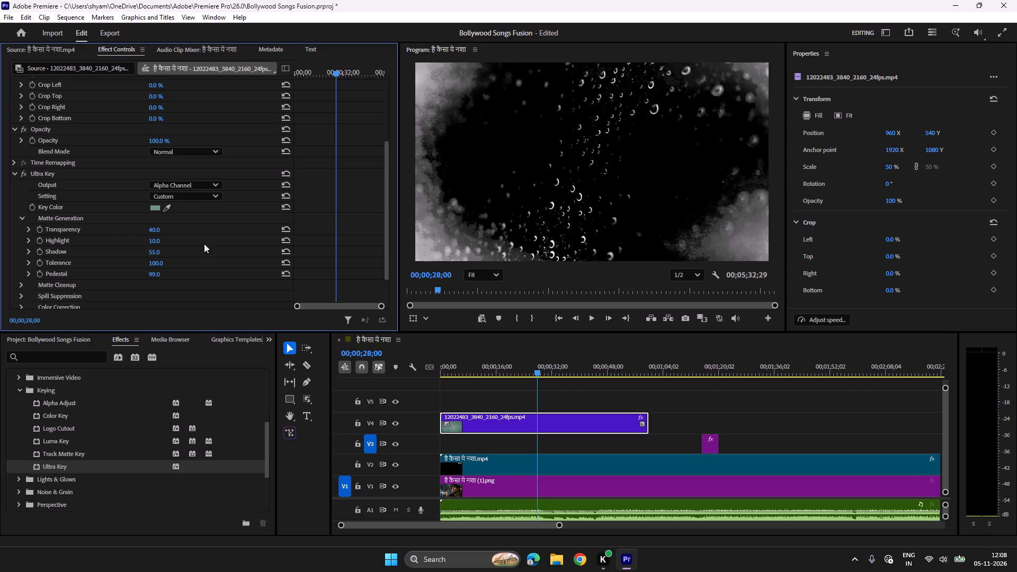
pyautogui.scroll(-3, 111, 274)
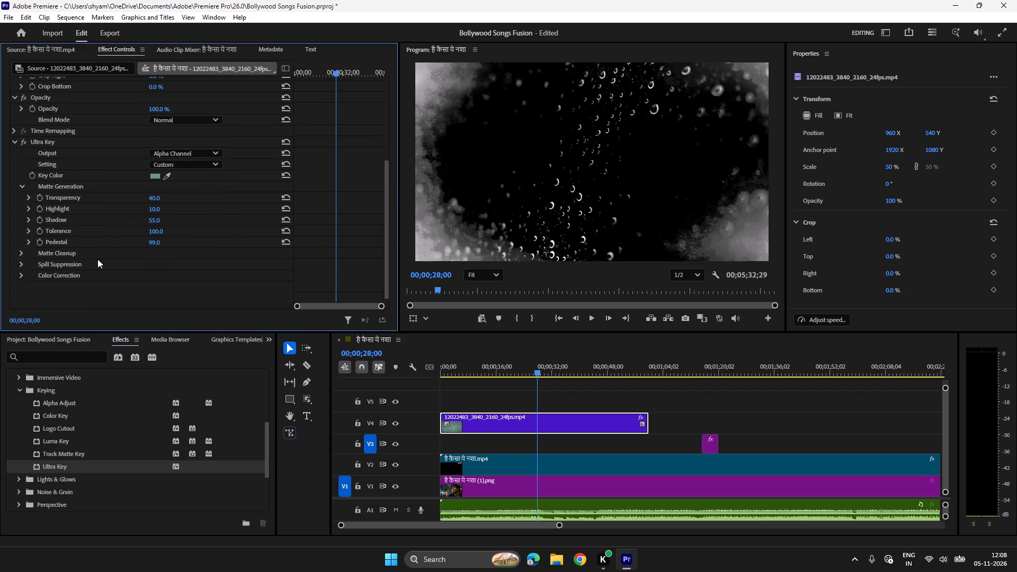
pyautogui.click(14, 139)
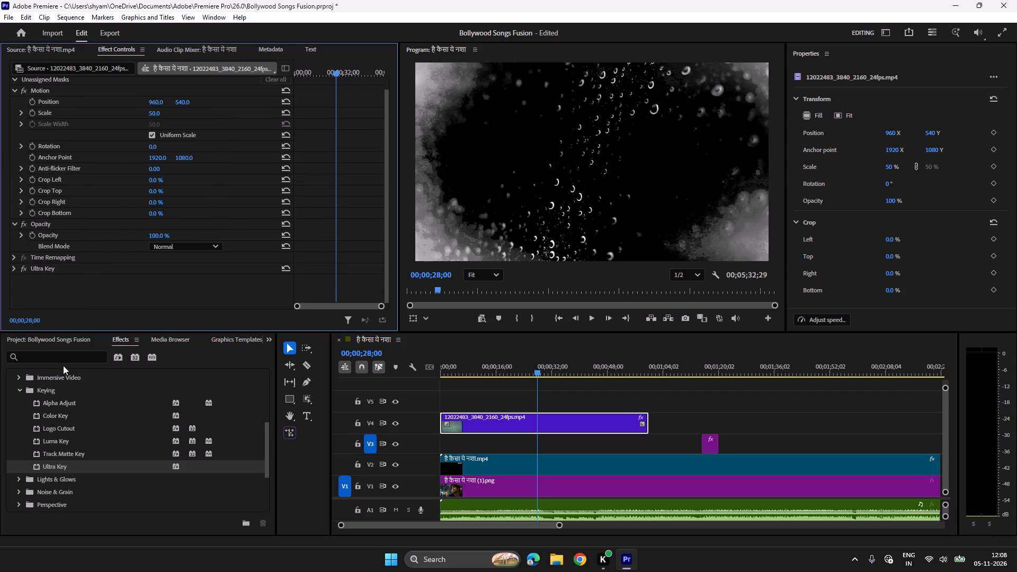
# Search the effects for "invert" and apply the Image Control Invert video effect to the V4 clip.
pyautogui.click(67, 360)
pyautogui.write('invert')
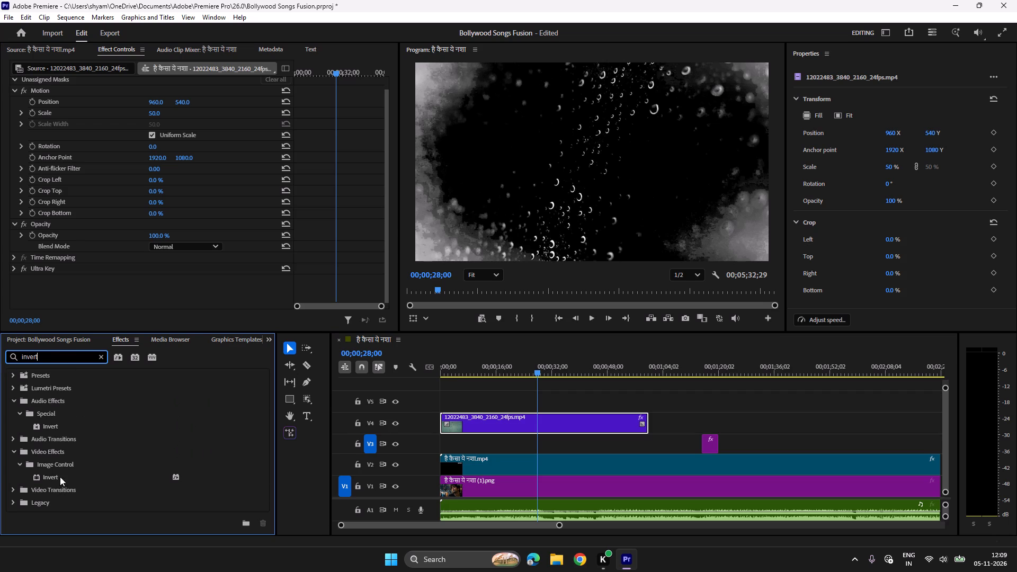
pyautogui.doubleClick(57, 478)
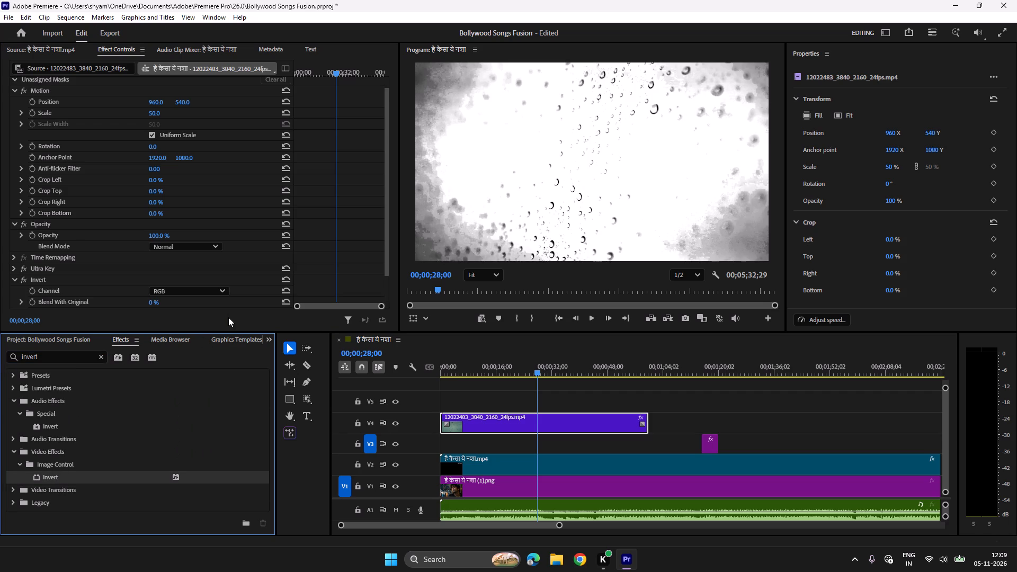
pyautogui.scroll(-5, 211, 310)
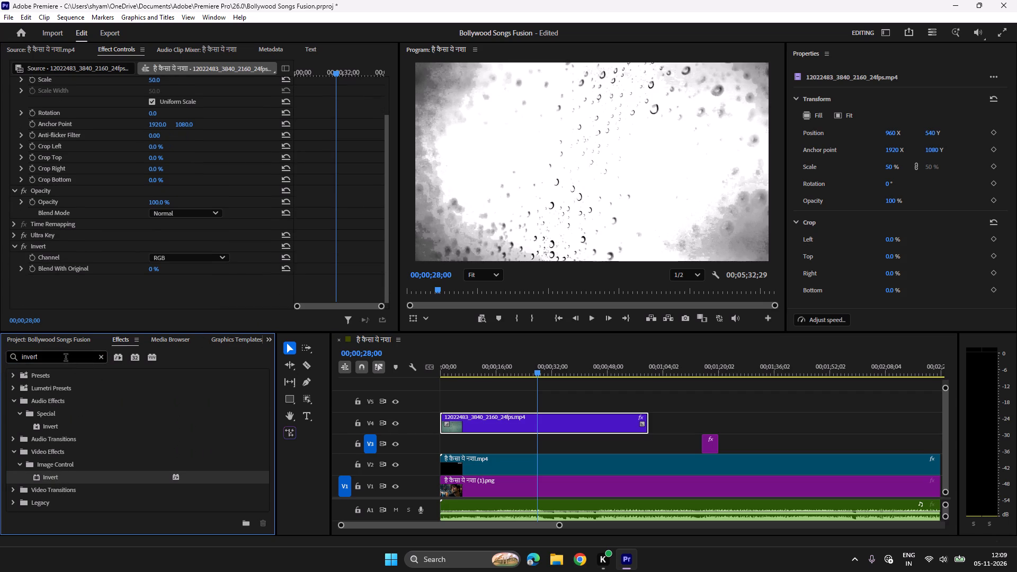
# Search the effects for "luma", apply Luma Key to the V4 clip, and play back from about 15 seconds.
pyautogui.moveTo(66, 358); pyautogui.dragTo(6, 360)
pyautogui.write('luma')
pyautogui.doubleClick(64, 453)
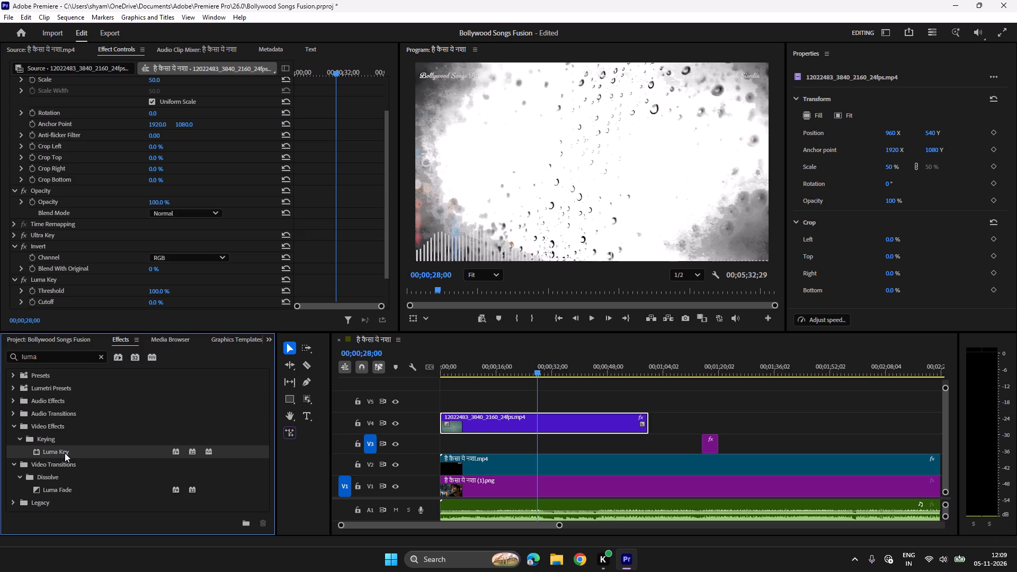
pyautogui.click(493, 360)
pyautogui.press('space')
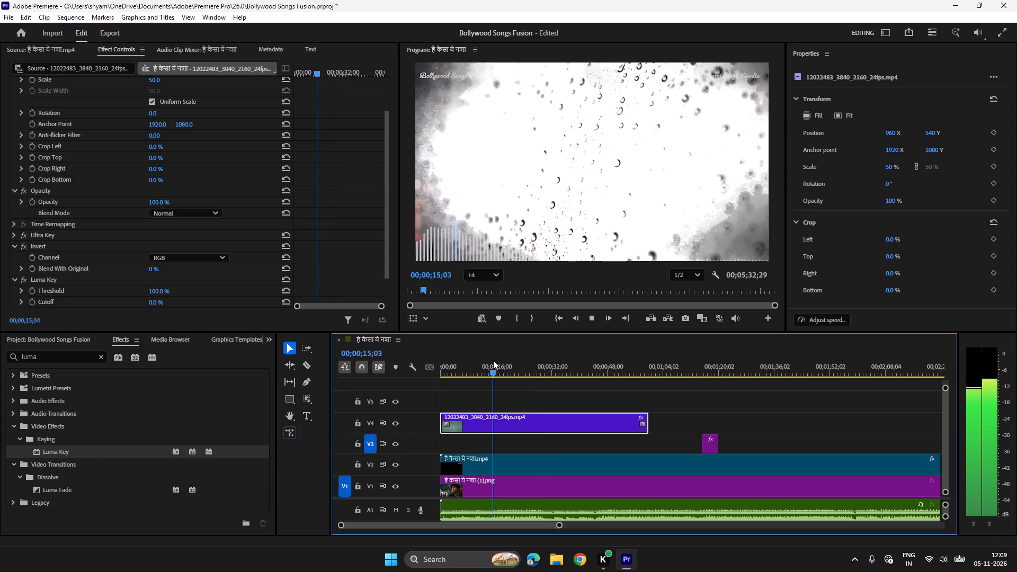
pyautogui.press('space')
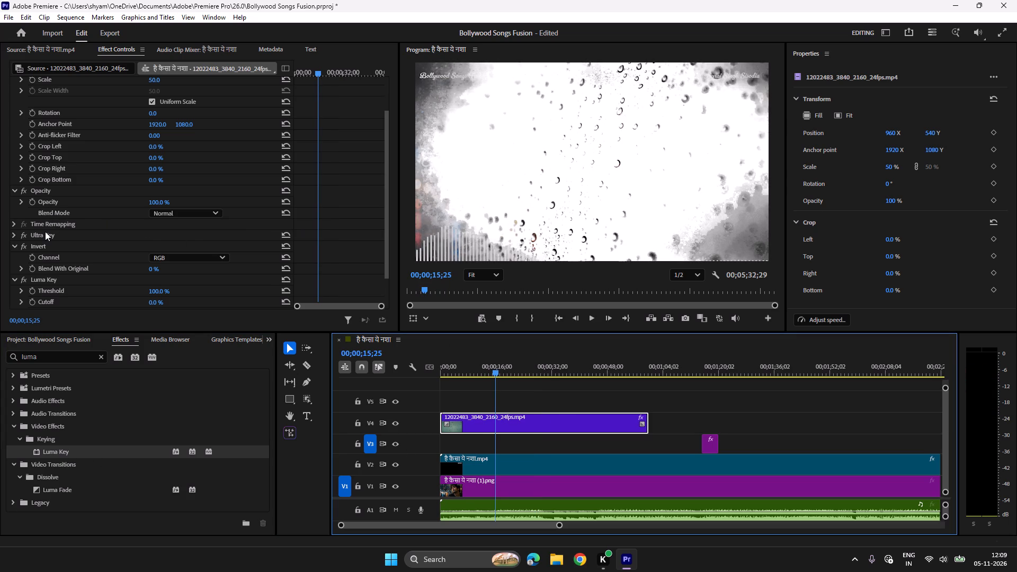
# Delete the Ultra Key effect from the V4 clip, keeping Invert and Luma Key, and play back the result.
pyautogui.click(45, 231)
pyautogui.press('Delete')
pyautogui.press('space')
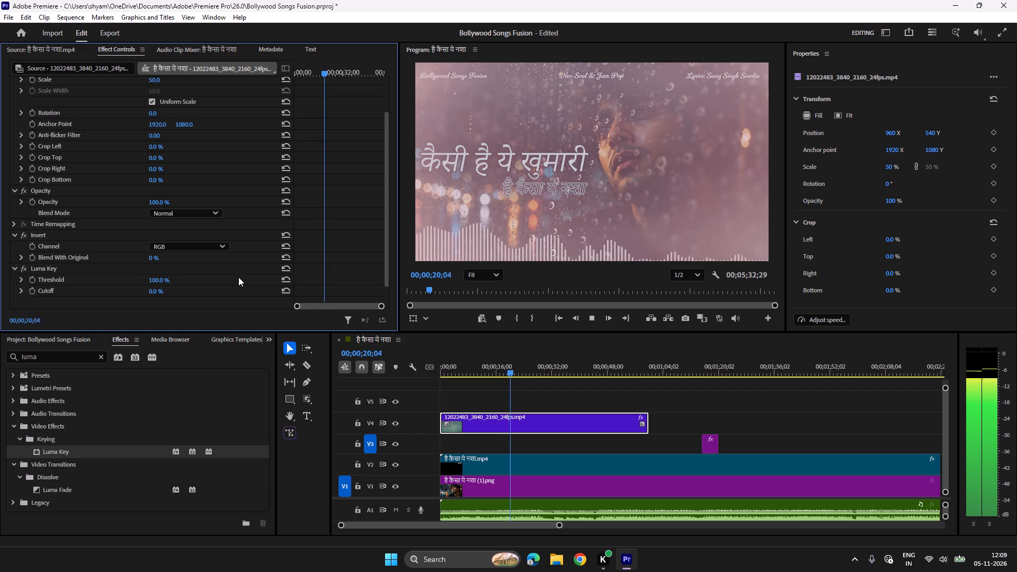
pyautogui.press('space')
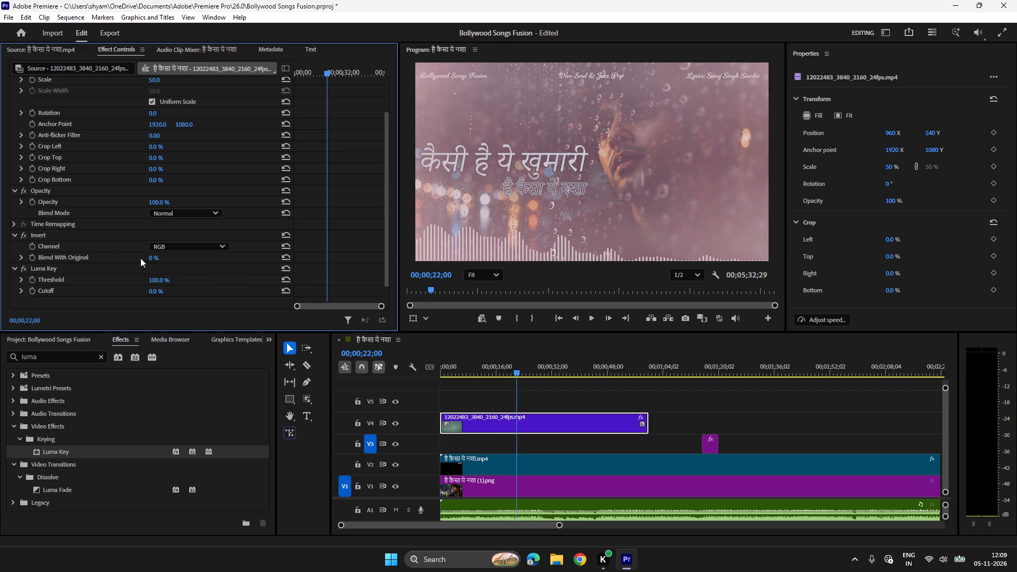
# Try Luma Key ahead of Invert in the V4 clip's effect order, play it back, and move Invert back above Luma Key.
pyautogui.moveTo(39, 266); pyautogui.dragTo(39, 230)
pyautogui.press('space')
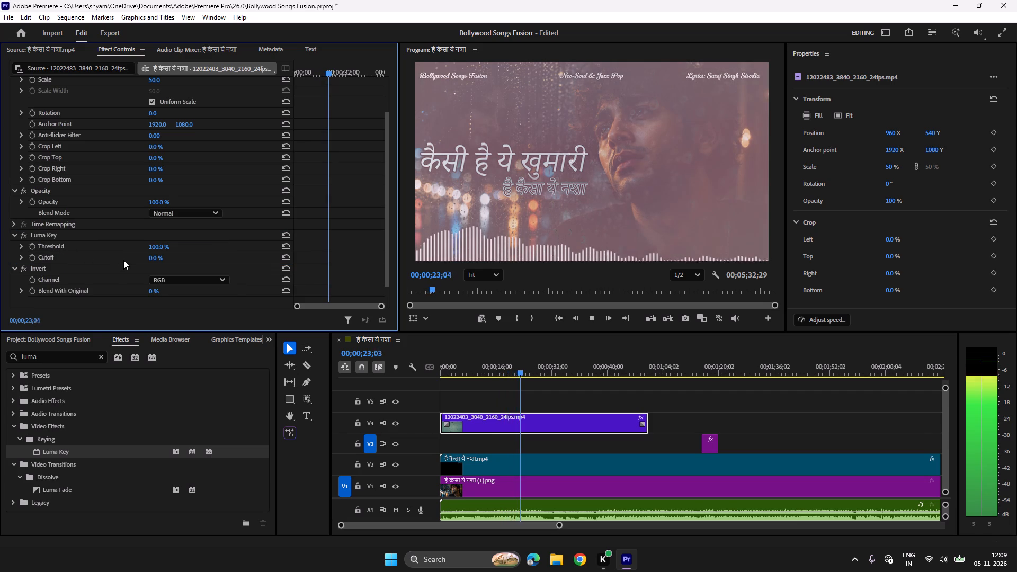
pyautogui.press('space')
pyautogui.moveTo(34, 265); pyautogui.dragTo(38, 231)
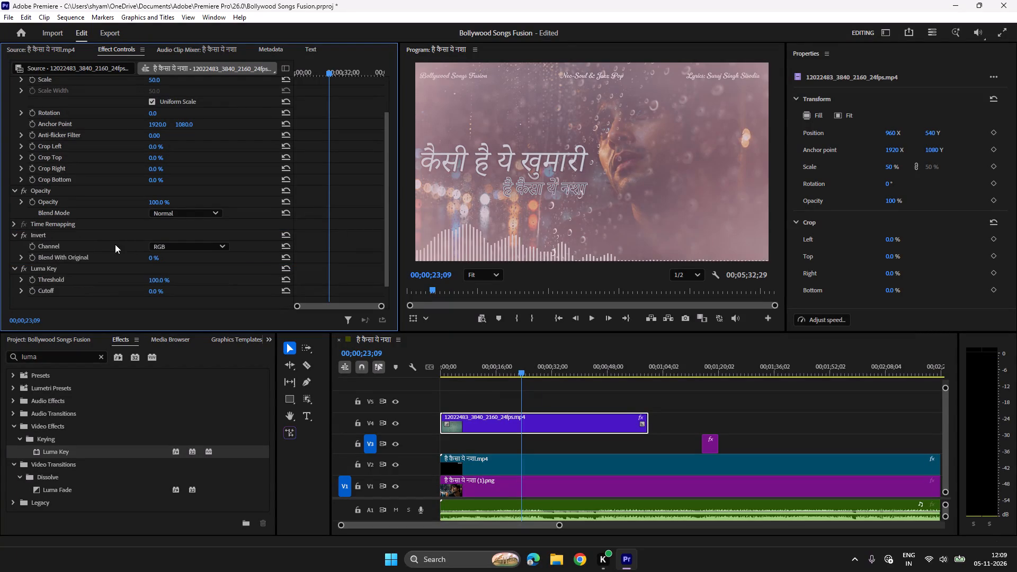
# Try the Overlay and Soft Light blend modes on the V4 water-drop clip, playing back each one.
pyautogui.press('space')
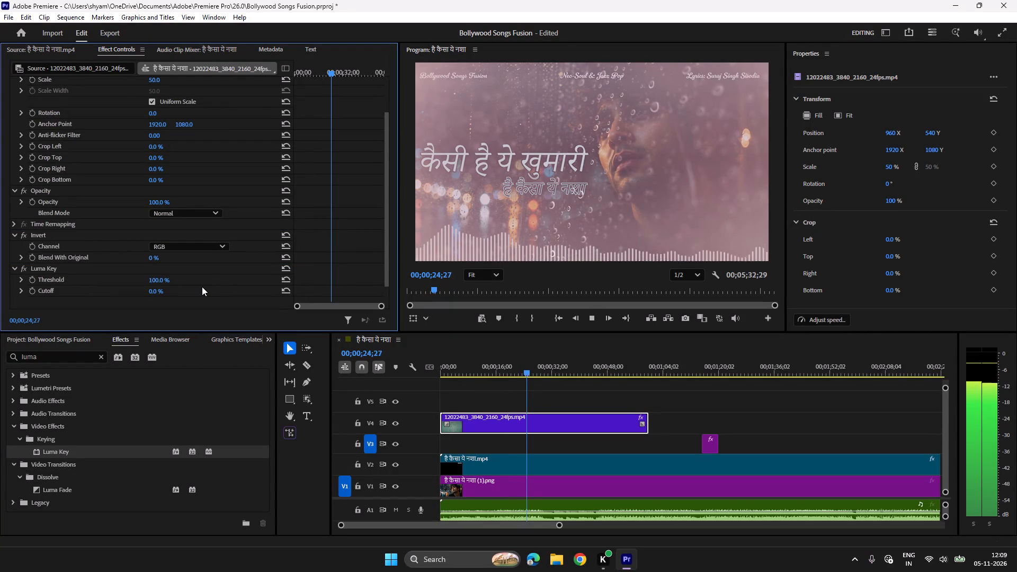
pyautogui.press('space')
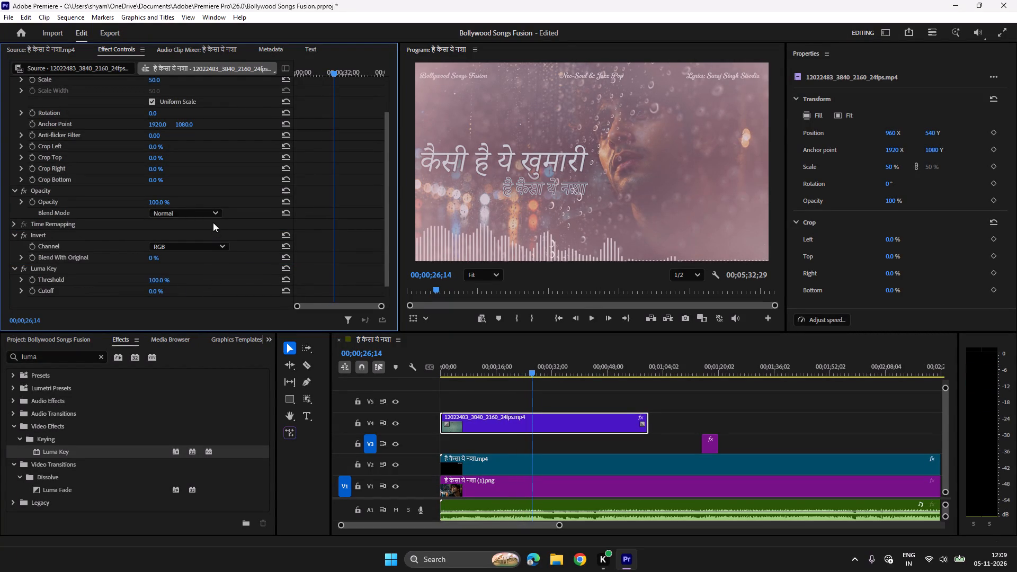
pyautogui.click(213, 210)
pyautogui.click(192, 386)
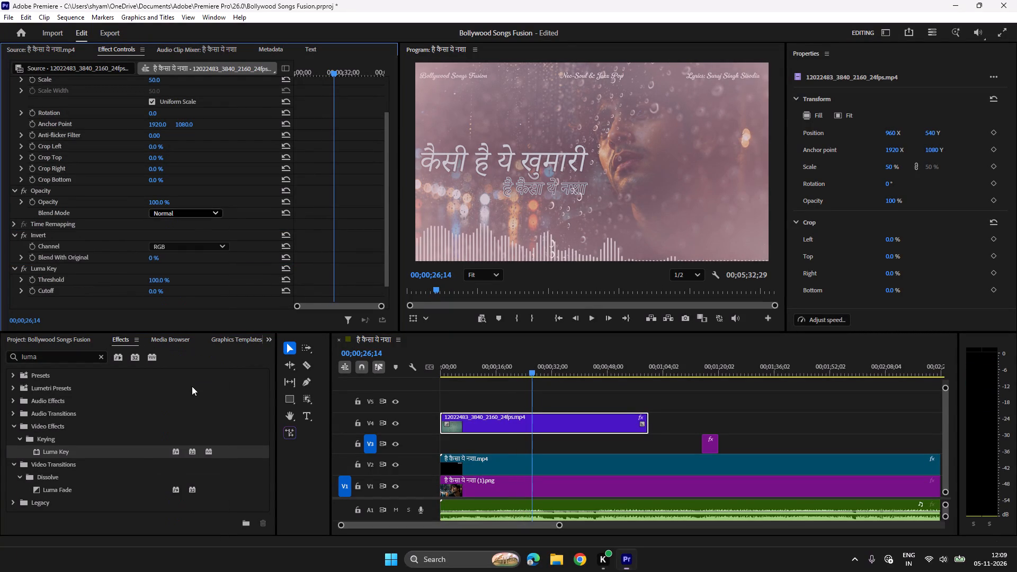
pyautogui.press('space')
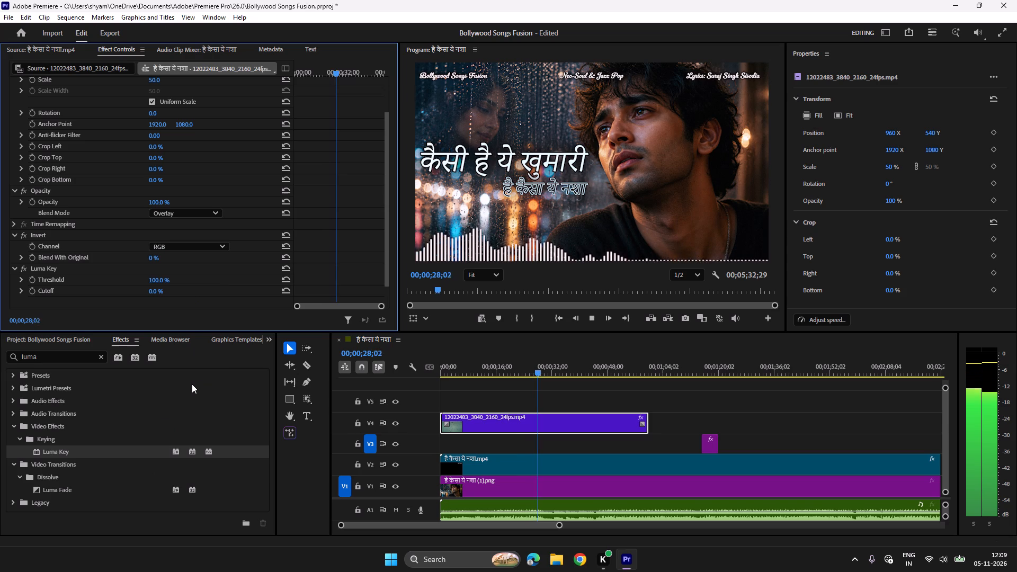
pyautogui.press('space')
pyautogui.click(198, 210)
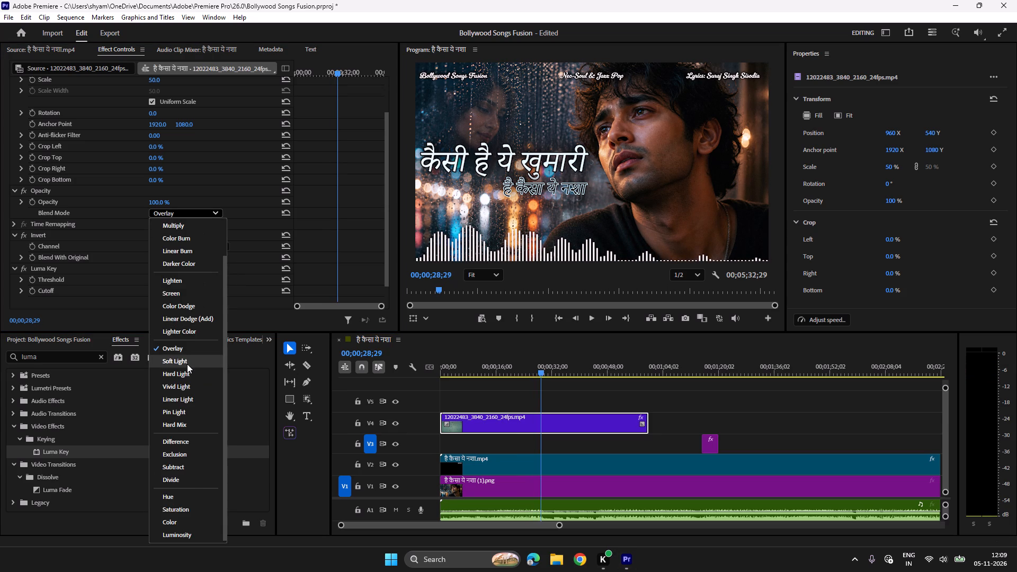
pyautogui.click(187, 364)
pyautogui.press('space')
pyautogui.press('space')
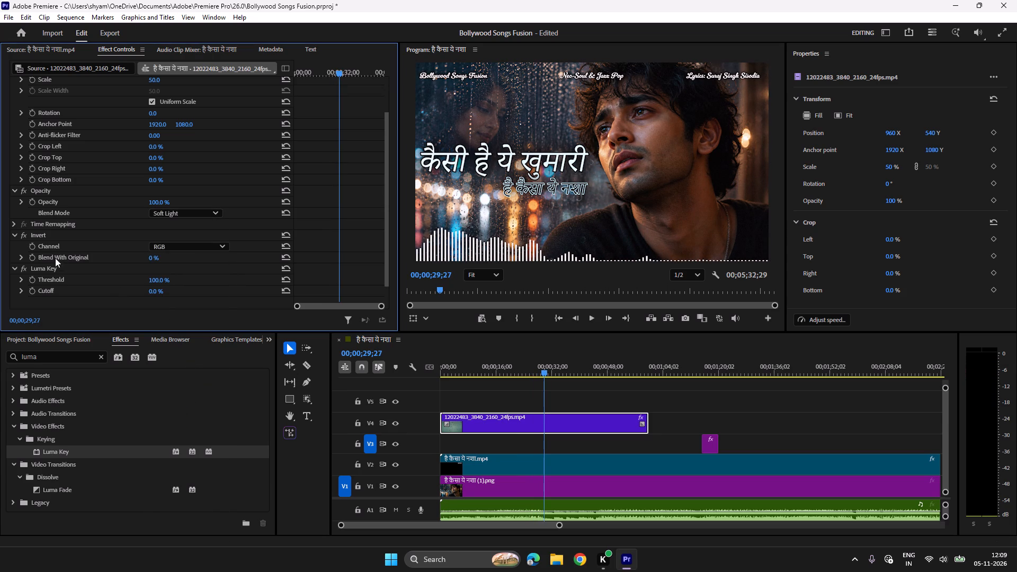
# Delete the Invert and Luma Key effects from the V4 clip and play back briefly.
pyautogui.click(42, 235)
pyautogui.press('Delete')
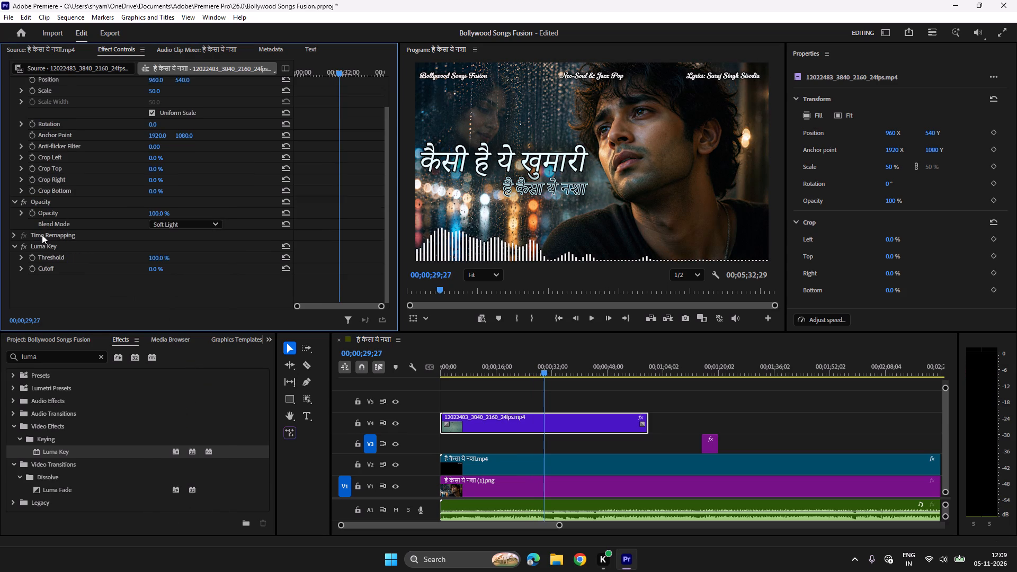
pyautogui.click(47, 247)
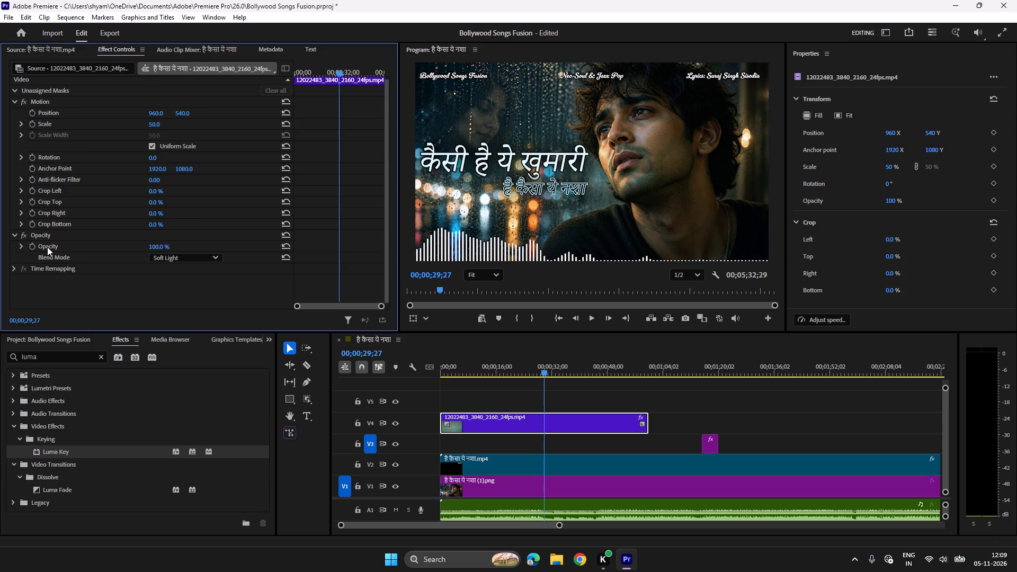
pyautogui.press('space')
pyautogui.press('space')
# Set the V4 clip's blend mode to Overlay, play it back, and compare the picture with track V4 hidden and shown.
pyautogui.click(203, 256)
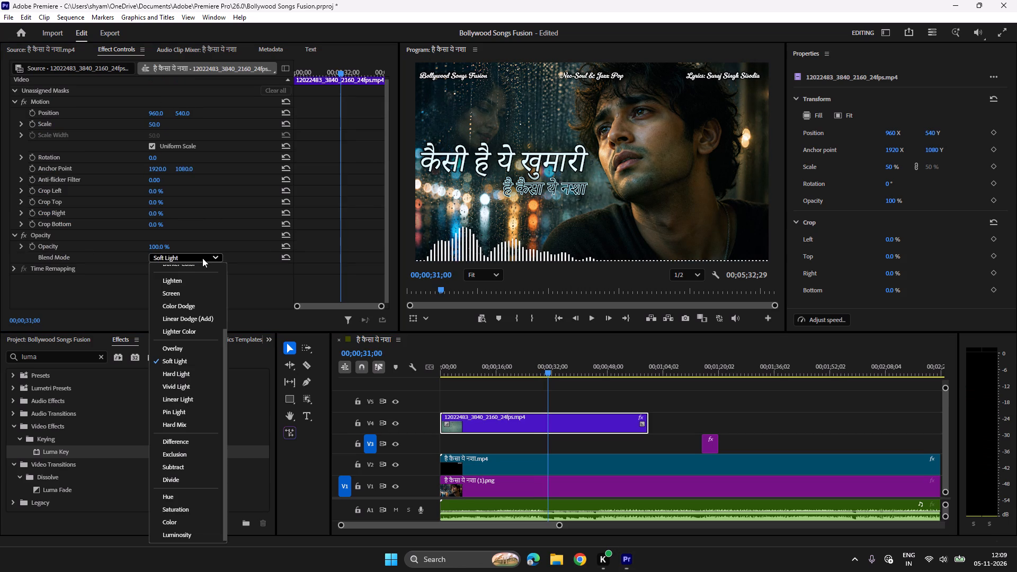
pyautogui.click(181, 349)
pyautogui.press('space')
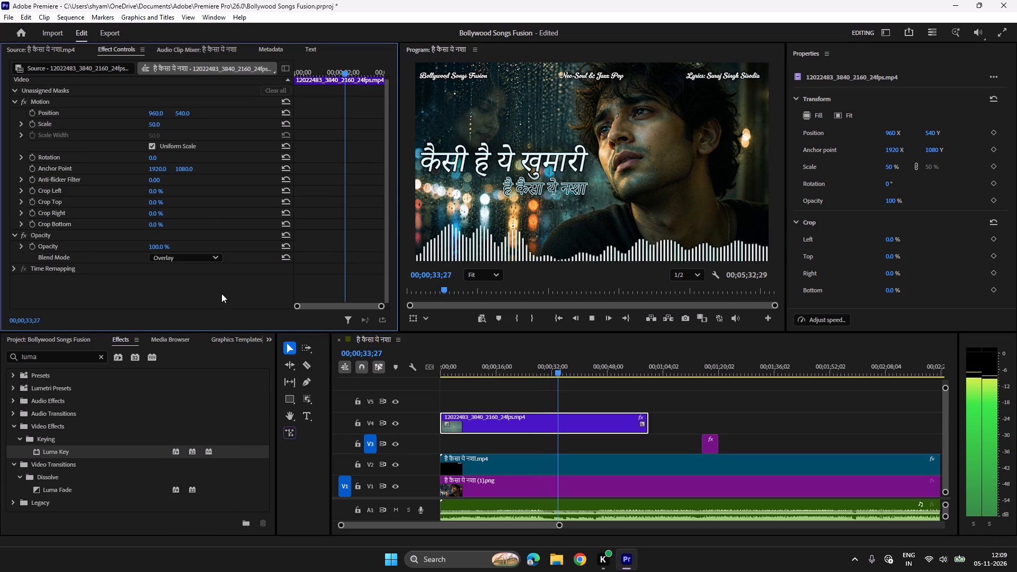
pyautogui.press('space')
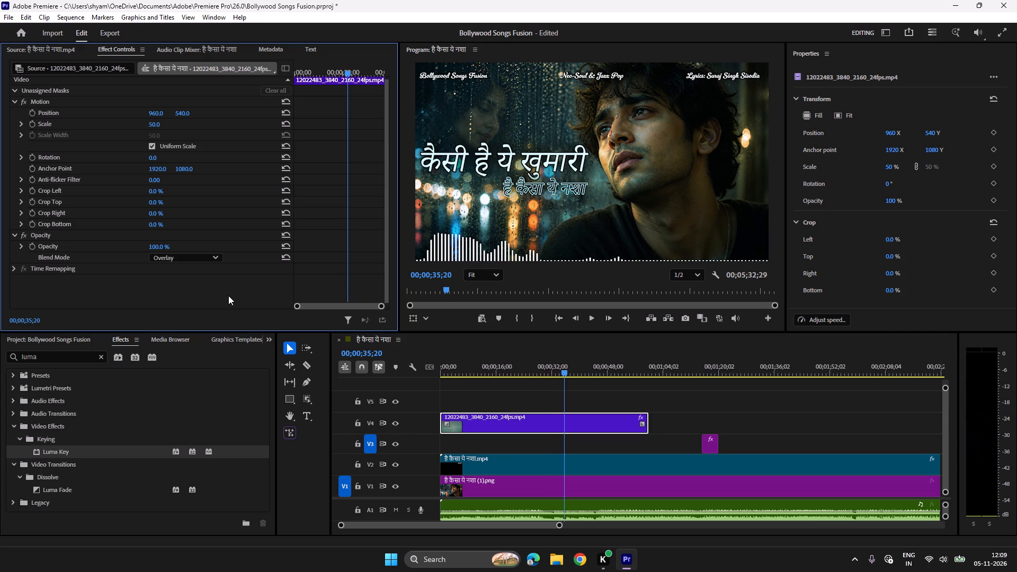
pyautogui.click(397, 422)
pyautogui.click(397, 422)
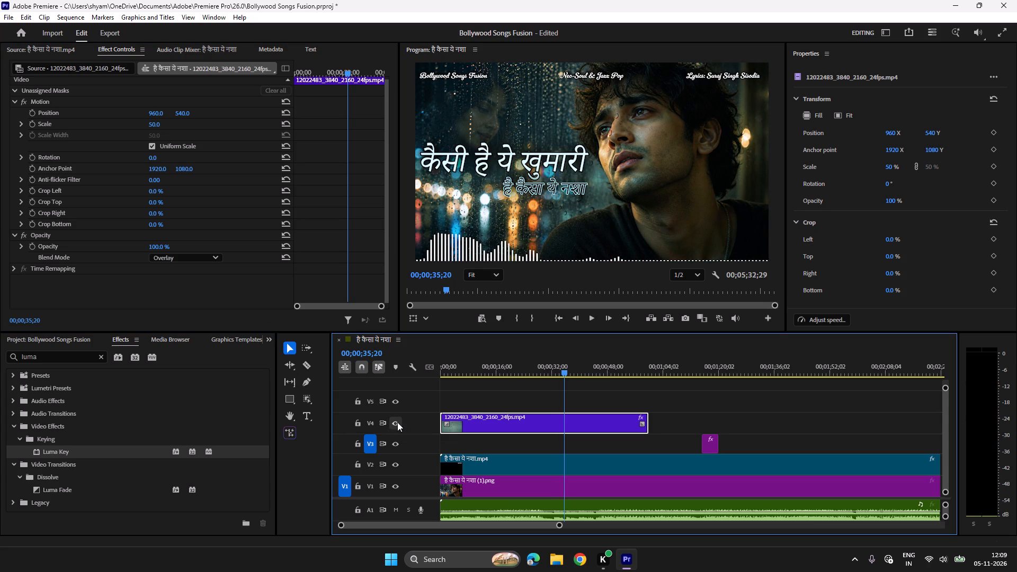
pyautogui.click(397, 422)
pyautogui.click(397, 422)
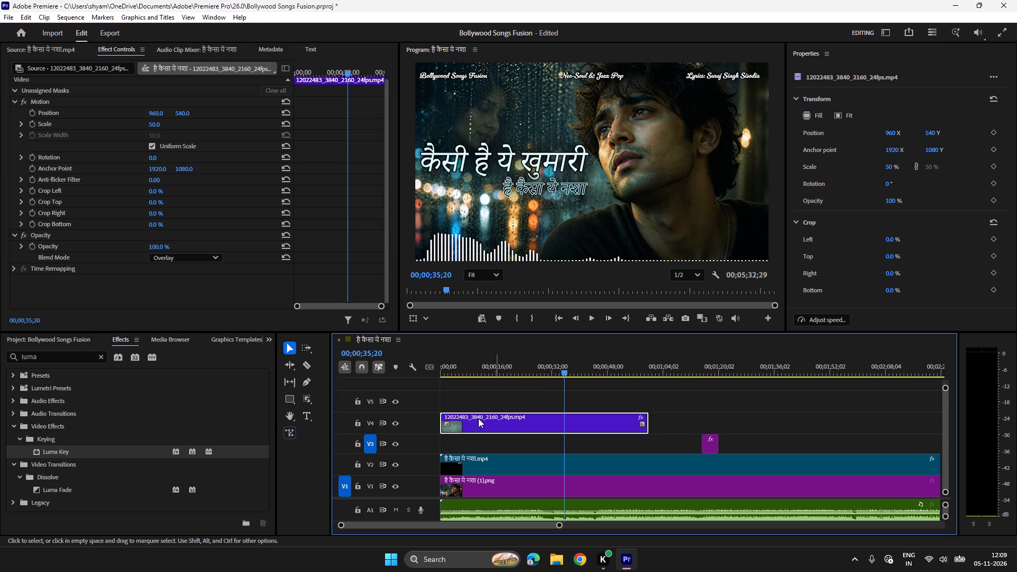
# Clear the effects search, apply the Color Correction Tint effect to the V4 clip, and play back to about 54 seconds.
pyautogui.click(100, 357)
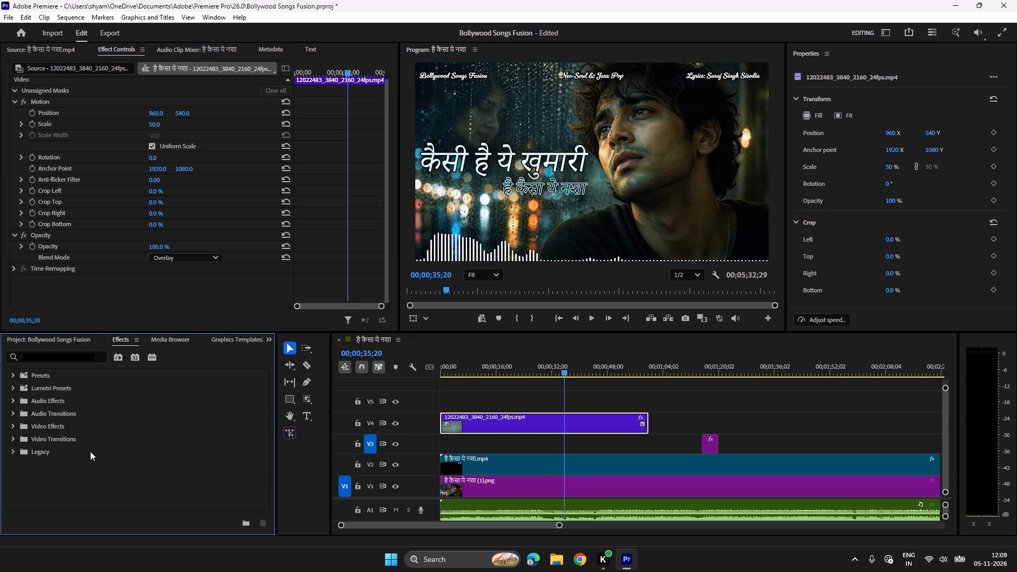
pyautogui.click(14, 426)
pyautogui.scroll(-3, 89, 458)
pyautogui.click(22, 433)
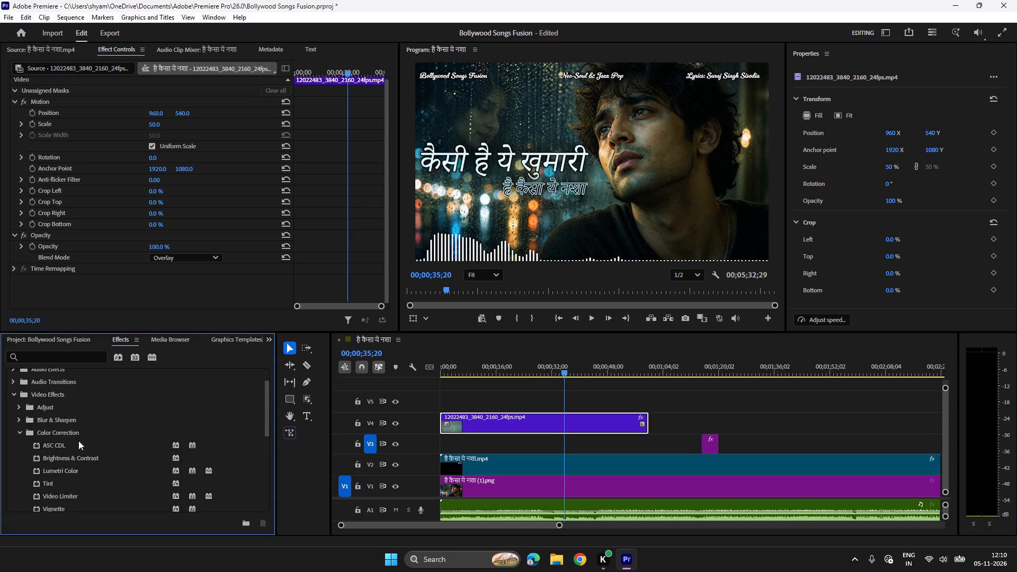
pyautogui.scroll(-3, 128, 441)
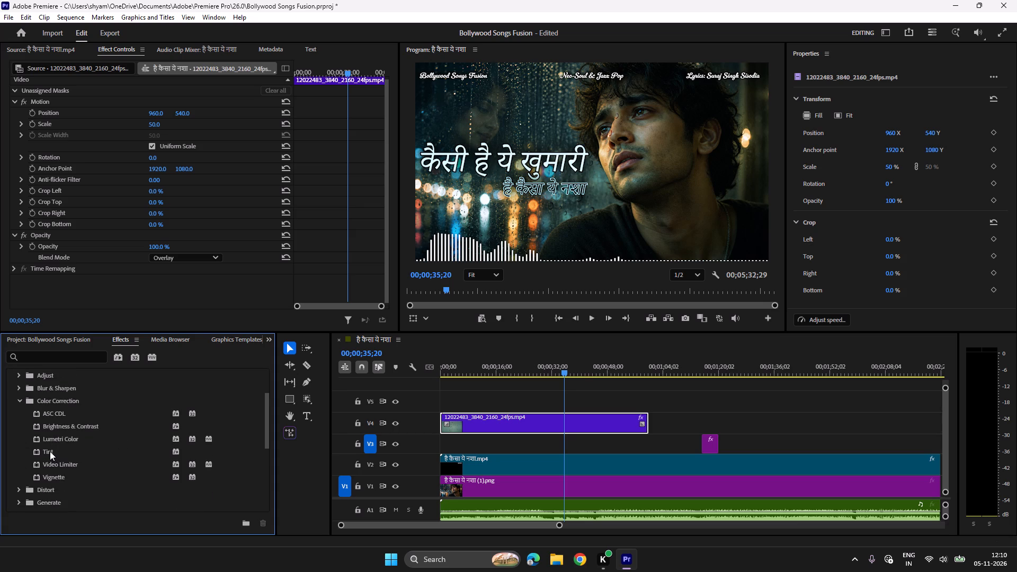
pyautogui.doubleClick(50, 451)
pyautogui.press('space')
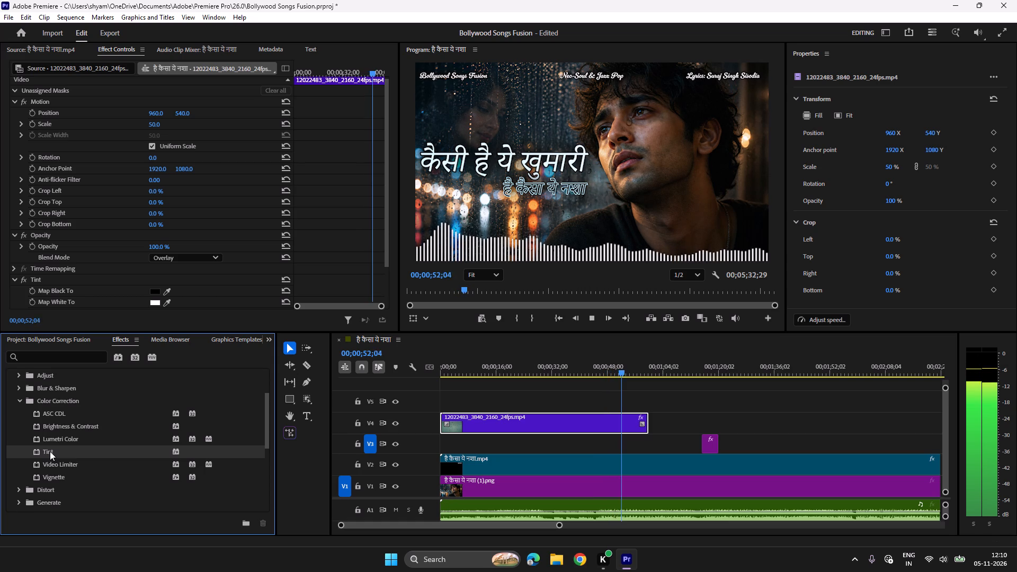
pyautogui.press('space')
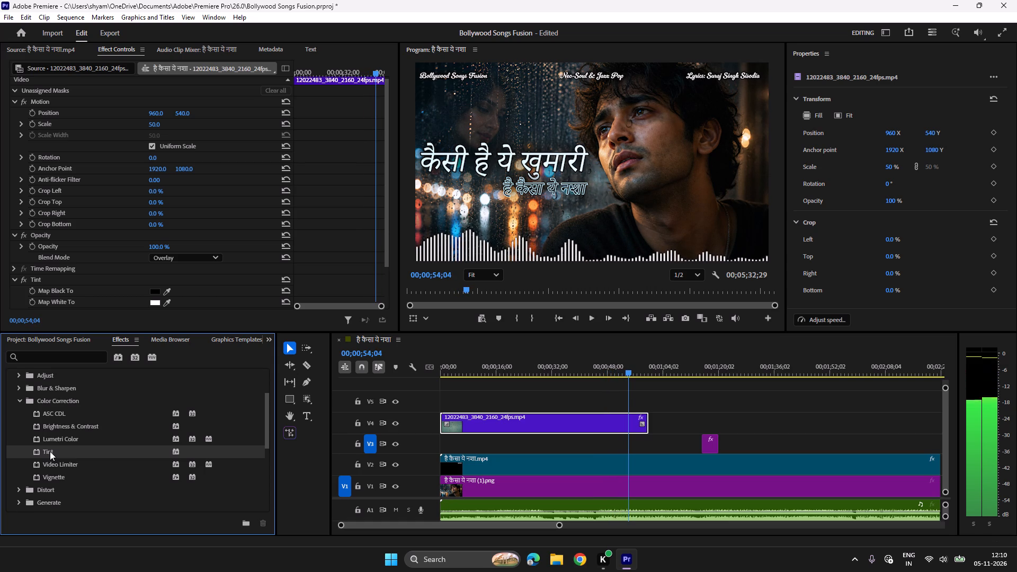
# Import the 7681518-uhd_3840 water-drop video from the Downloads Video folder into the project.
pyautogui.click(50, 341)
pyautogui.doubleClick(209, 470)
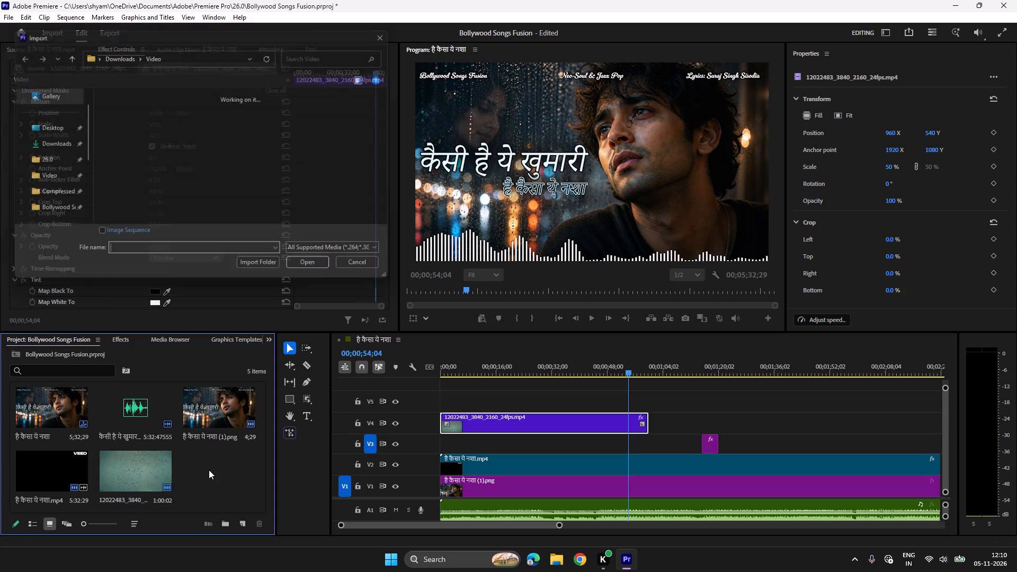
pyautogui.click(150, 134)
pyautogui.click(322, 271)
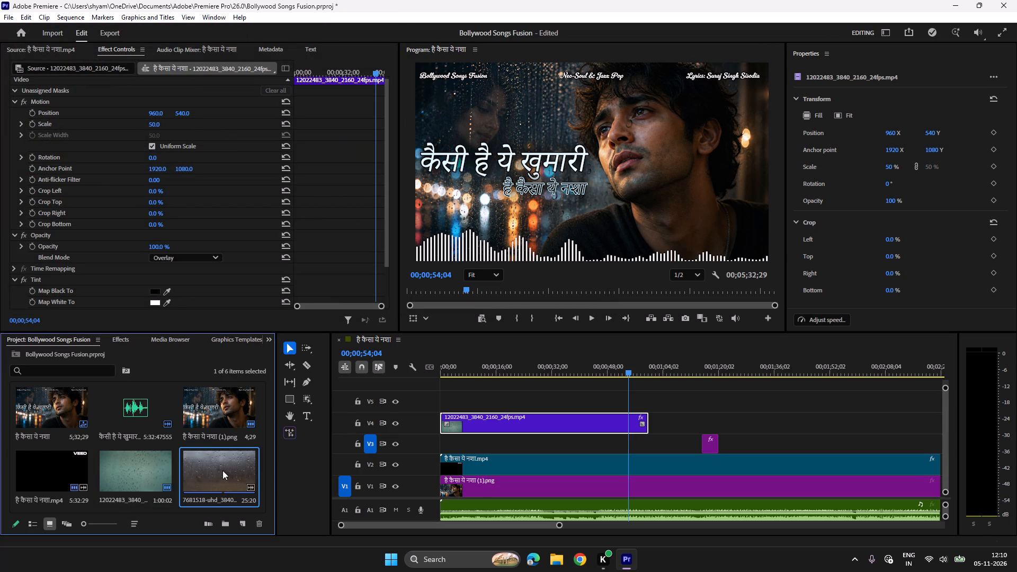
# Delete the 12022483 water-drop clip from track V4.
pyautogui.click(498, 422)
pyautogui.press('Delete')
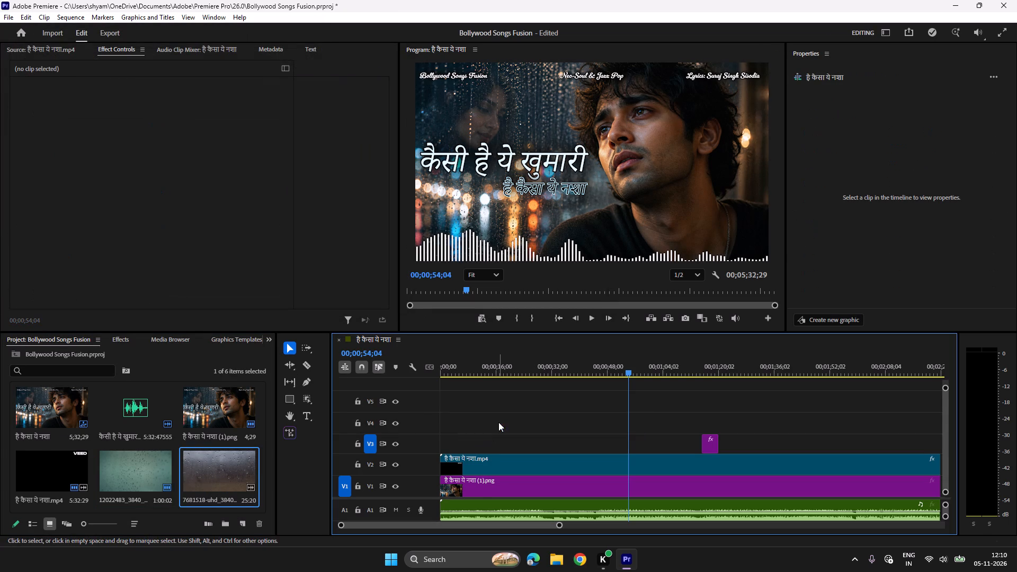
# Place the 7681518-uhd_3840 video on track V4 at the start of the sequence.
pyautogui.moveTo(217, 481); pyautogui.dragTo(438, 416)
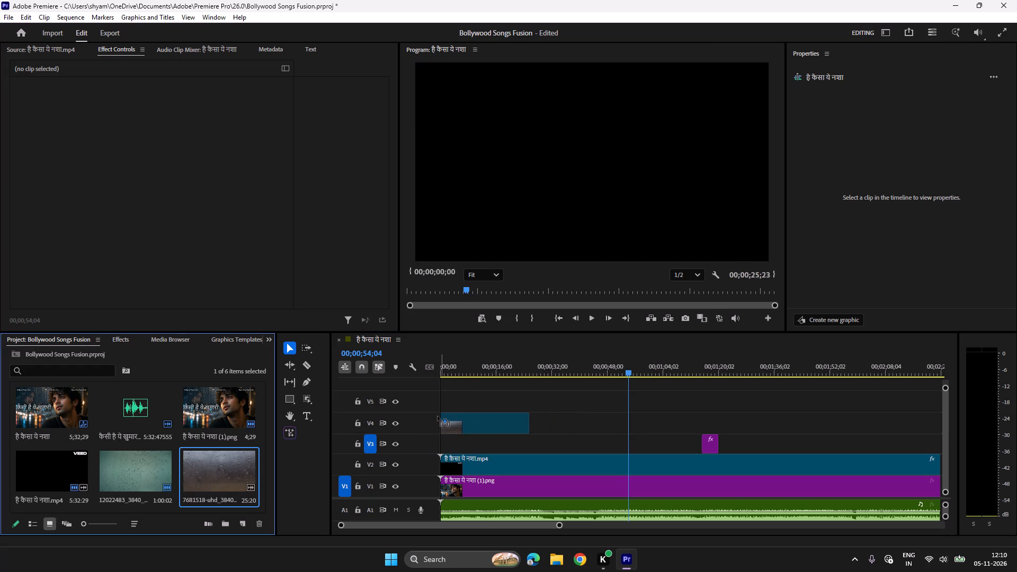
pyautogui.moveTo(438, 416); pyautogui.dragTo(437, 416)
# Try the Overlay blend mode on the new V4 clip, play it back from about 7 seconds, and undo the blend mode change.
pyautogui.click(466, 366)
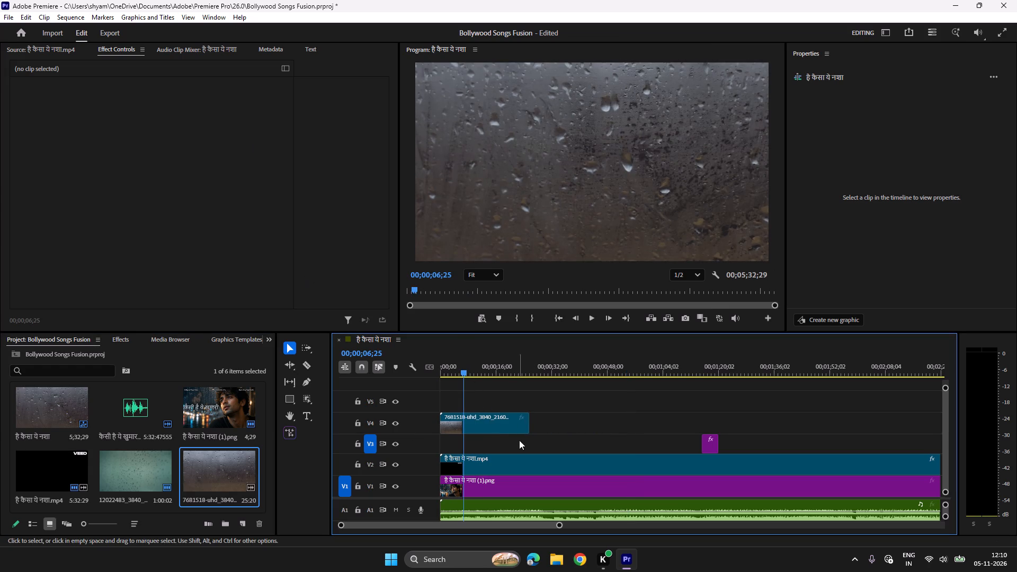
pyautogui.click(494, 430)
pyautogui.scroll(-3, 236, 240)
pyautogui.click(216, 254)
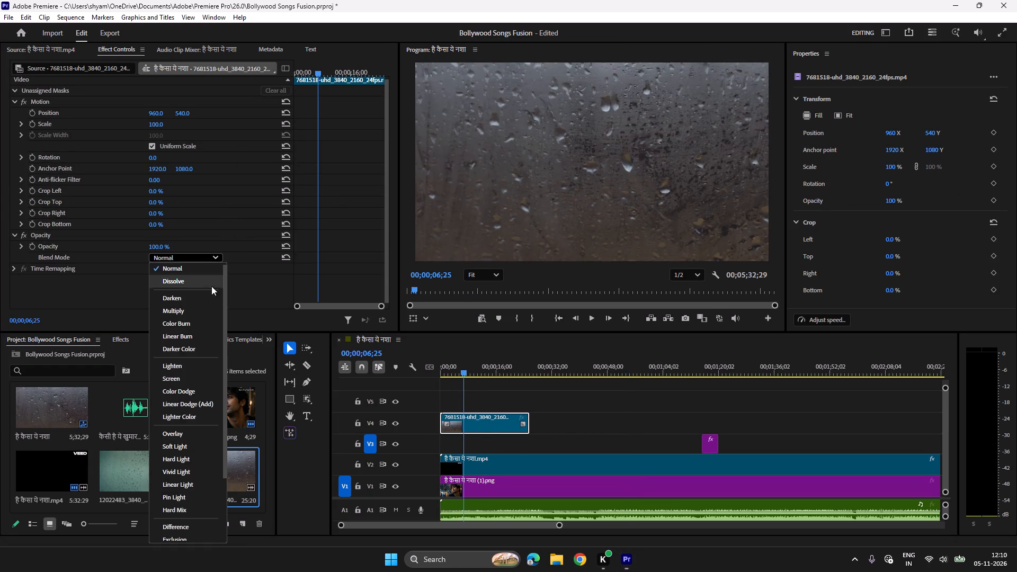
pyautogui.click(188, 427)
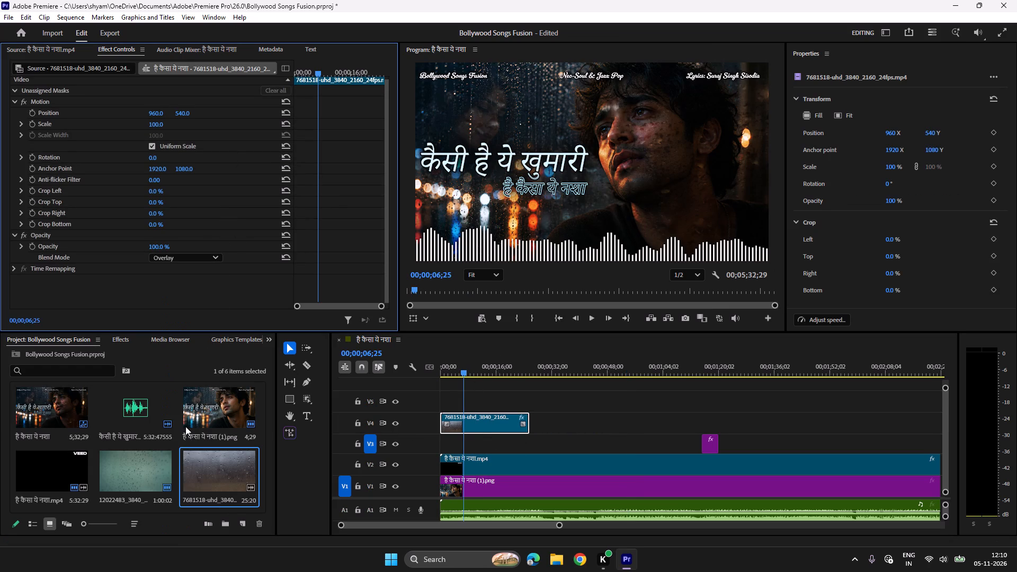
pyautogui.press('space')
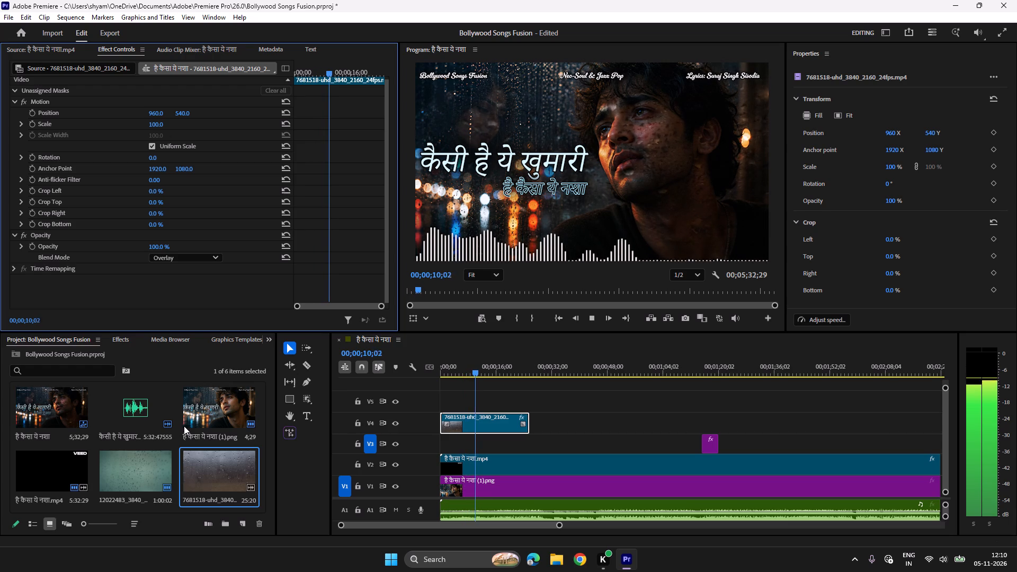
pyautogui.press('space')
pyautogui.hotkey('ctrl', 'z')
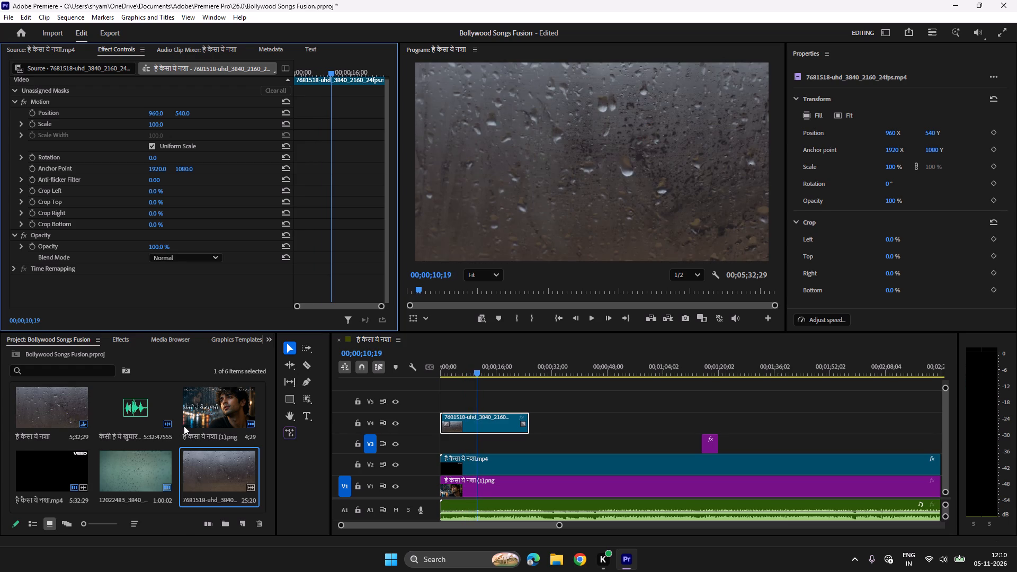
# Delete the 7681518 clip from V4 and remove both water-drop videos, 12022483 and 7681518, from the project.
pyautogui.click(510, 426)
pyautogui.press('Delete')
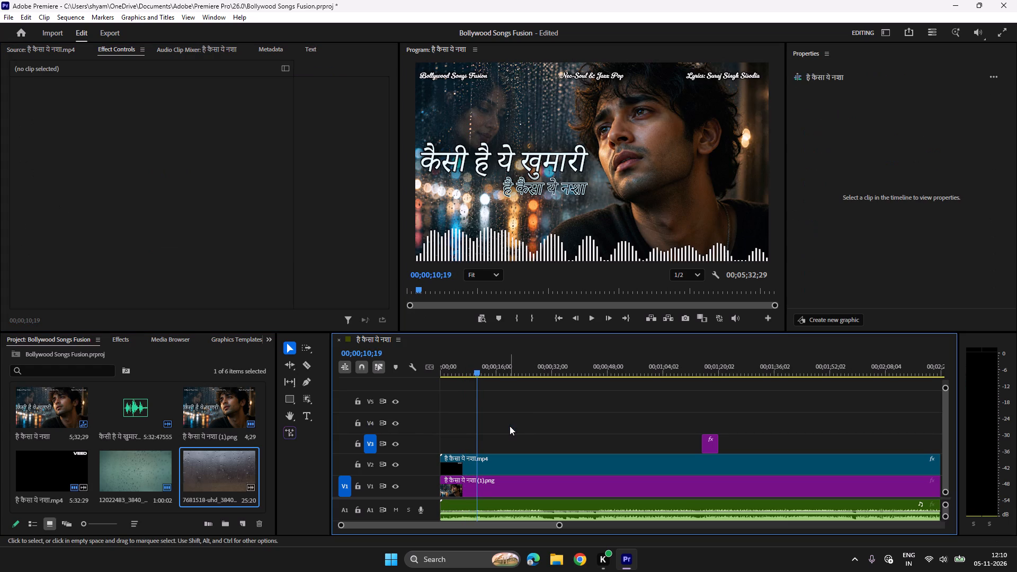
pyautogui.keyDown('shift'); pyautogui.click(146, 467); pyautogui.keyUp('shift')
pyautogui.press('Delete')
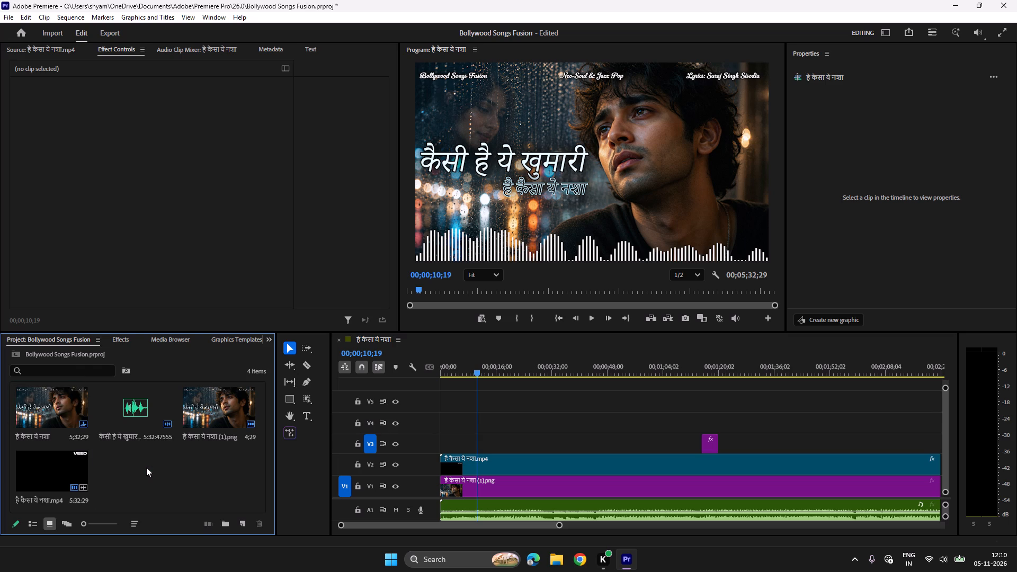
# Save the project.
pyautogui.hotkey('ctrl', 's')
# Switch to Chrome, open the Pexels videos page, and search for "water drops effect".
pyautogui.click(587, 565)
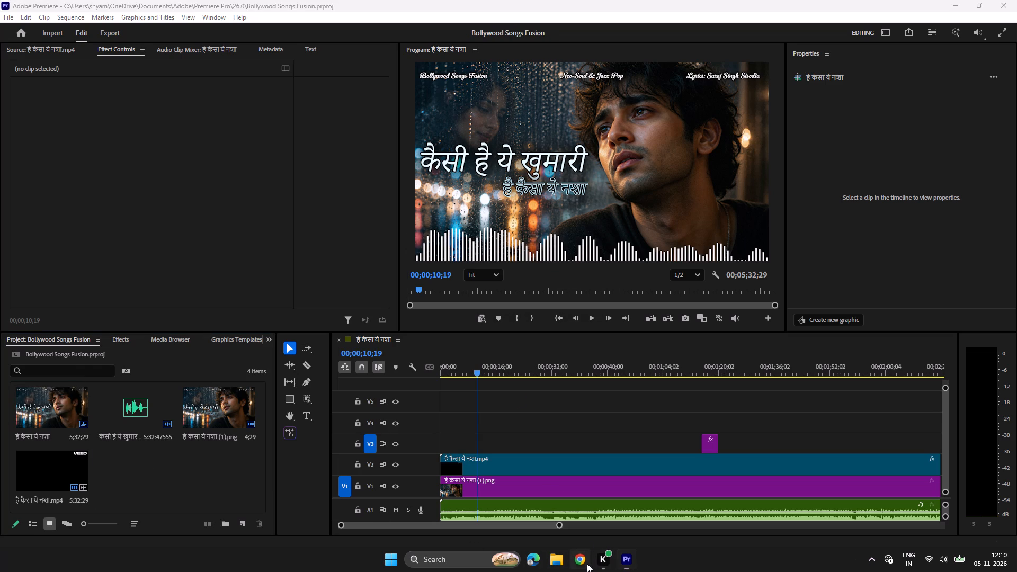
pyautogui.write('pe')
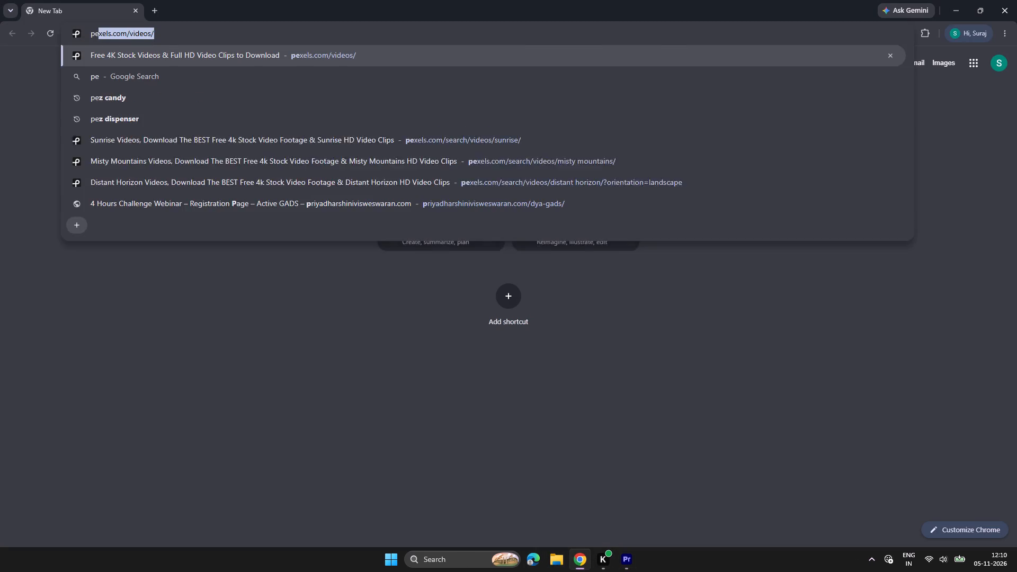
pyautogui.press('Return')
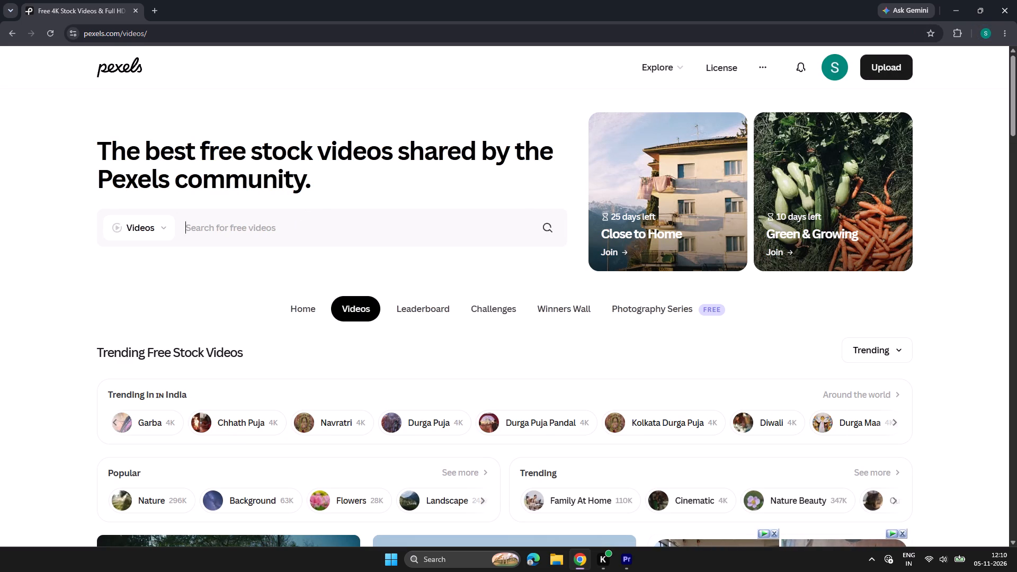
pyautogui.write('water drops e')
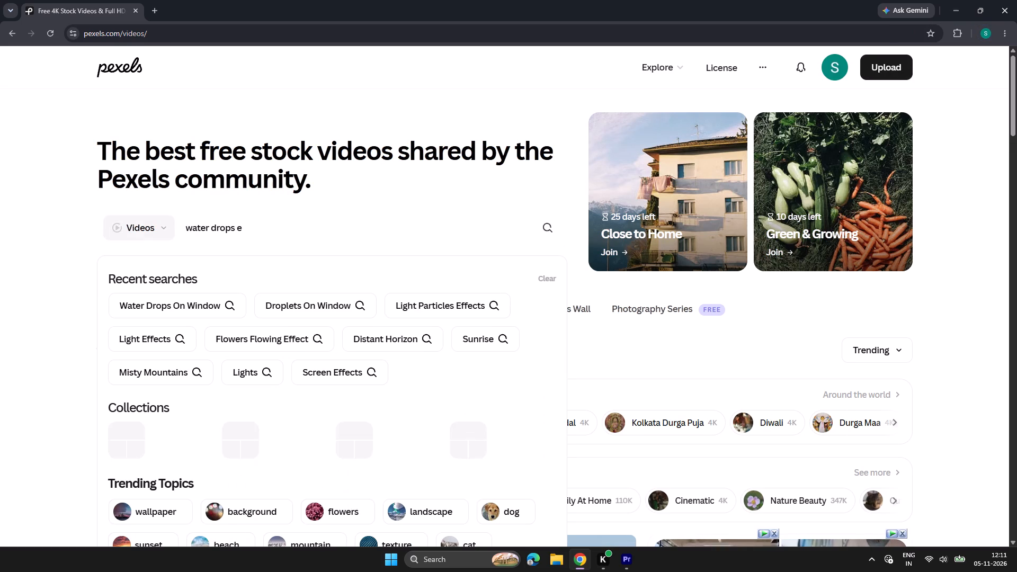
pyautogui.write('ffe')
pyautogui.write('ct')
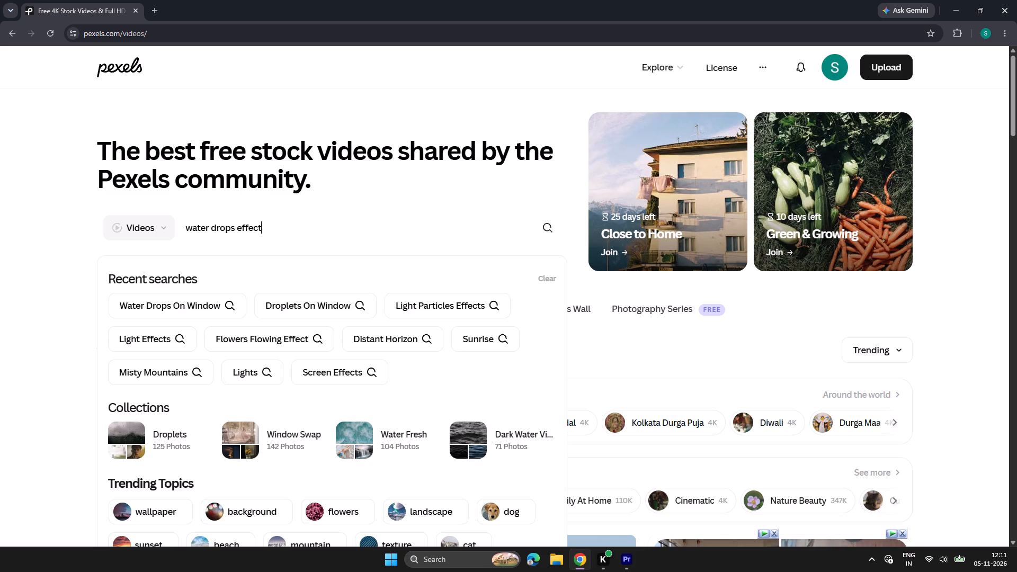
pyautogui.press('Return')
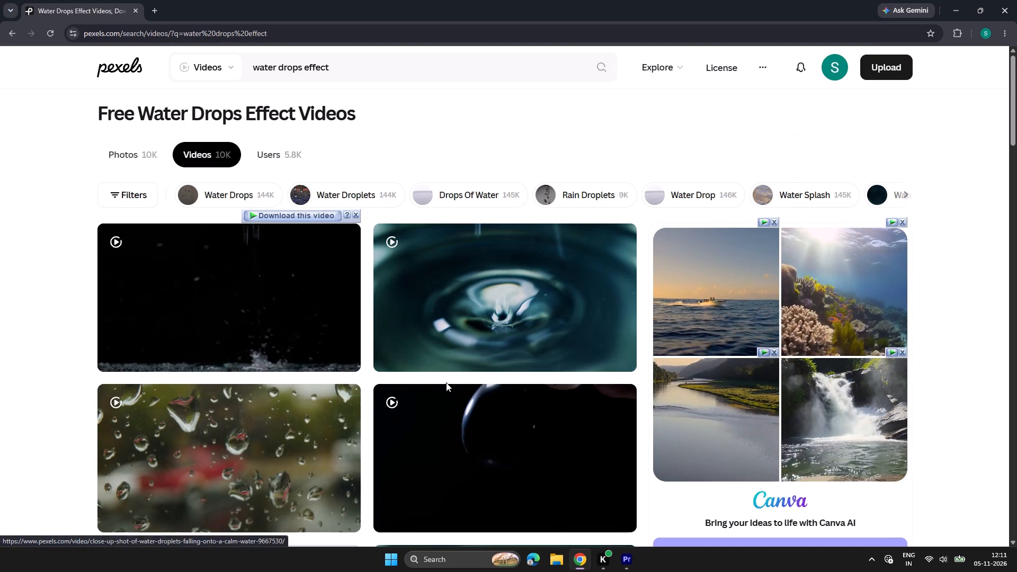
# Find the rainy night window bokeh video in the results, download it at 4K UHD 3840x2160, and return to Premiere.
pyautogui.scroll(-6, 490, 385)
pyautogui.scroll(-4, 800, 394)
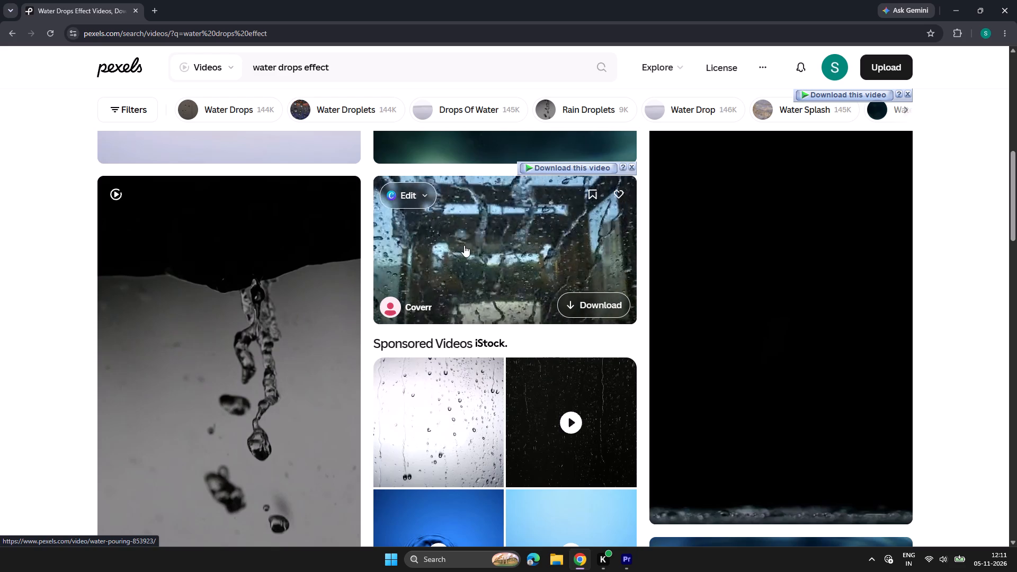
pyautogui.scroll(-8, 464, 245)
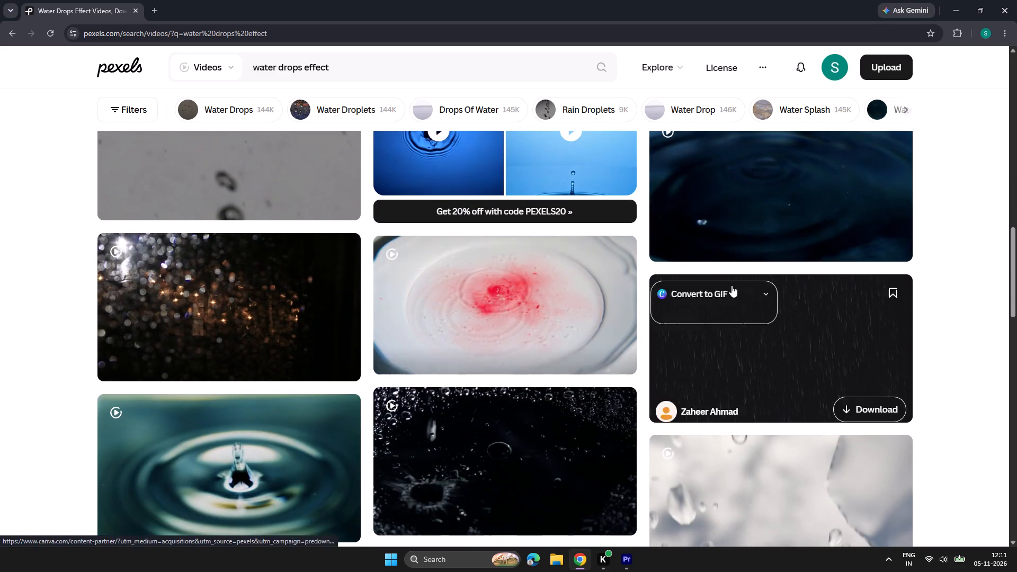
pyautogui.click(210, 300)
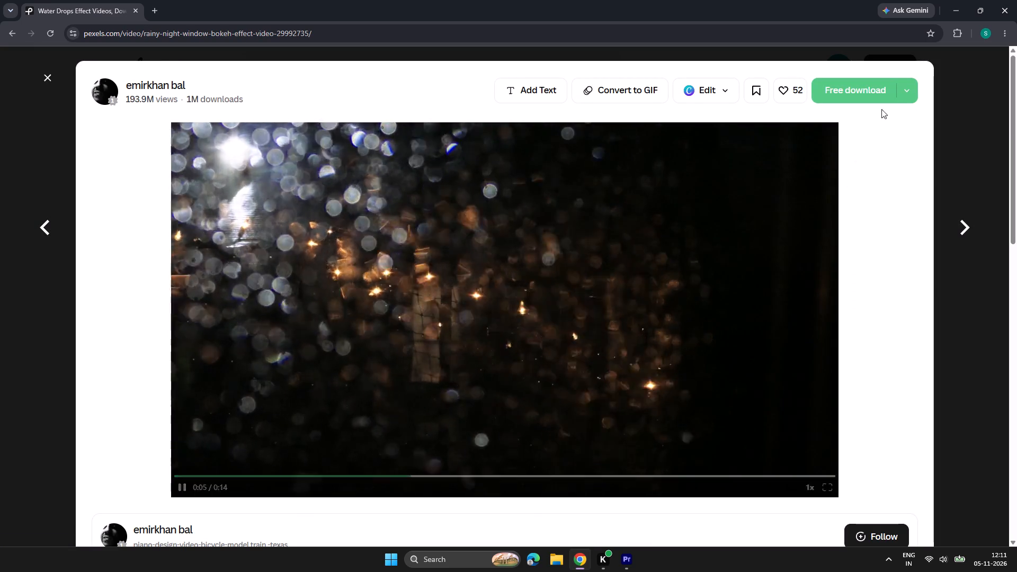
pyautogui.click(907, 93)
pyautogui.click(858, 269)
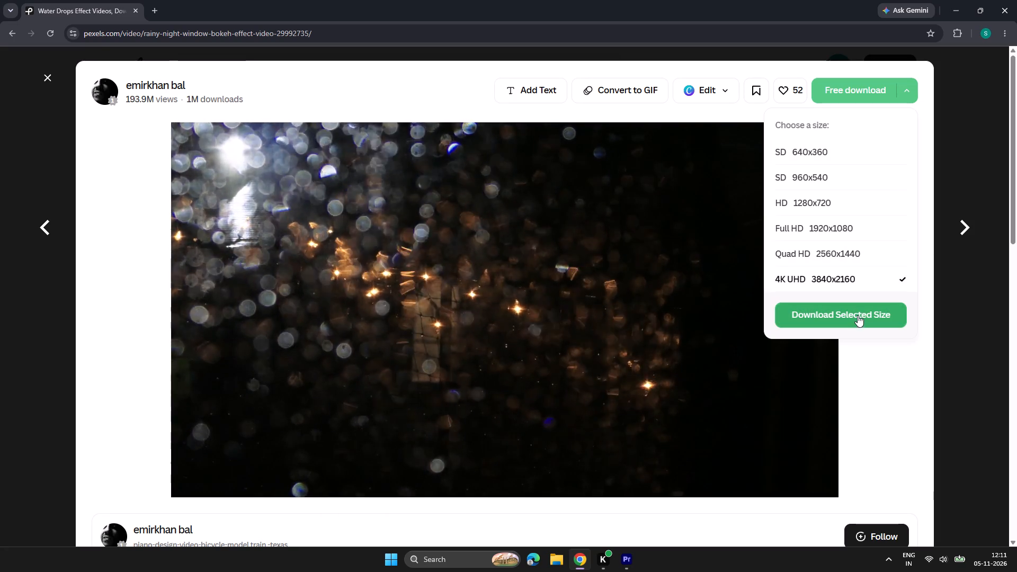
pyautogui.click(854, 316)
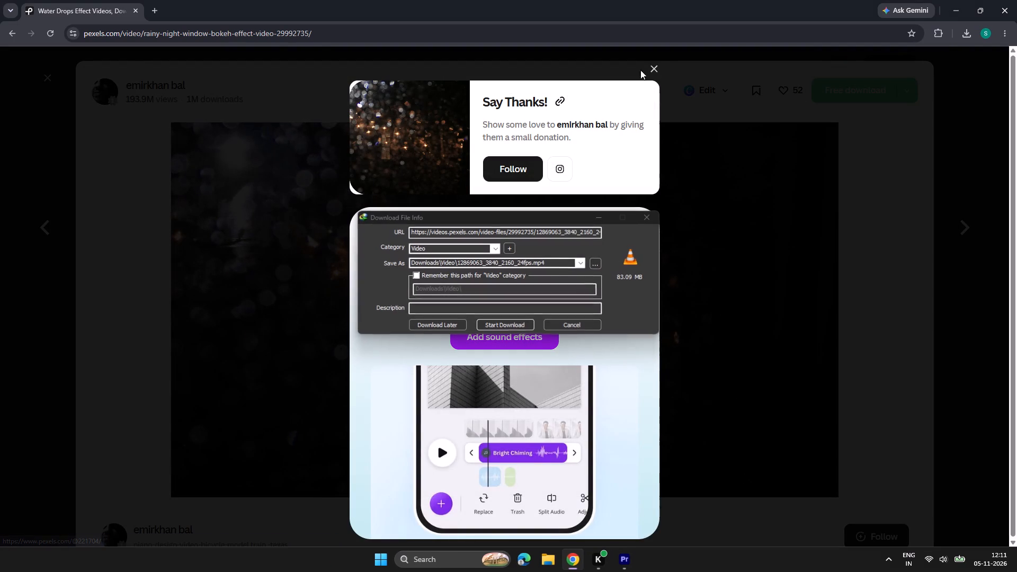
pyautogui.click(516, 320)
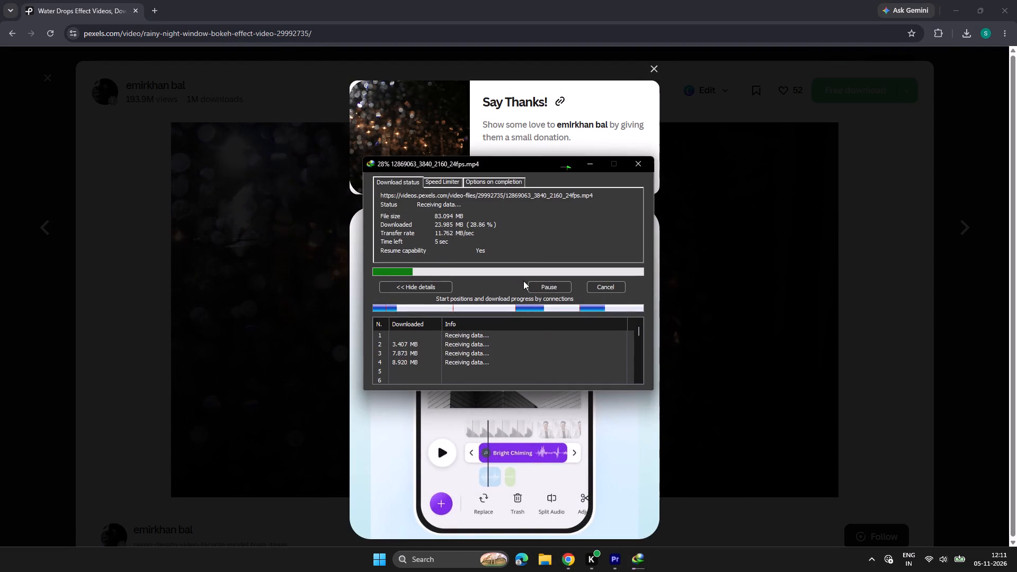
pyautogui.click(1001, 4)
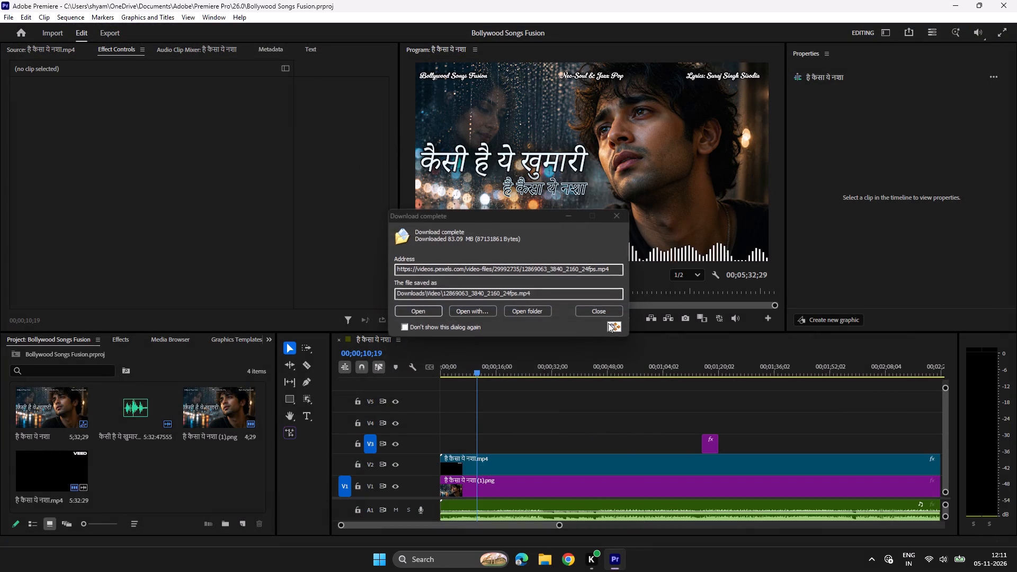
pyautogui.click(602, 310)
# Import the downloaded video 12869063_3840_2160_24fps.mp4 into the project.
pyautogui.doubleClick(141, 498)
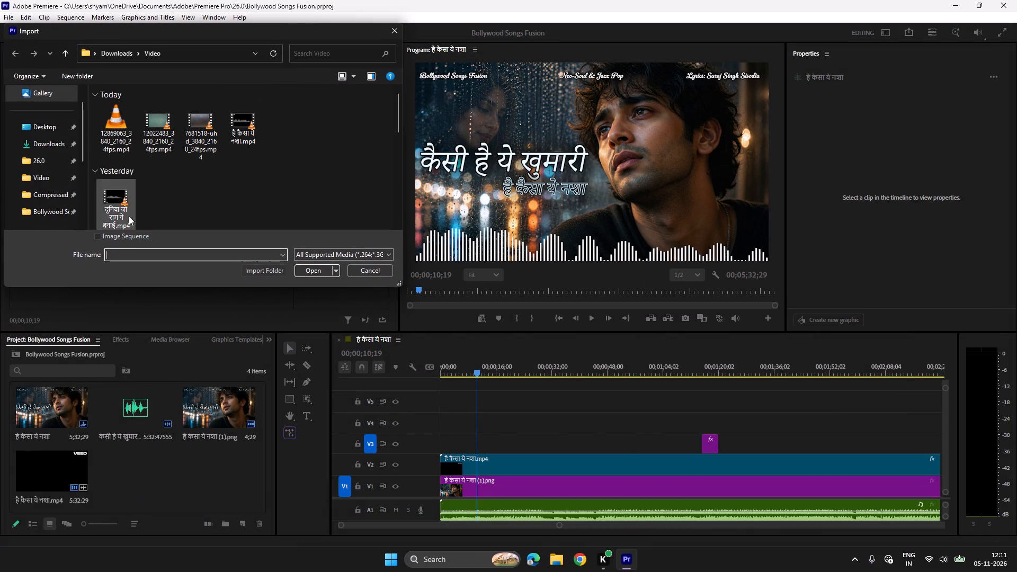
pyautogui.click(118, 130)
pyautogui.click(307, 271)
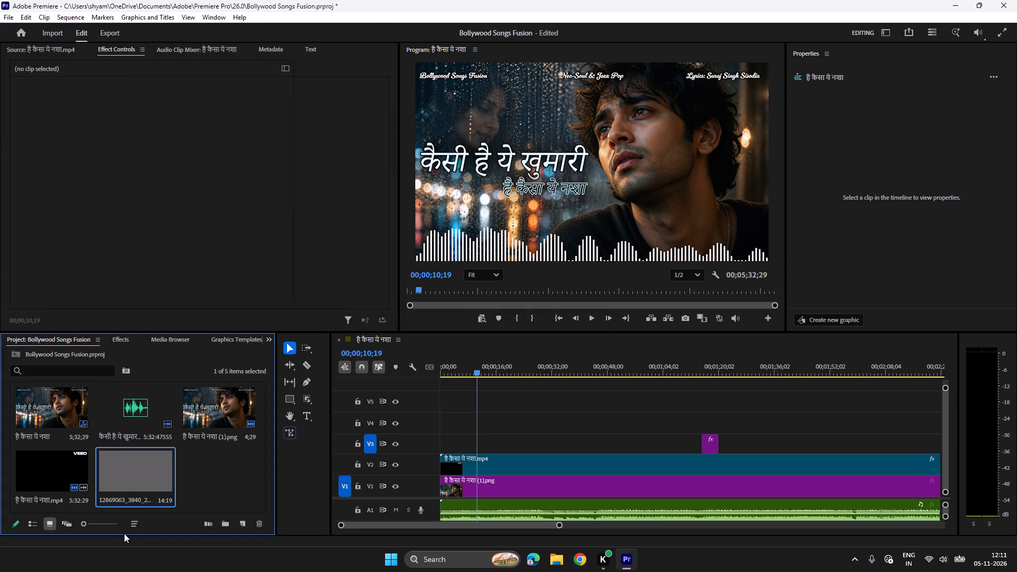
# Place the 12869063 clip at the start of V4 and fit it to the frame.
pyautogui.moveTo(145, 474); pyautogui.dragTo(432, 426)
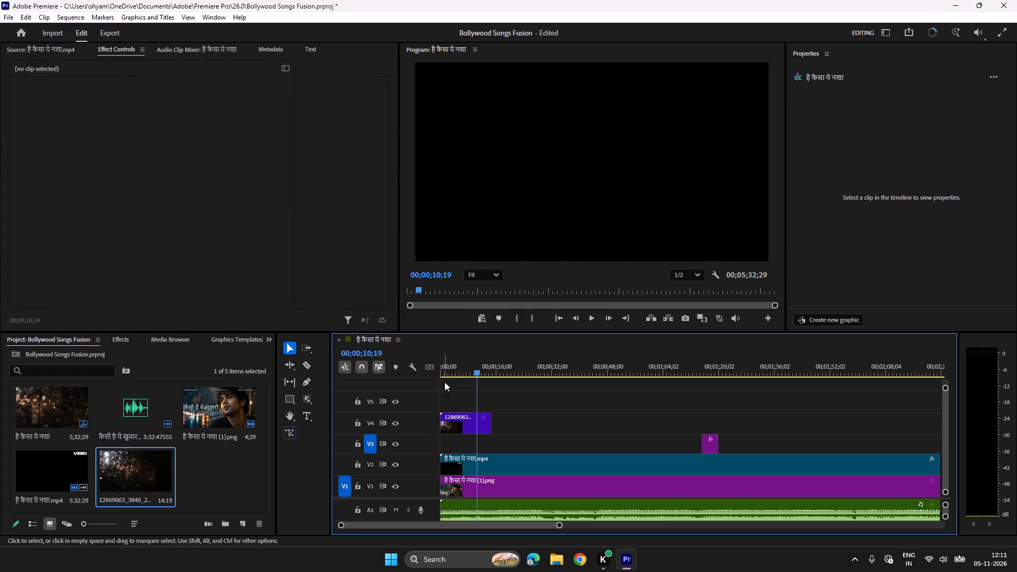
pyautogui.click(451, 365)
pyautogui.rightClick(471, 424)
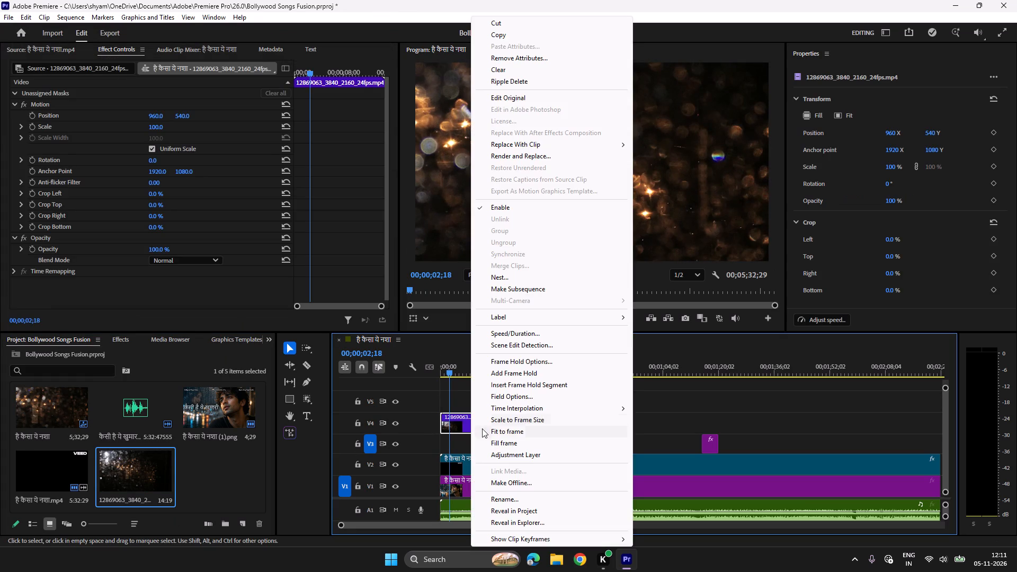
pyautogui.click(513, 428)
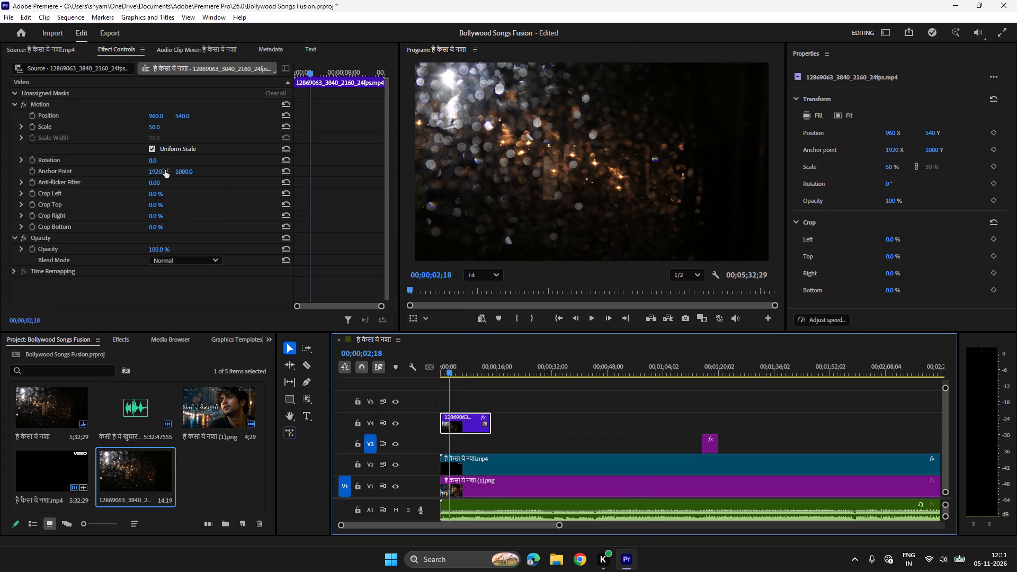
# Apply the Luma Key effect from Keying to the V4 bokeh clip and play back the result.
pyautogui.click(120, 336)
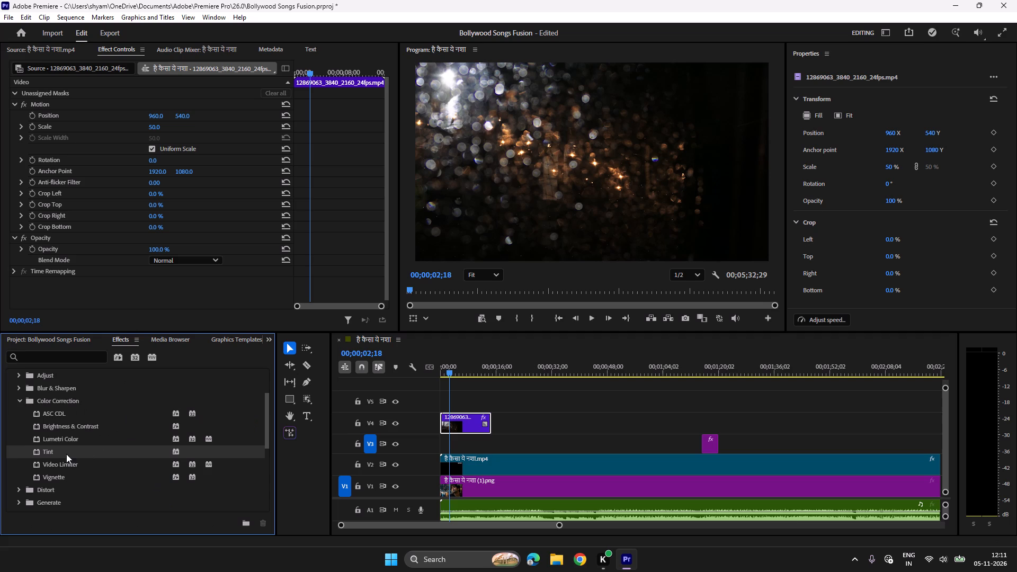
pyautogui.click(16, 403)
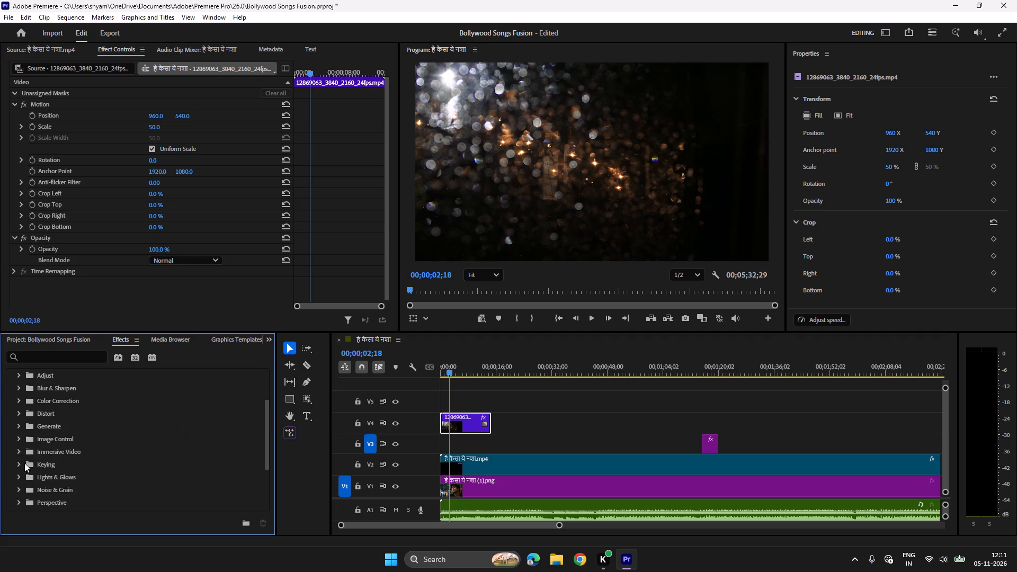
pyautogui.click(19, 465)
pyautogui.scroll(-4, 84, 468)
pyautogui.click(52, 470)
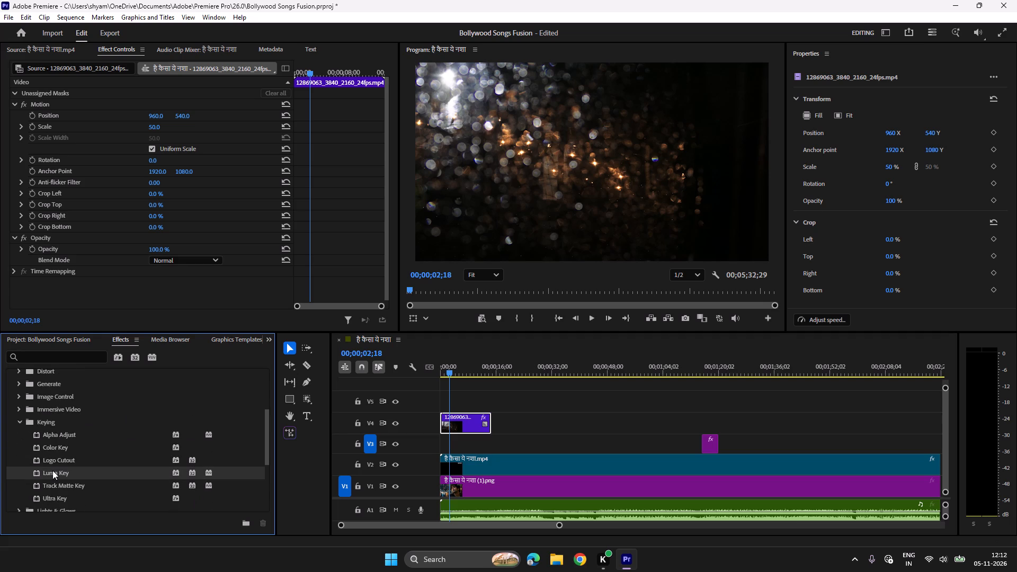
pyautogui.click(52, 470)
pyautogui.press('space')
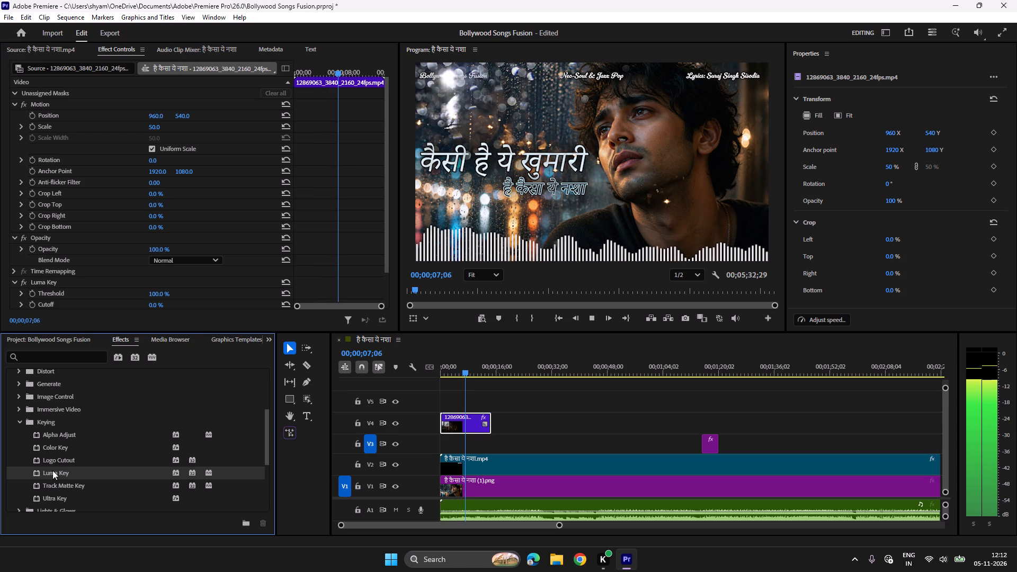
pyautogui.press('space')
pyautogui.press('space')
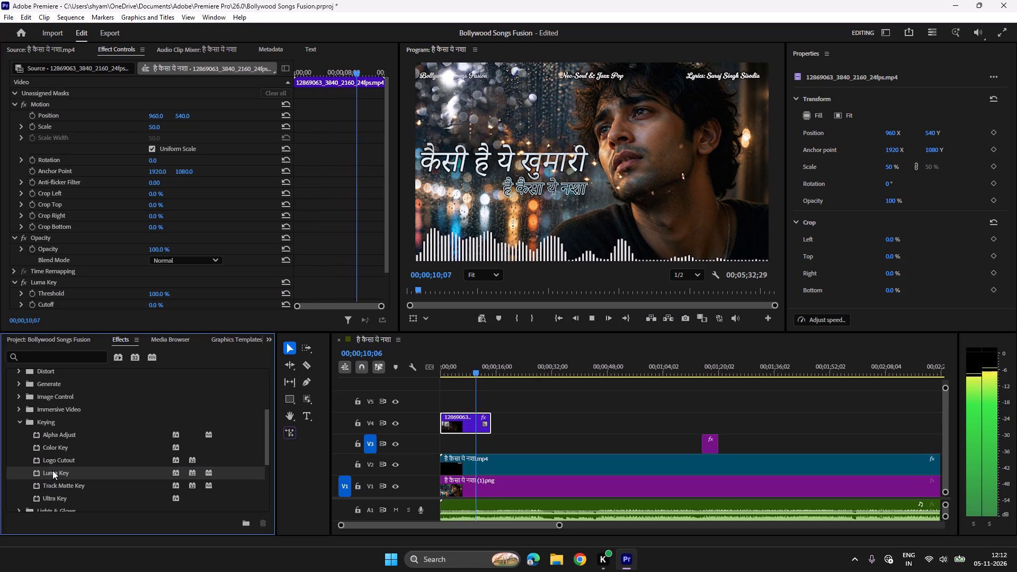
pyautogui.press('space')
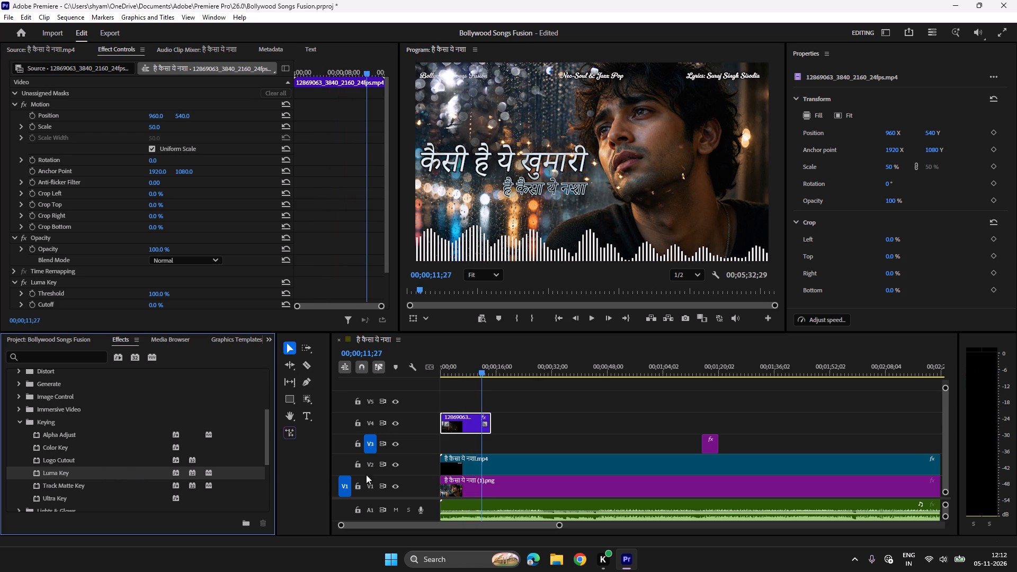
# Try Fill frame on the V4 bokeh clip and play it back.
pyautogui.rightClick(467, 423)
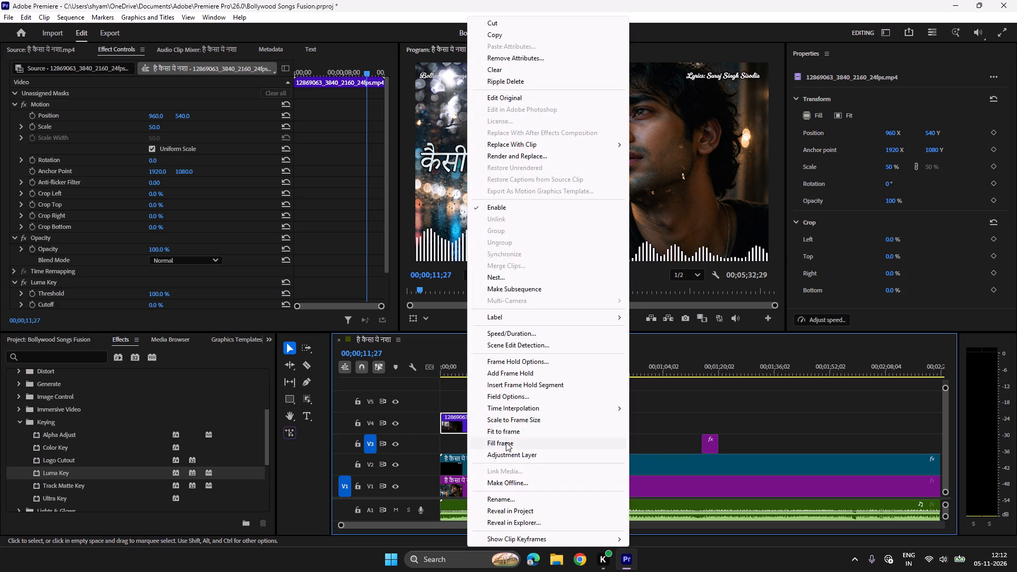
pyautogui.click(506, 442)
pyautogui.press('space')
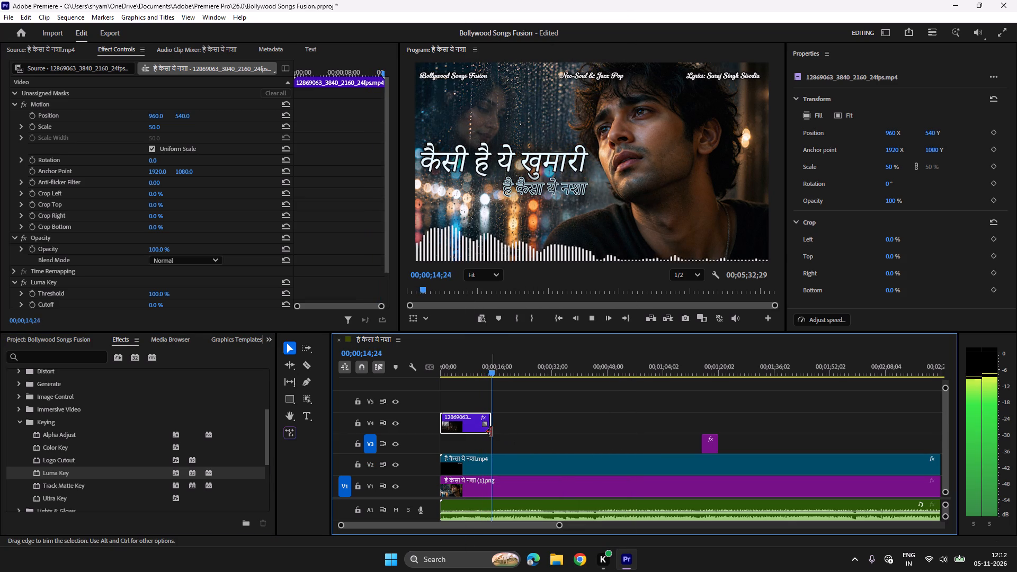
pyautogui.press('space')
# Set the V4 bokeh clip's scale to 100 and preview it from about 7 seconds.
pyautogui.click(466, 364)
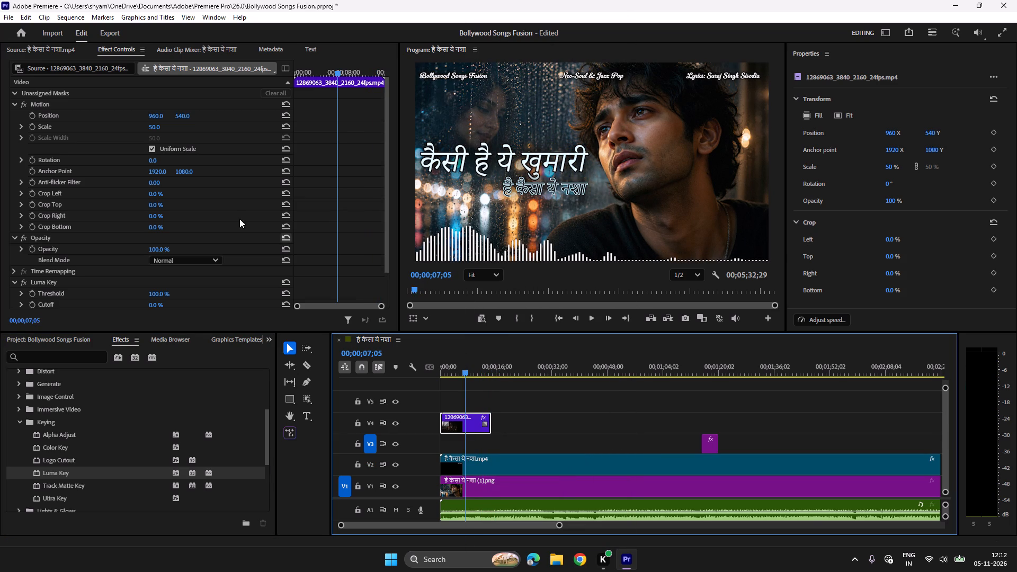
pyautogui.click(156, 127)
pyautogui.write('100')
pyautogui.press('Return')
pyautogui.press('space')
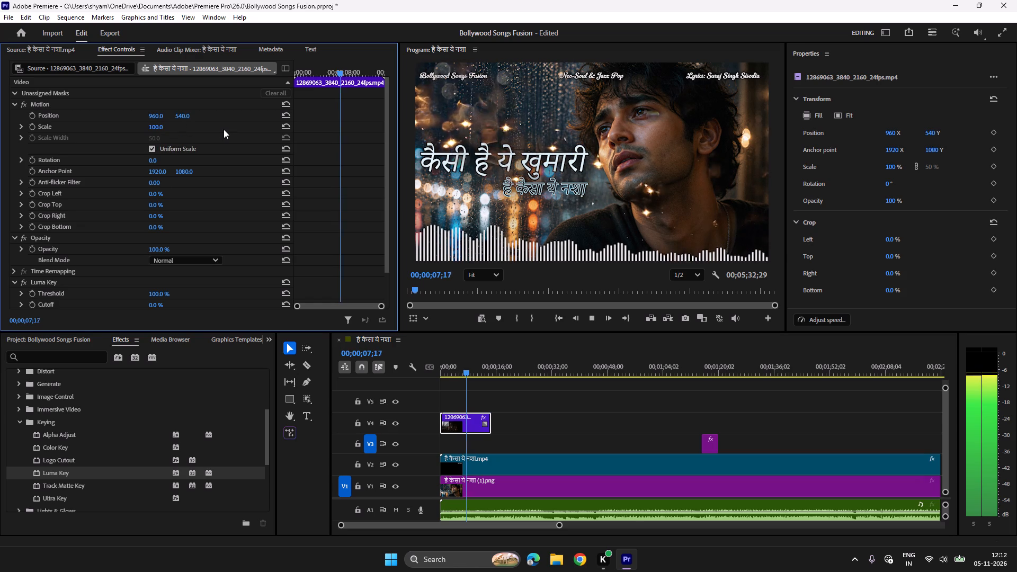
pyautogui.press('space')
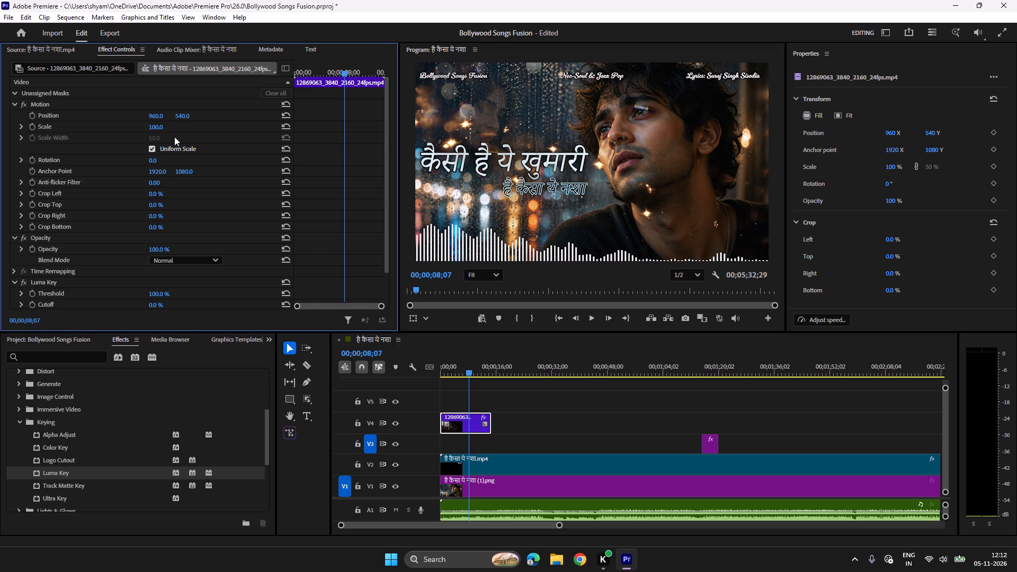
# Reposition the V4 bokeh clip to 1917, 1079 and play back the result.
pyautogui.moveTo(155, 115); pyautogui.dragTo(582, 118)
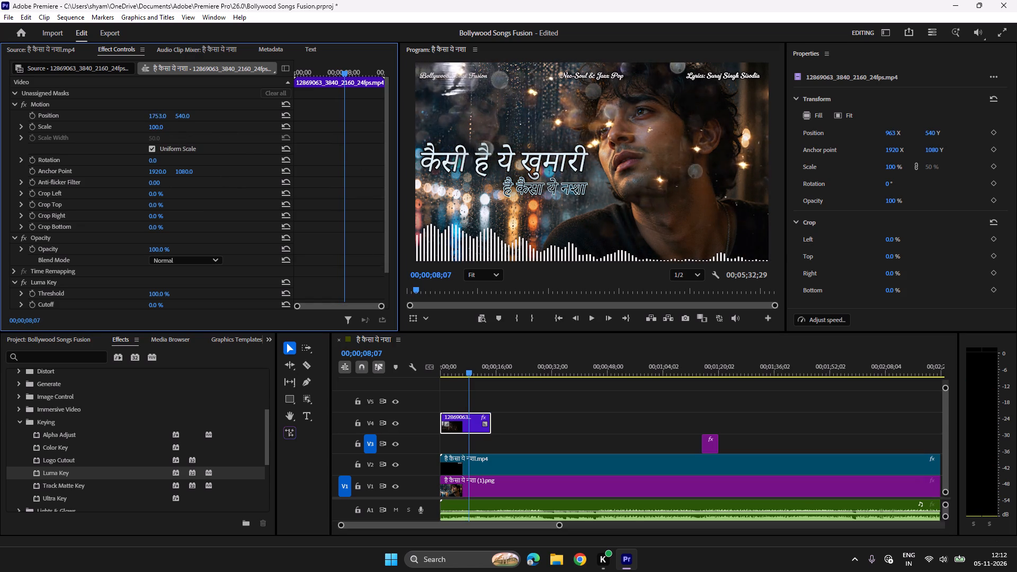
pyautogui.moveTo(582, 118); pyautogui.dragTo(672, 145)
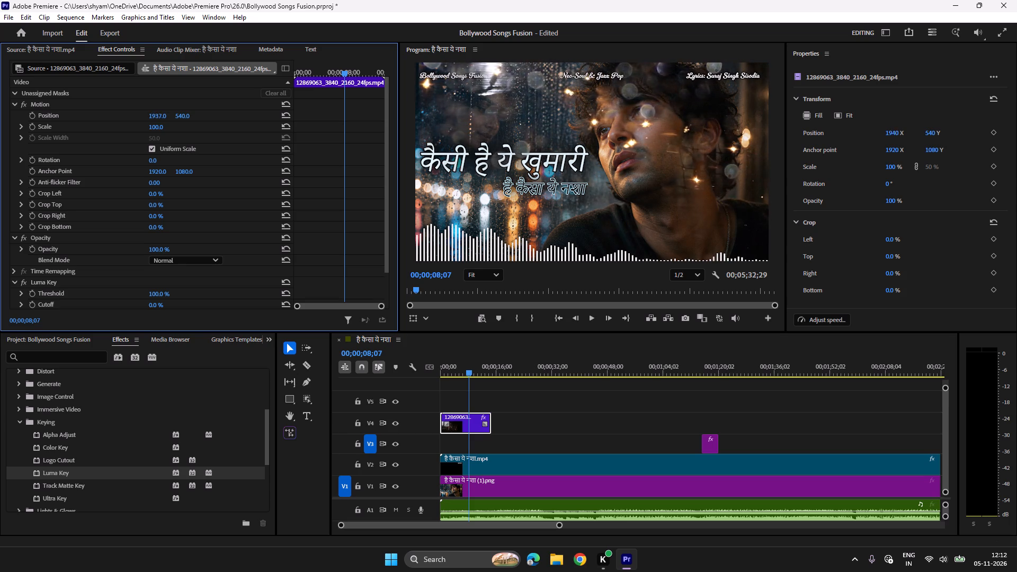
pyautogui.moveTo(672, 145); pyautogui.dragTo(662, 145)
pyautogui.moveTo(183, 117); pyautogui.dragTo(220, 117)
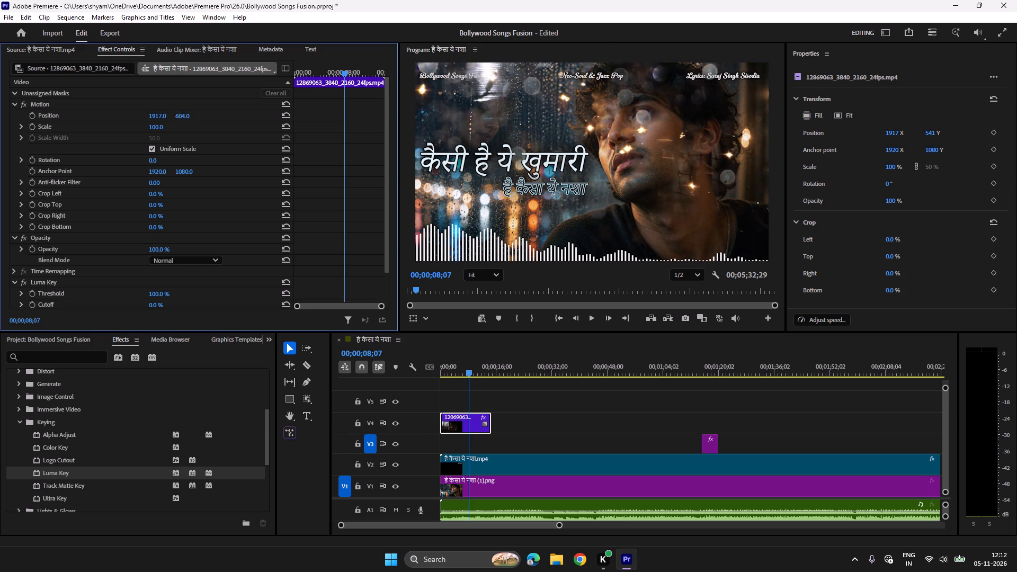
pyautogui.moveTo(220, 117); pyautogui.dragTo(473, 123)
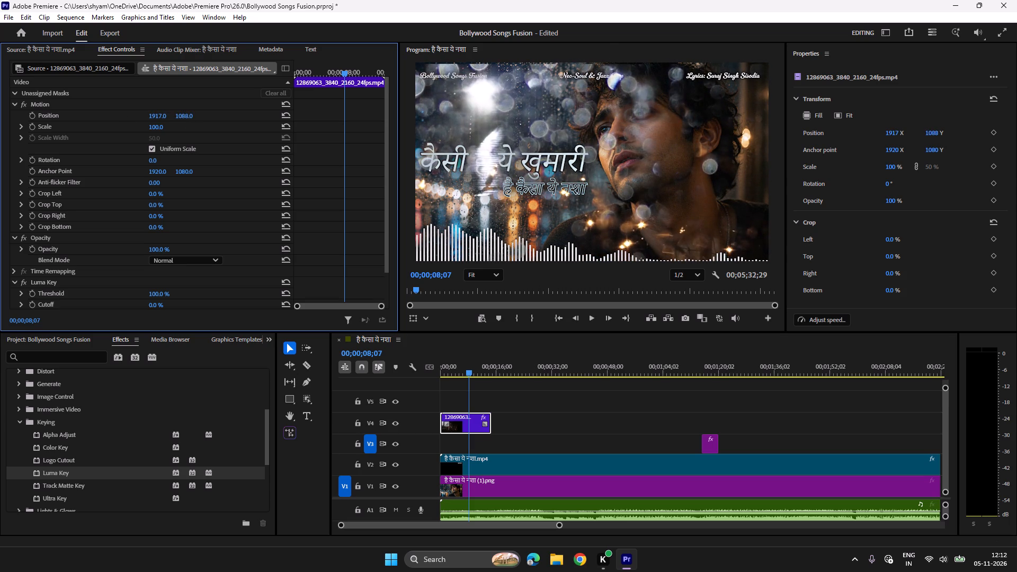
pyautogui.moveTo(473, 123); pyautogui.dragTo(468, 124)
pyautogui.press('space')
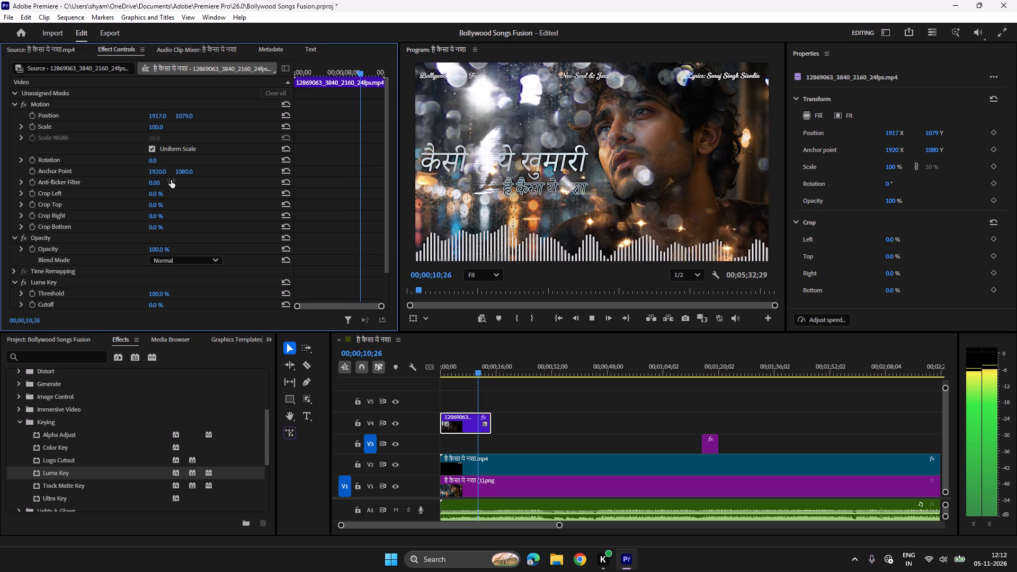
pyautogui.press('space')
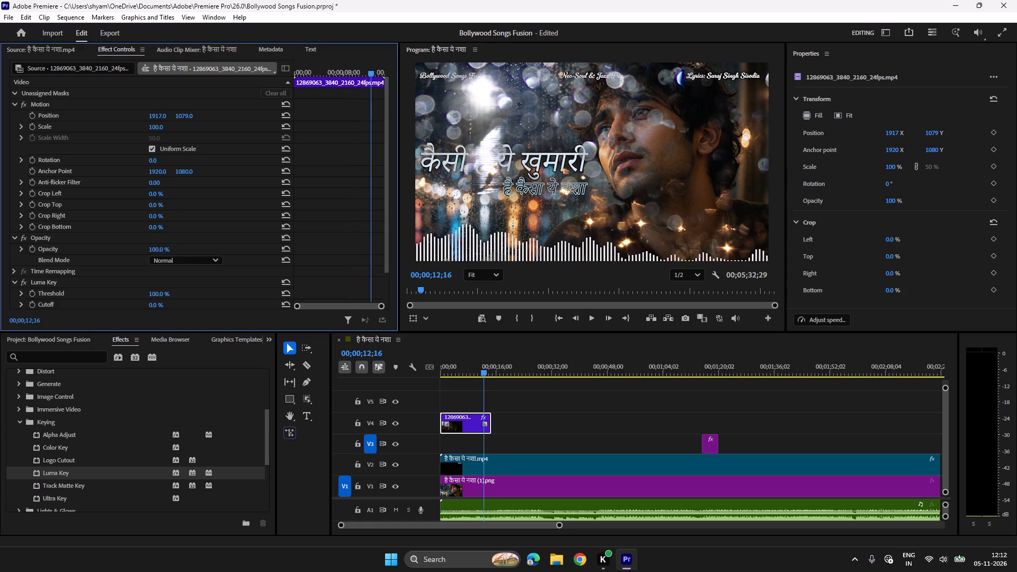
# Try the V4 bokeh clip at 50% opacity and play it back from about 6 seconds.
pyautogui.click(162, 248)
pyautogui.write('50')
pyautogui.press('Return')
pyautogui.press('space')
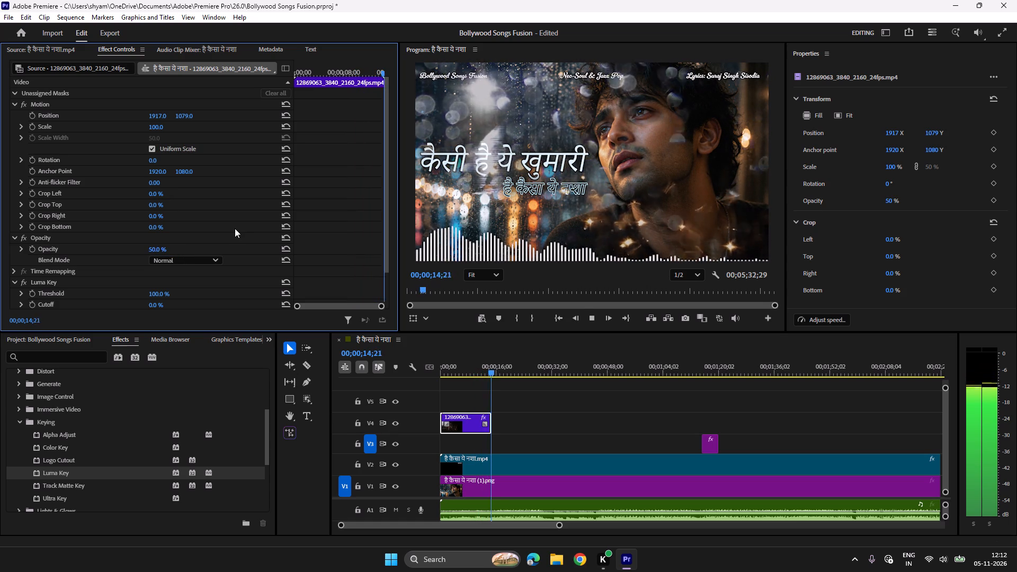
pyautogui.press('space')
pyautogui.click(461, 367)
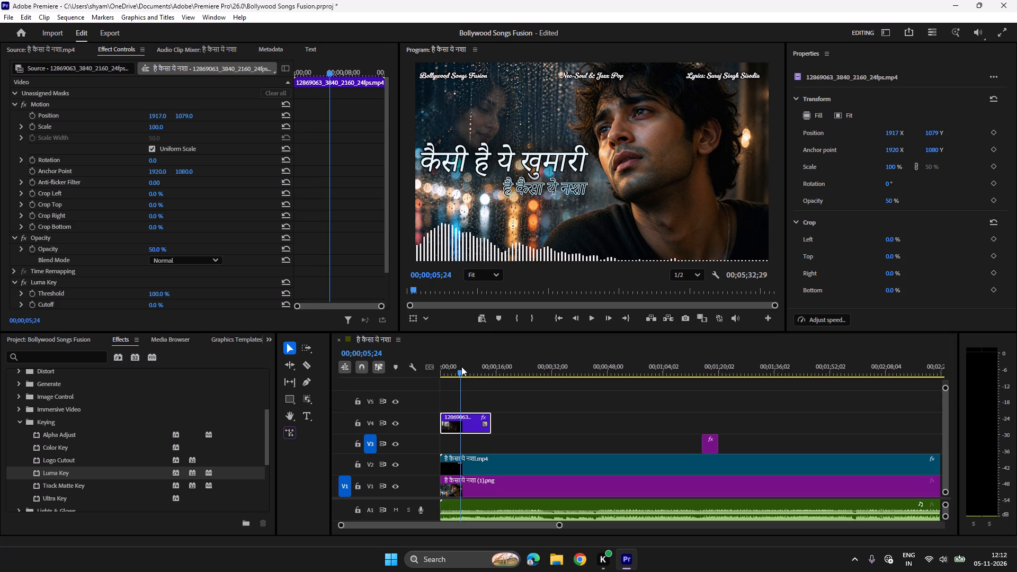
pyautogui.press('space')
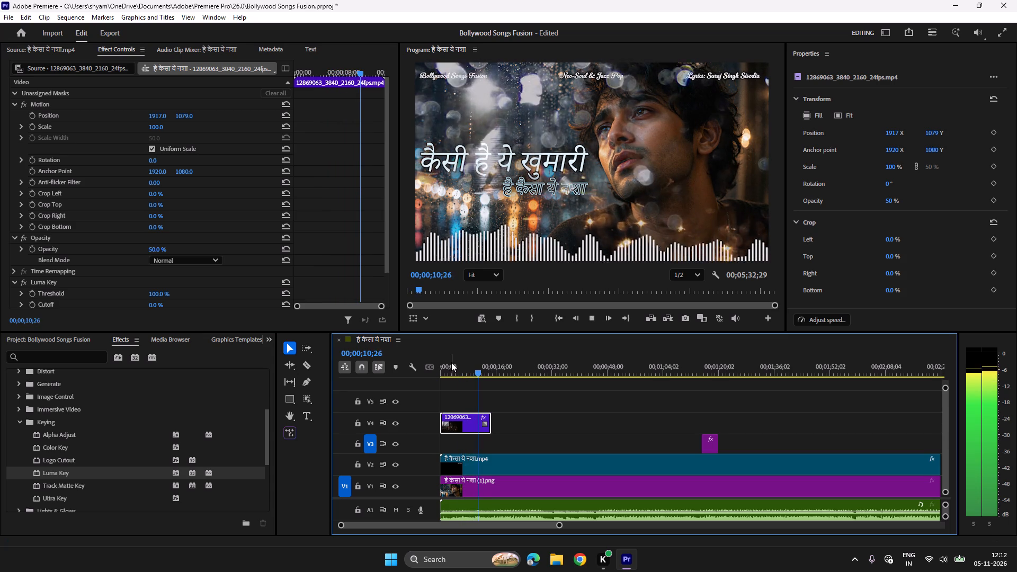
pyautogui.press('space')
# Set the V4 bokeh clip's opacity to 25% and play back the result.
pyautogui.click(156, 248)
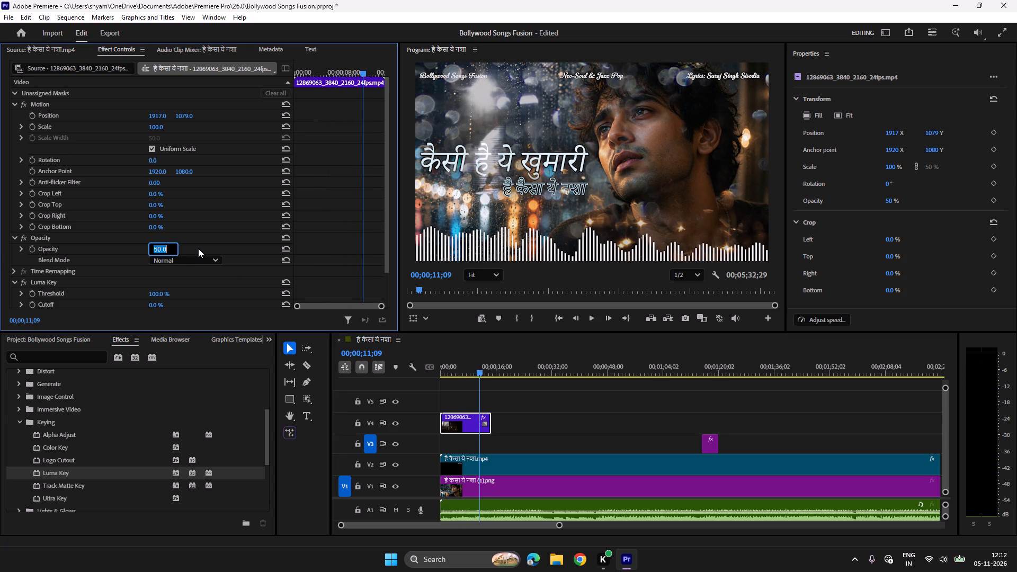
pyautogui.write('25')
pyautogui.press('Return')
pyautogui.press('space')
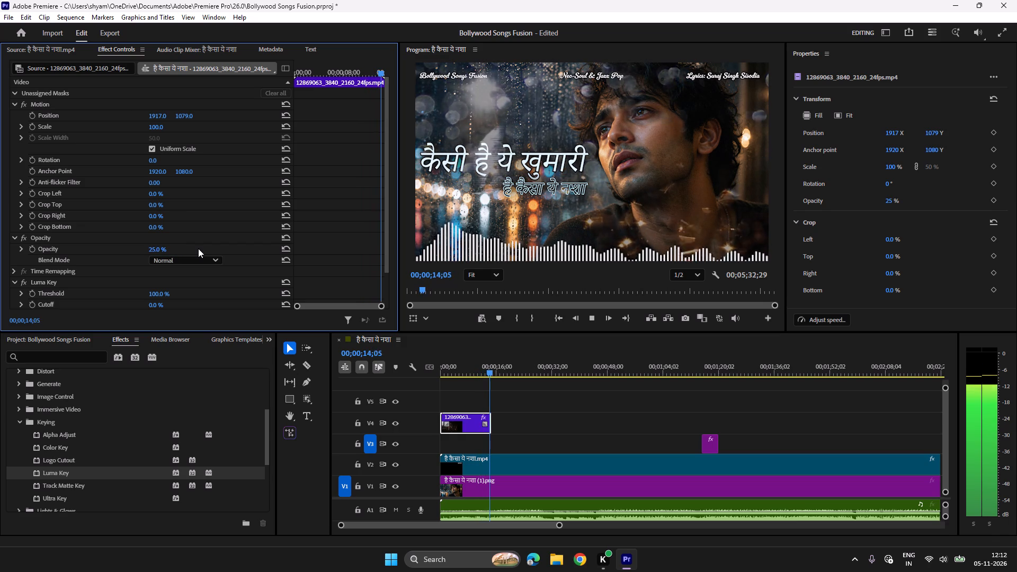
pyautogui.press('space')
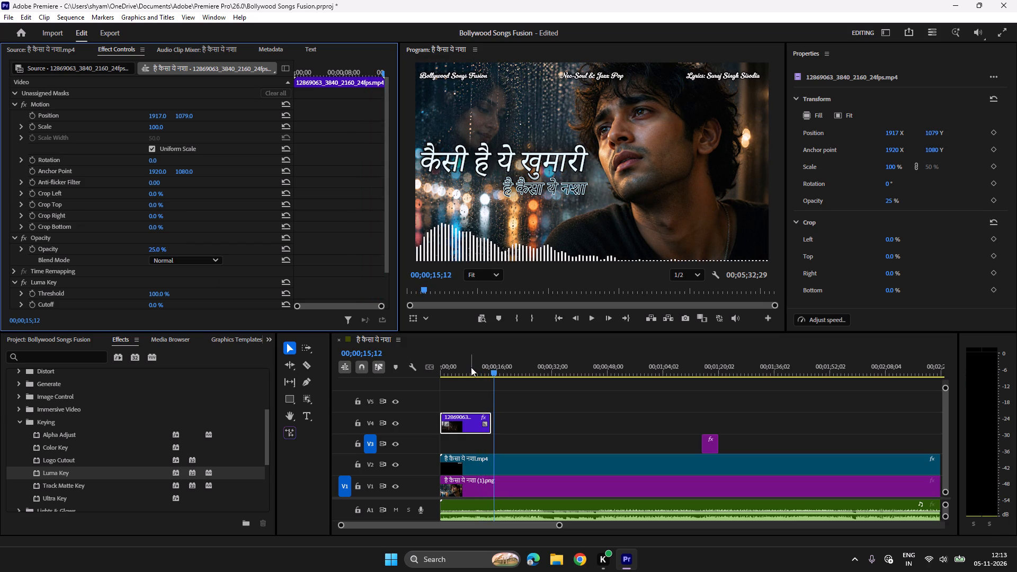
# Paste a copy of the V4 bokeh clip on V4 at 00;00;14;23, after the original, and play back across the join.
pyautogui.click(471, 367)
pyautogui.moveTo(346, 71); pyautogui.dragTo(397, 71)
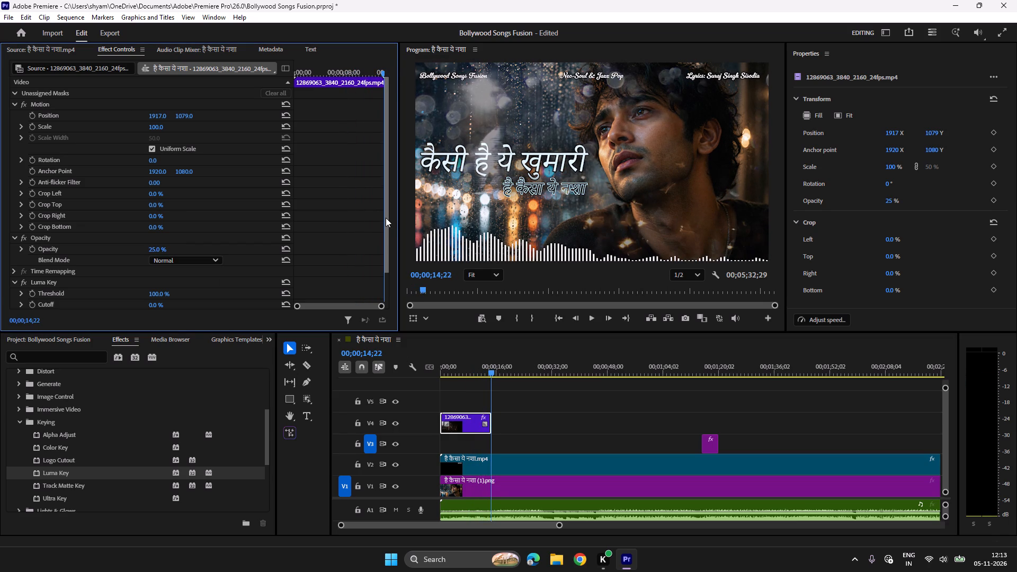
pyautogui.press('Right')
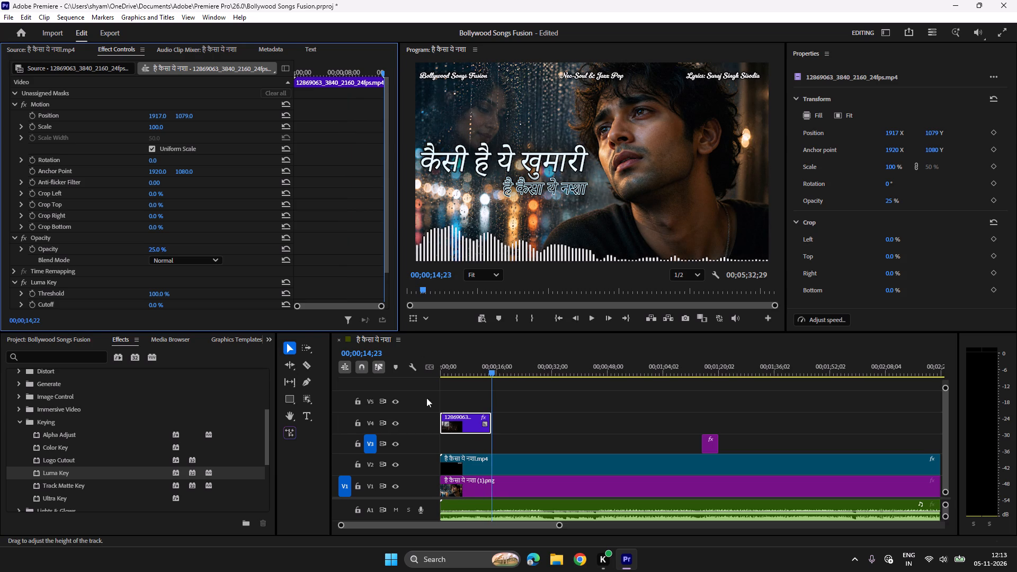
pyautogui.hotkey('ctrl', 'c')
pyautogui.click(374, 423)
pyautogui.click(371, 440)
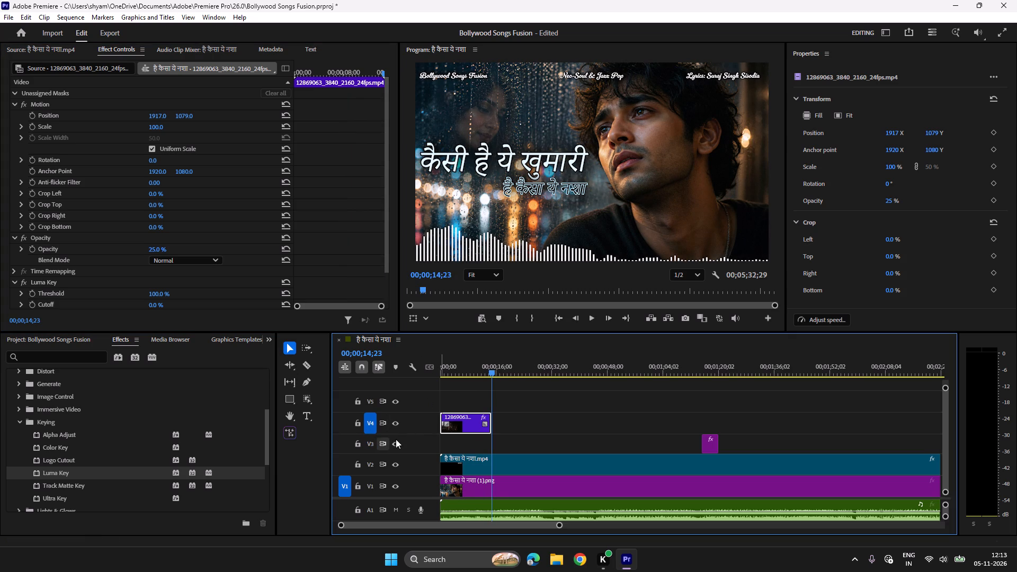
pyautogui.hotkey('ctrl', 'v')
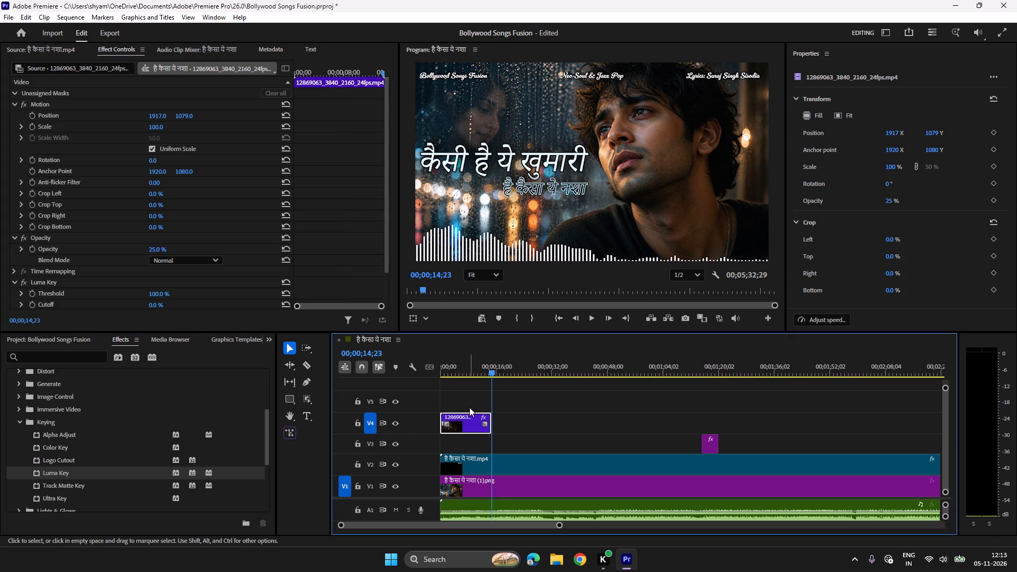
pyautogui.hotkey('ctrl', 'v')
pyautogui.hotkey('ctrl', 'c')
pyautogui.hotkey('ctrl', 'v')
pyautogui.click(487, 372)
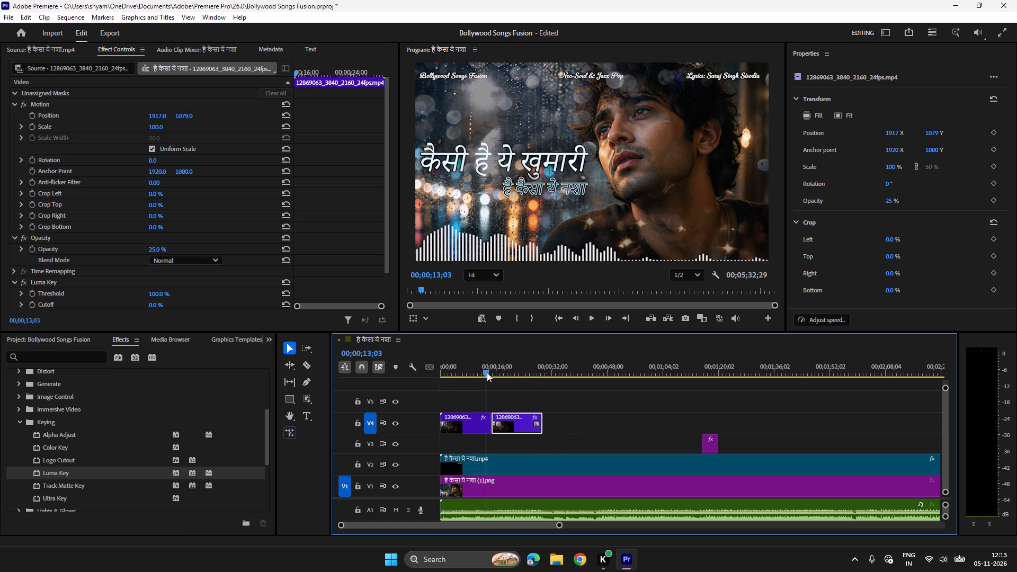
pyautogui.press('space')
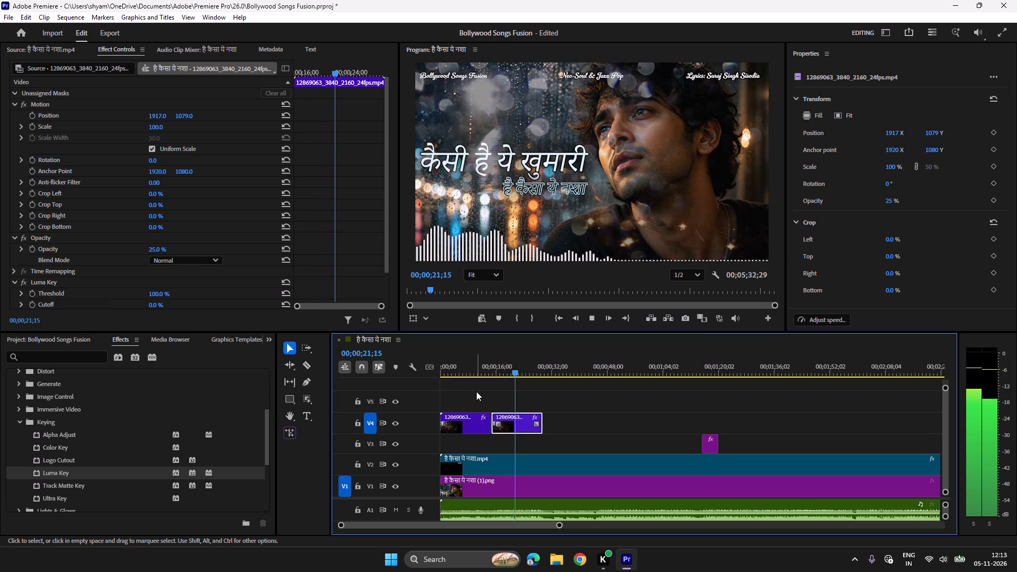
pyautogui.press('space')
# Set the second V4 bokeh clip's opacity to 20% and play back the result.
pyautogui.click(156, 248)
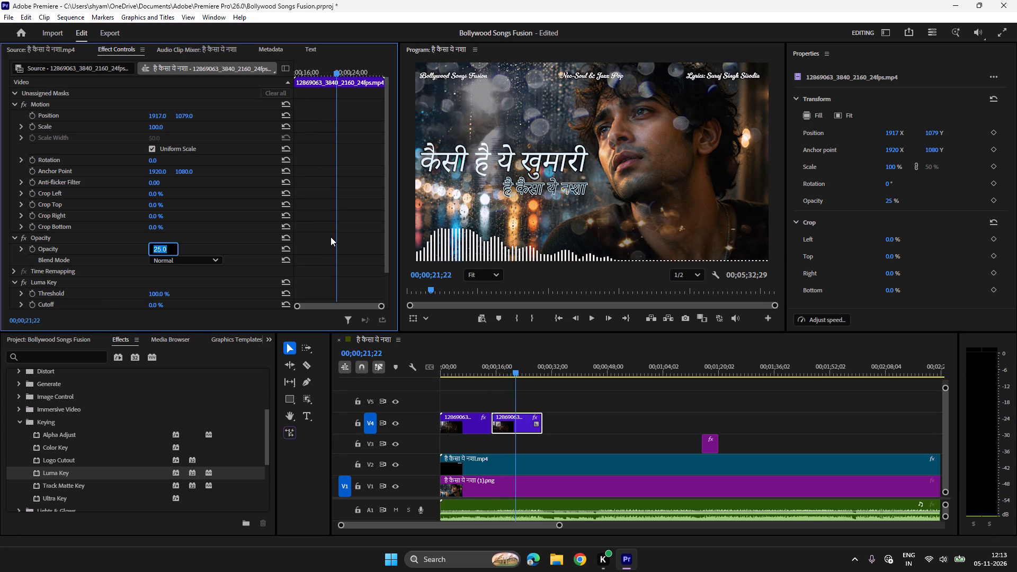
pyautogui.write('20')
pyautogui.press('Return')
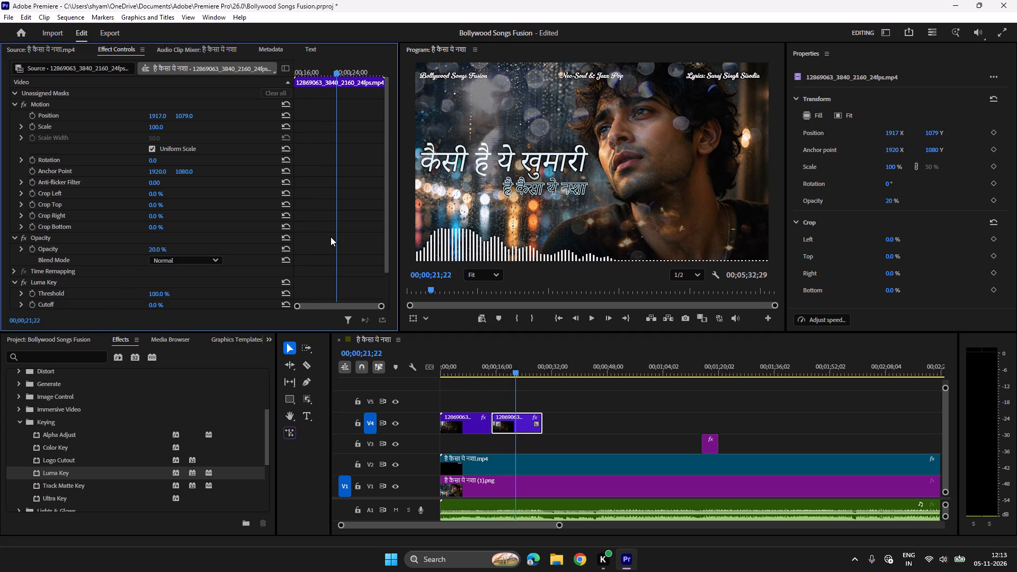
pyautogui.press('space')
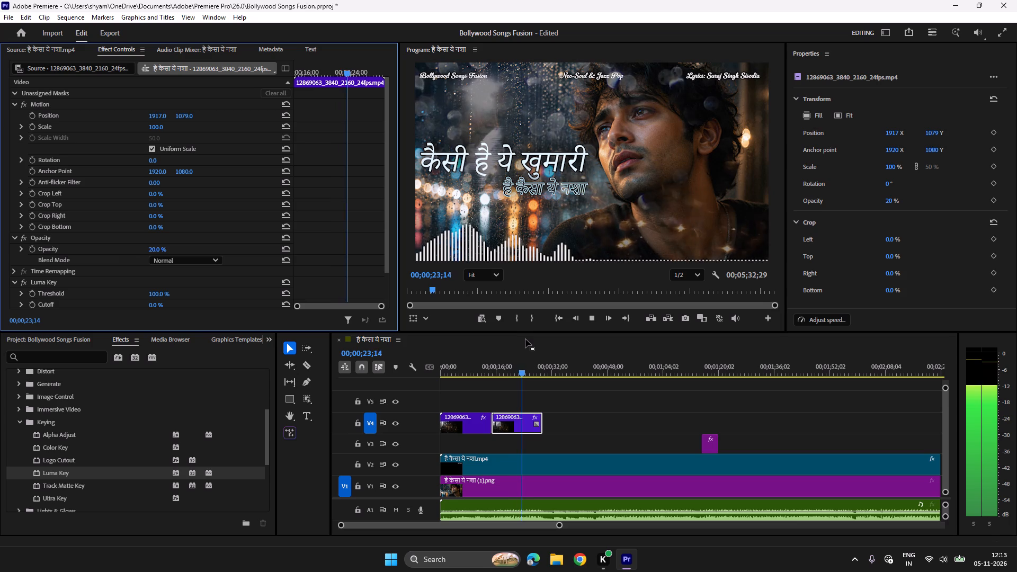
pyautogui.press('space')
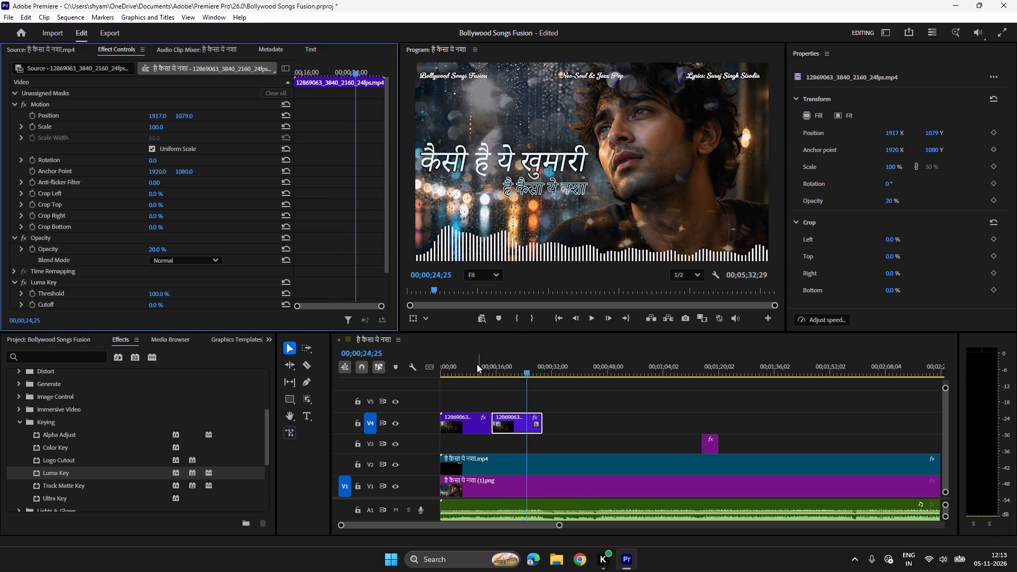
# Set the first V4 bokeh clip's opacity to 20% and play back both bokeh clips.
pyautogui.click(477, 364)
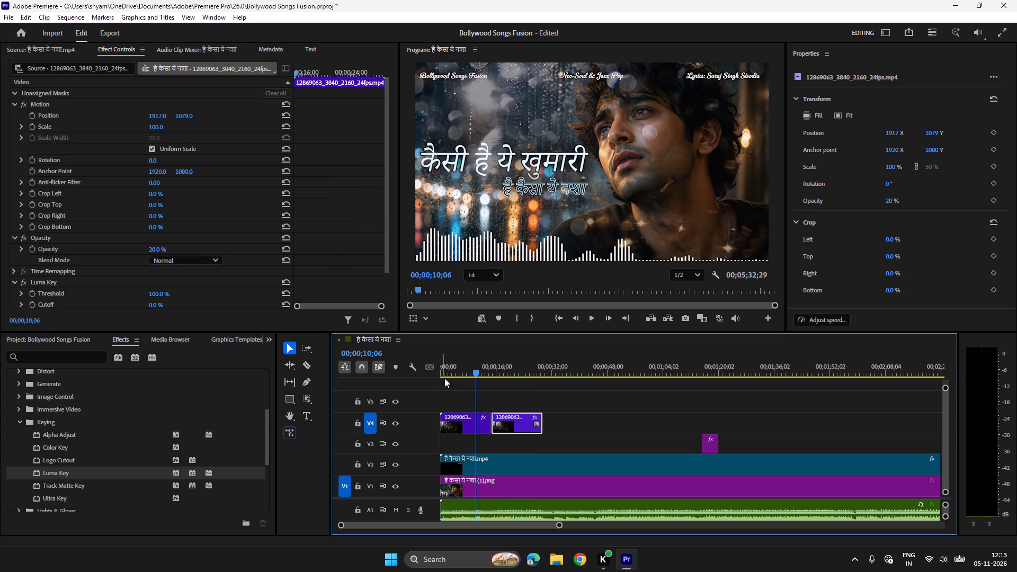
pyautogui.click(460, 421)
pyautogui.click(151, 247)
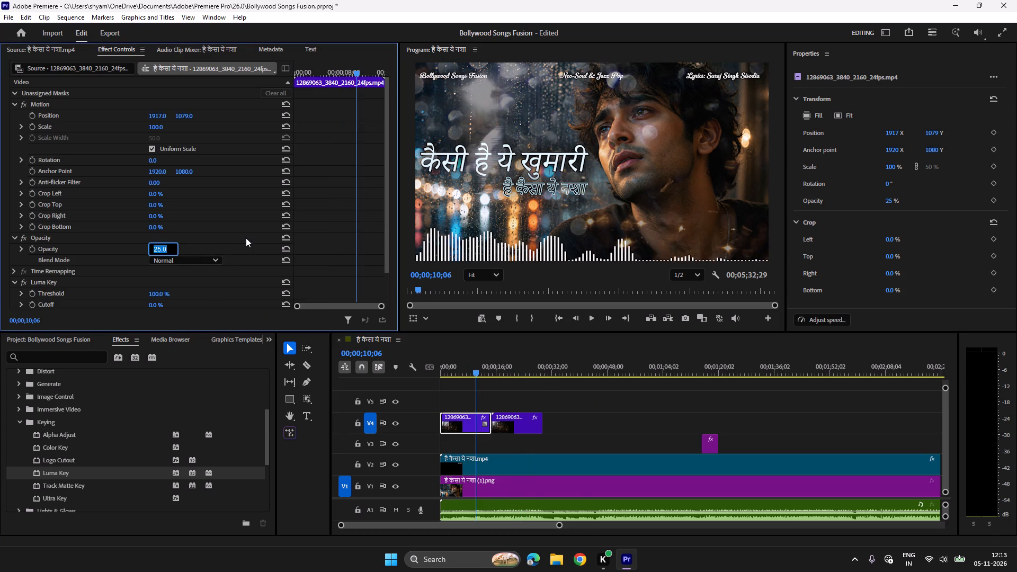
pyautogui.write('20')
pyautogui.press('Return')
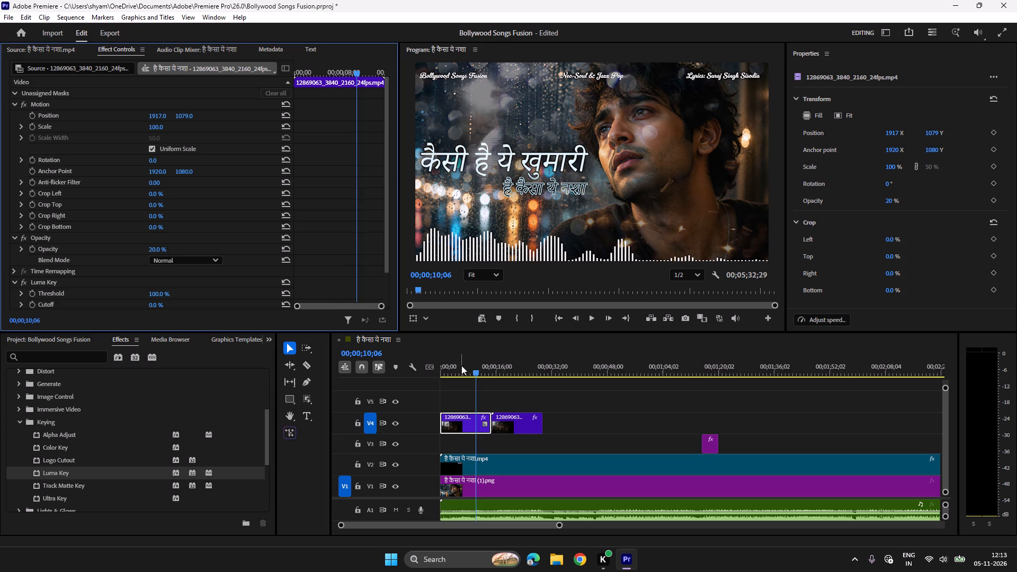
pyautogui.click(468, 369)
pyautogui.press('space')
pyautogui.press('space')
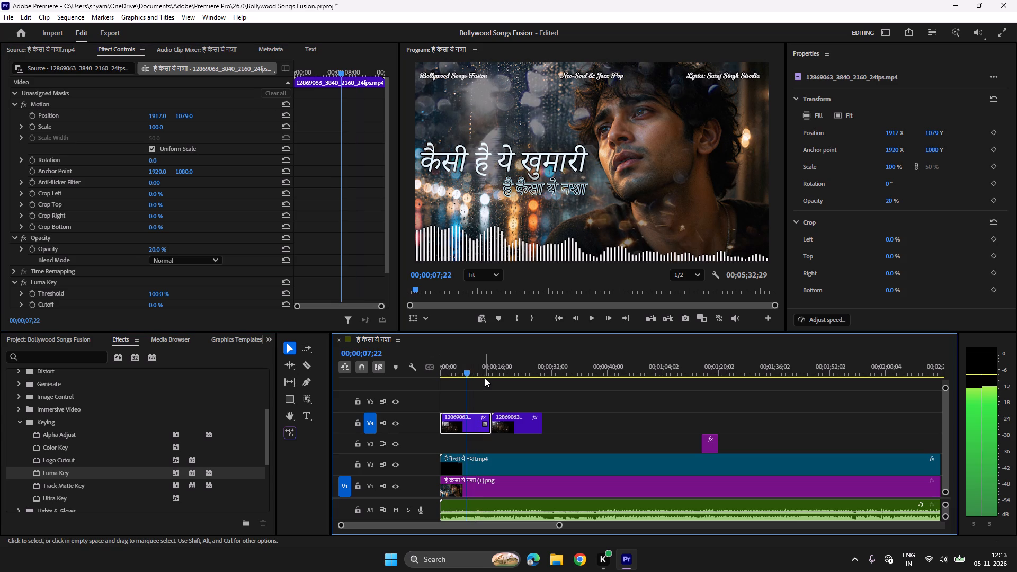
pyautogui.press('space')
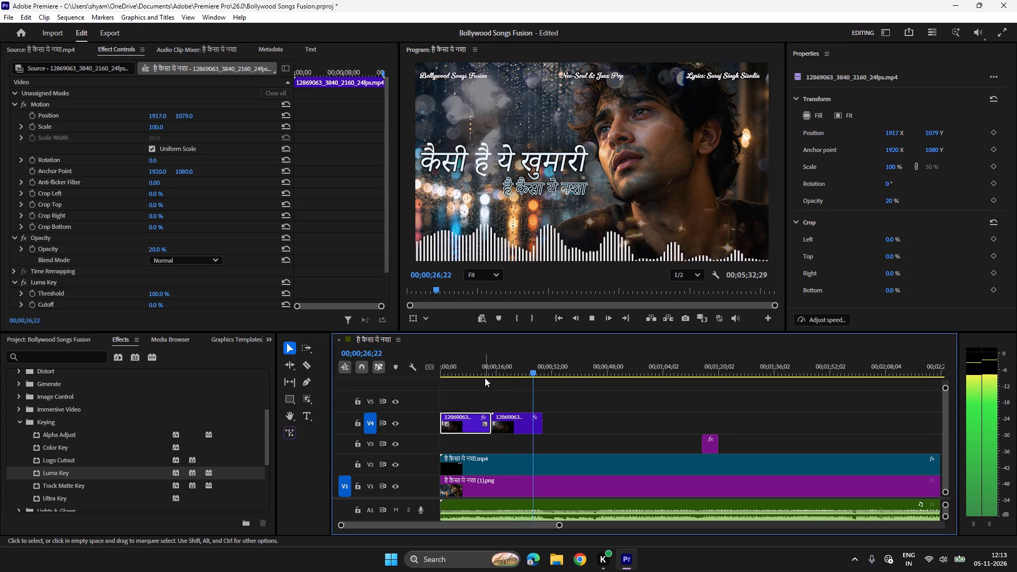
pyautogui.press('space')
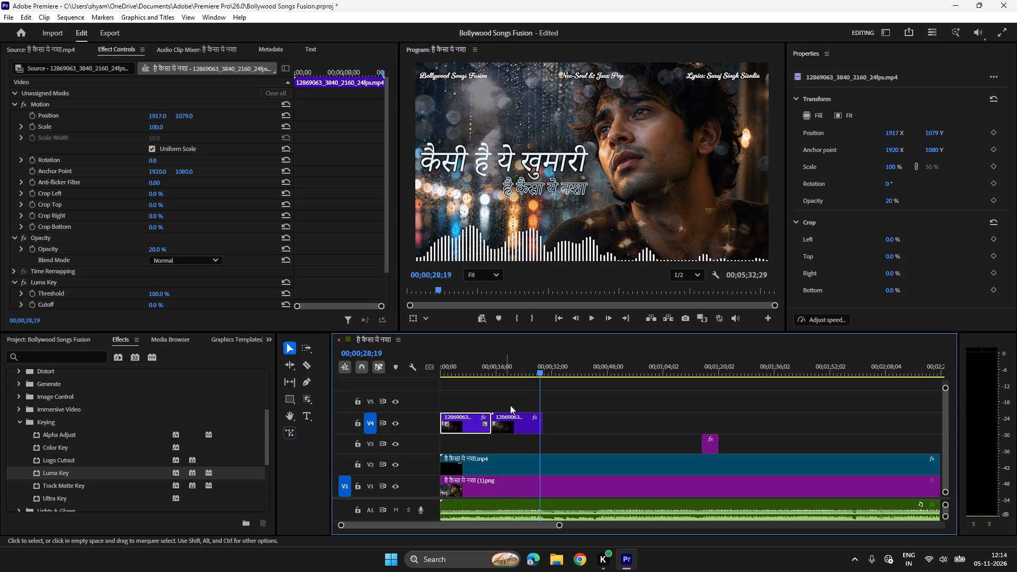
# Copy both V4 bokeh clips and paste the pair on V4 at 00;00;29;16, just past the second clip's end.
pyautogui.click(518, 424)
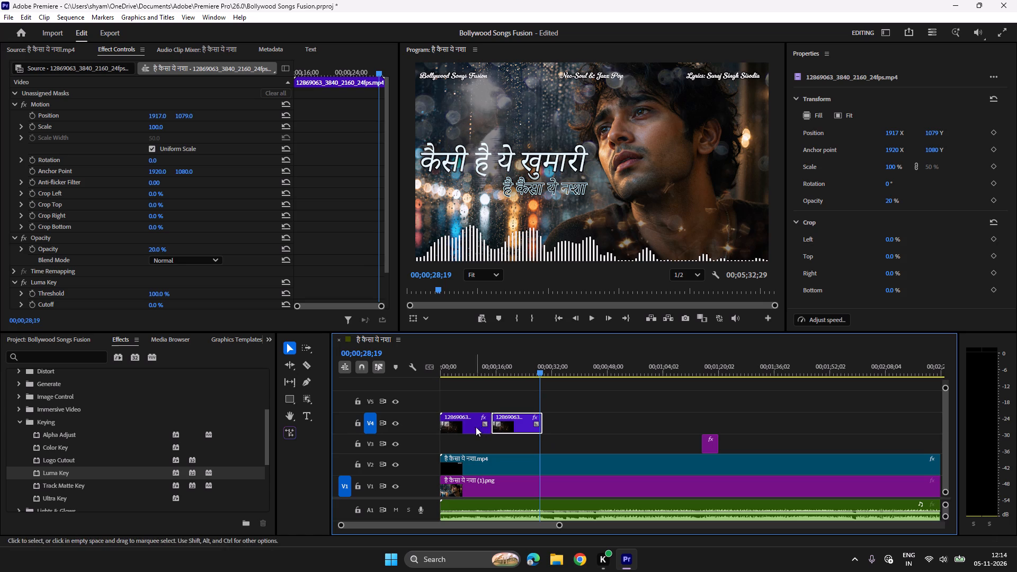
pyautogui.keyDown('shift'); pyautogui.click(475, 427); pyautogui.keyUp('shift')
pyautogui.hotkey('ctrl', 'c')
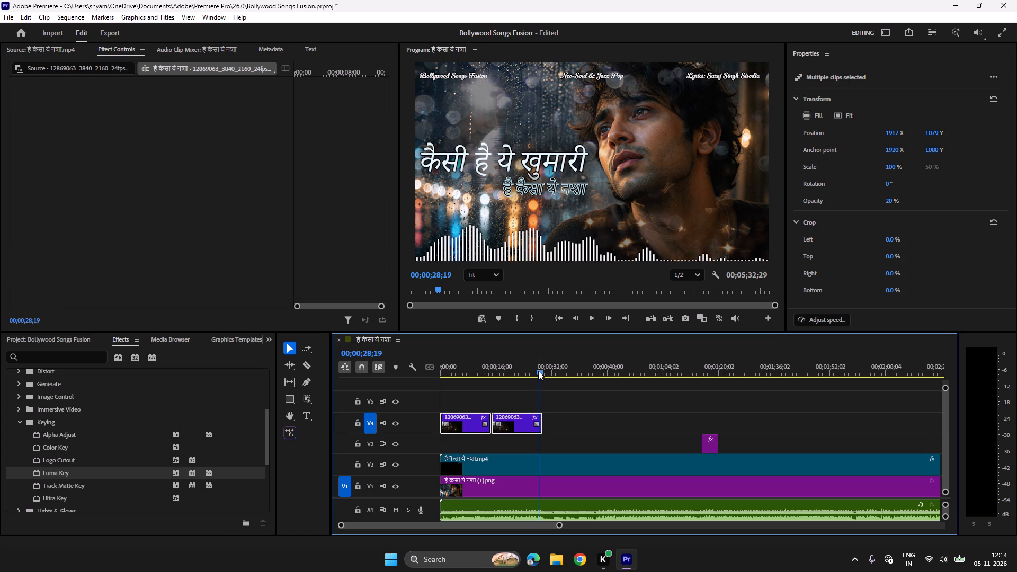
pyautogui.click(538, 371)
pyautogui.press('Right')
pyautogui.press('Right')
pyautogui.press('Right')
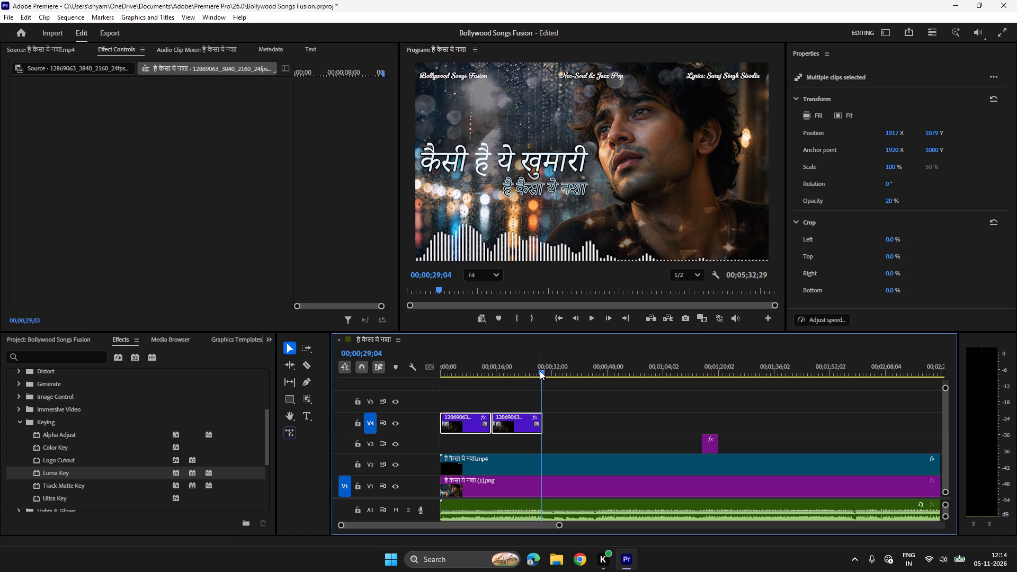
pyautogui.press('Right')
pyautogui.press('Right')
pyautogui.press('Right')
pyautogui.press('Right')
pyautogui.press('Right')
pyautogui.press('Right')
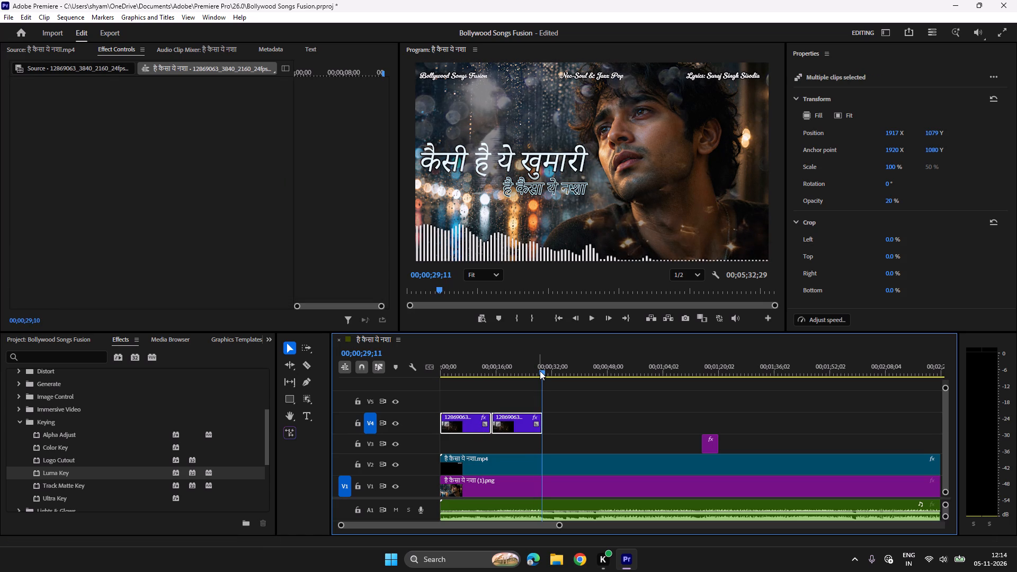
pyautogui.press('Right')
pyautogui.press('Right')
pyautogui.press('Right')
pyautogui.press('Right')
pyautogui.press('Right')
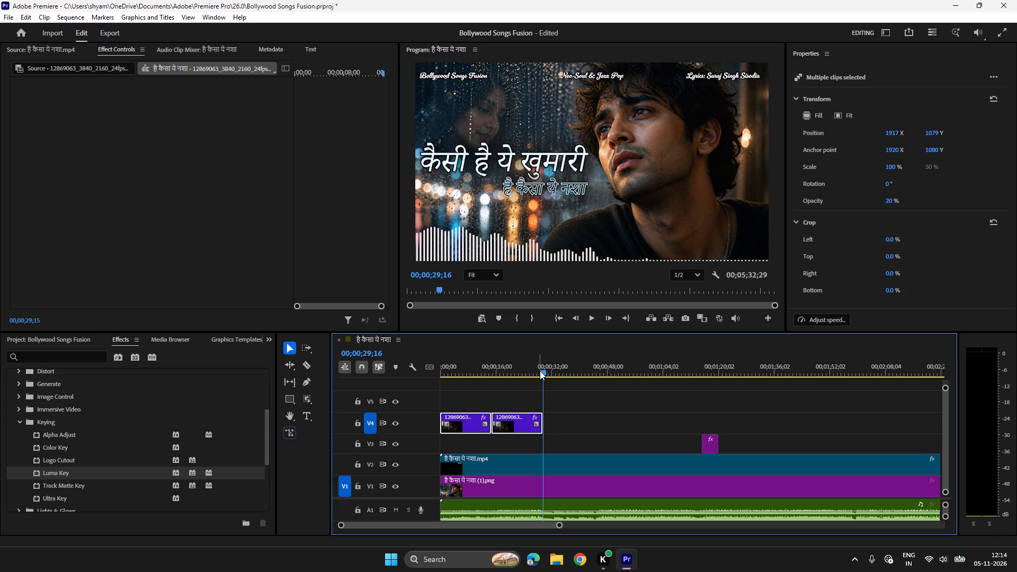
pyautogui.hotkey('ctrl', 'v')
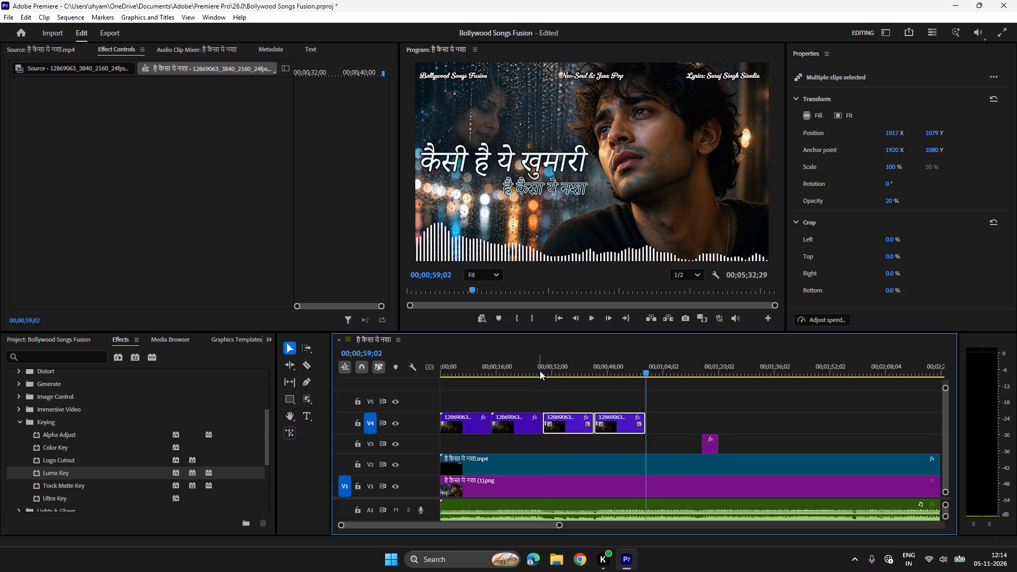
# Paste the bokeh pair nine more times end to end on V4, filling the track to 00;05;25;06.
pyautogui.hotkey('ctrl', 'v')
pyautogui.hotkey('ctrl', 'v')
pyautogui.hotkey('ctrl', 'v')
pyautogui.hotkey('ctrl', 'v')
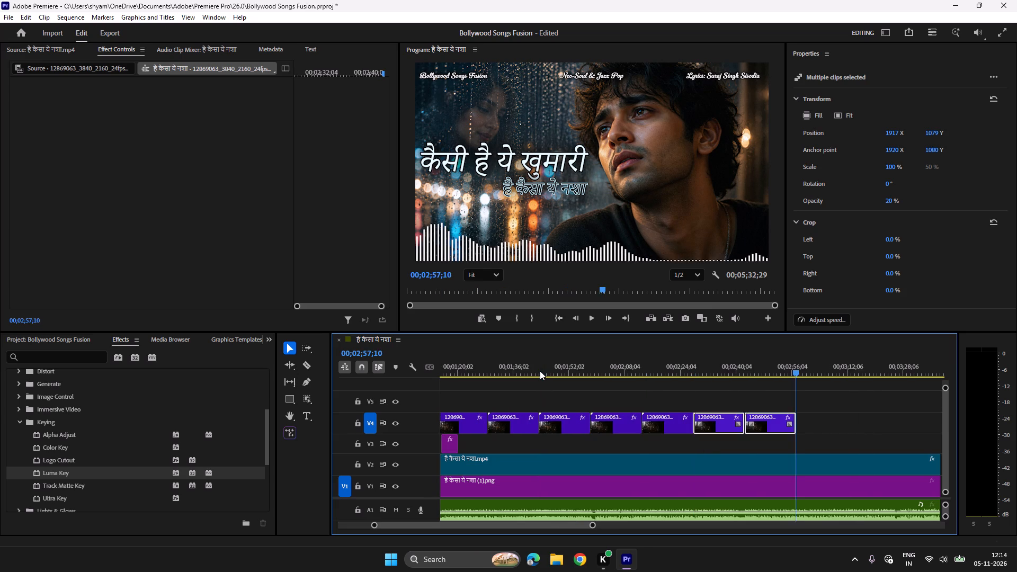
pyautogui.hotkey('ctrl', 'v')
pyautogui.hotkey('ctrl', 'v')
pyautogui.hotkey('ctrl', 'v')
pyautogui.hotkey('ctrl', 'v')
pyautogui.hotkey('ctrl', 'v')
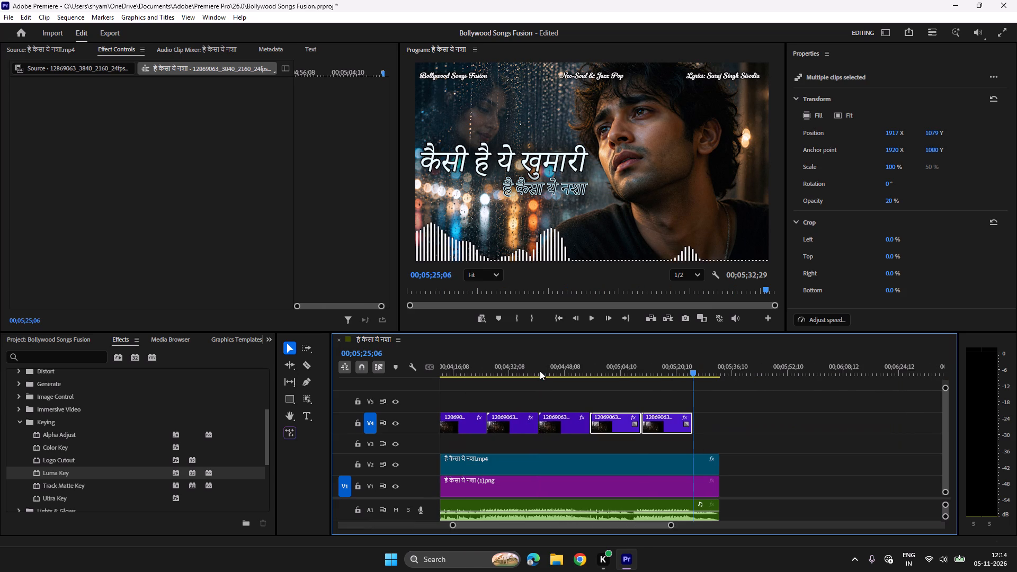
pyautogui.scroll(6, 580, 421)
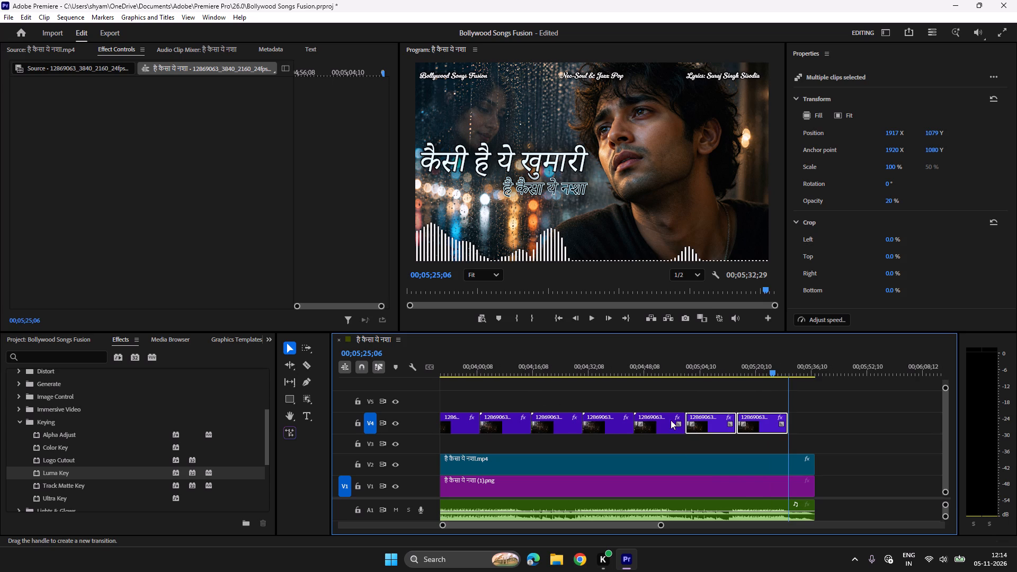
pyautogui.click(765, 379)
pyautogui.scroll(6, 537, 472)
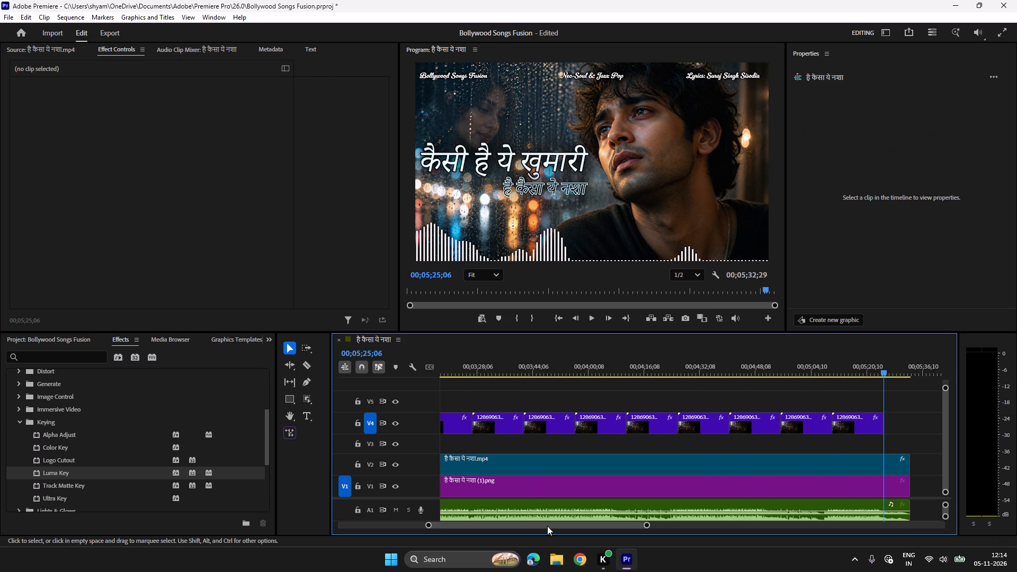
# Play the sequence from the start to check the repeated bokeh overlay, and save the project.
pyautogui.moveTo(549, 525); pyautogui.dragTo(408, 524)
pyautogui.moveTo(452, 368); pyautogui.dragTo(430, 366)
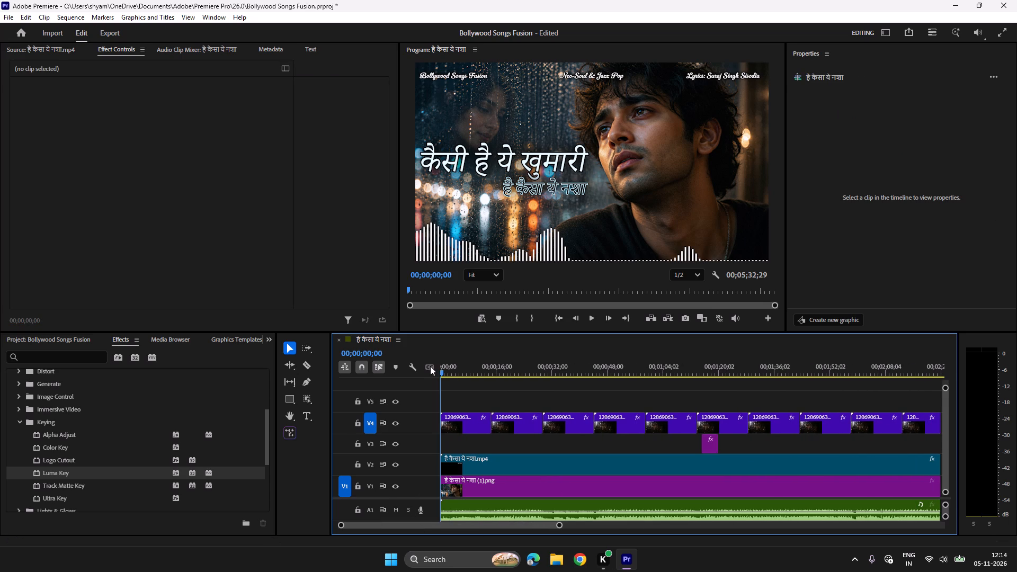
pyautogui.press('space')
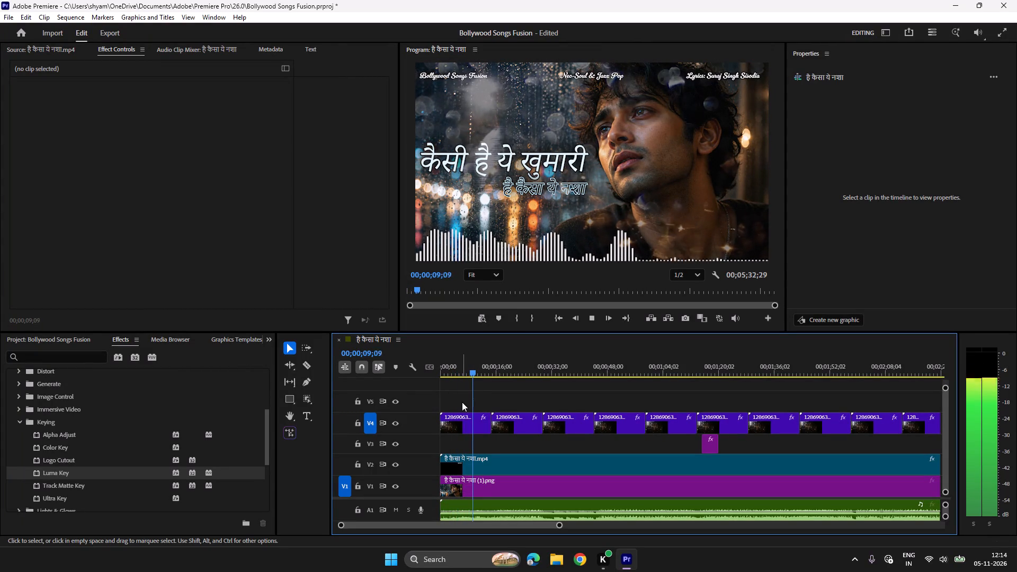
pyautogui.hotkey('ctrl', 's')
pyautogui.press('space')
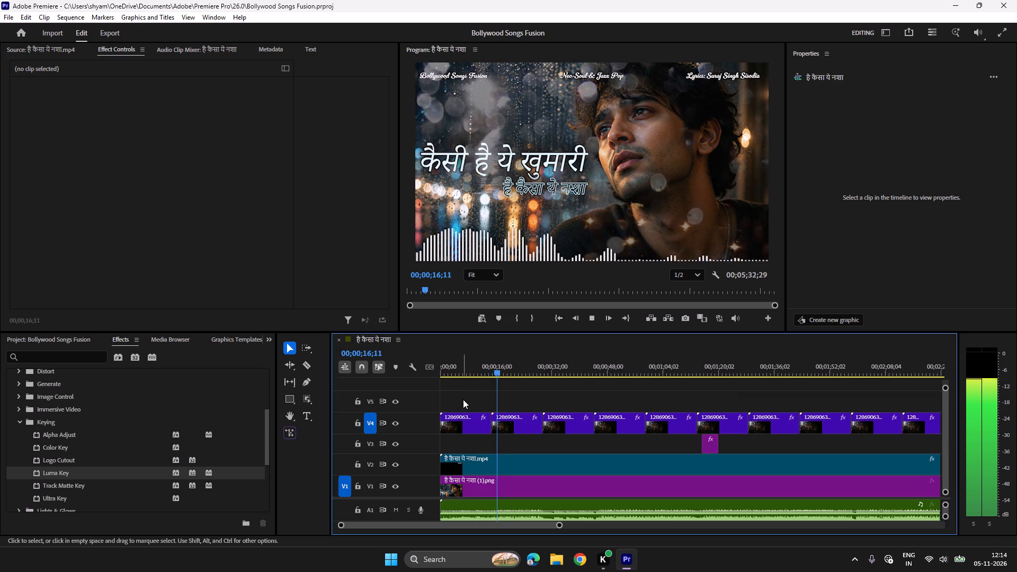
pyautogui.scroll(-2, 463, 399)
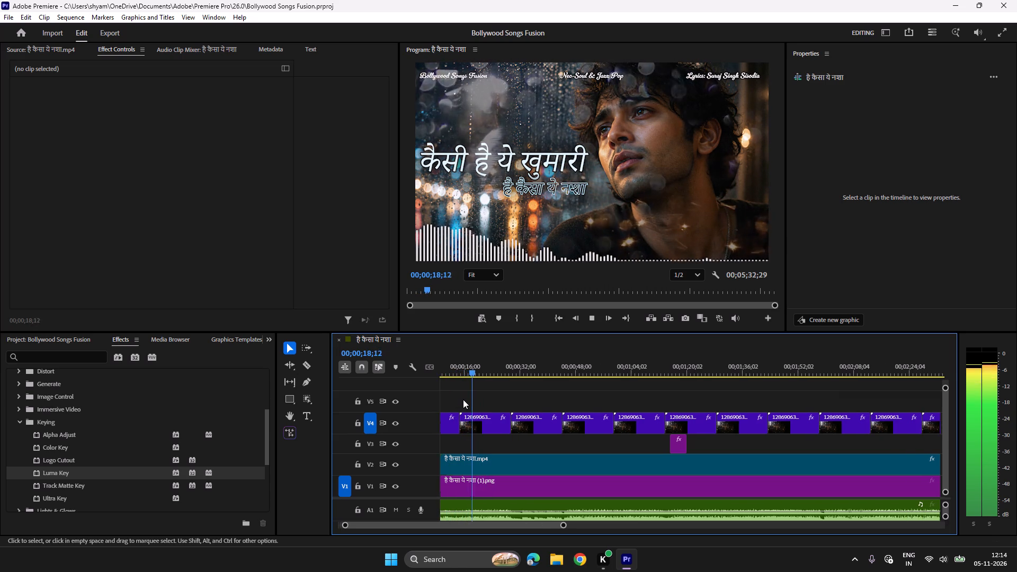
pyautogui.scroll(-2, 463, 399)
pyautogui.scroll(4, 463, 399)
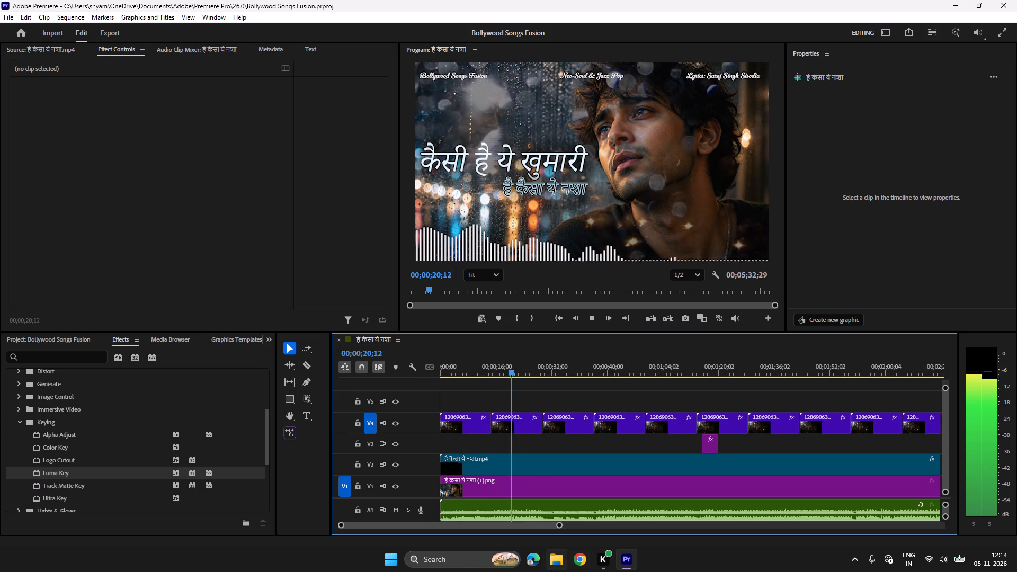
# In the Bollywood Songs folder, rename New Text Document (2) as "283. कैसी है ये खुमारी" and open the renamed lyrics file.
pyautogui.click(551, 570)
pyautogui.click(41, 215)
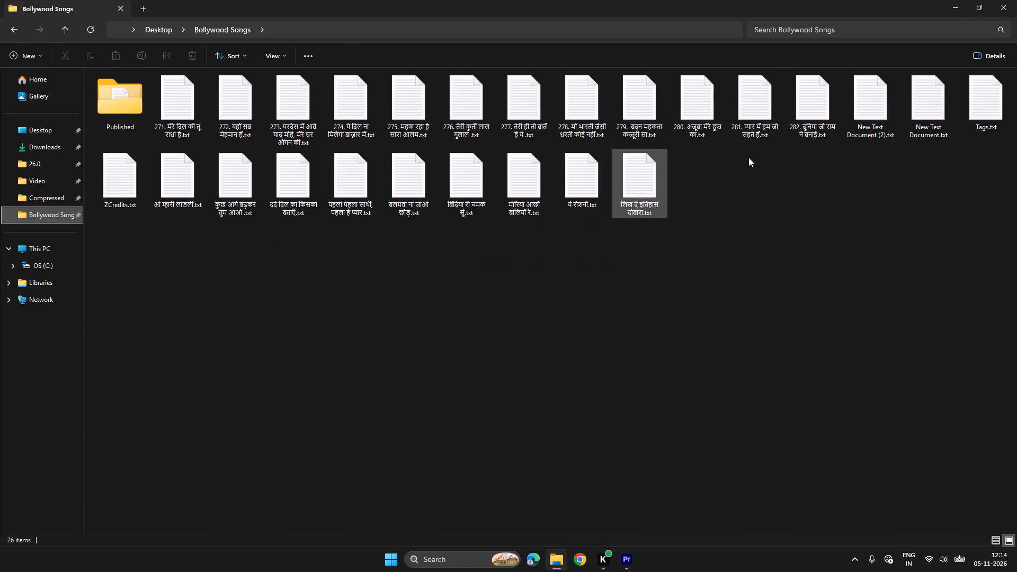
pyautogui.doubleClick(877, 128)
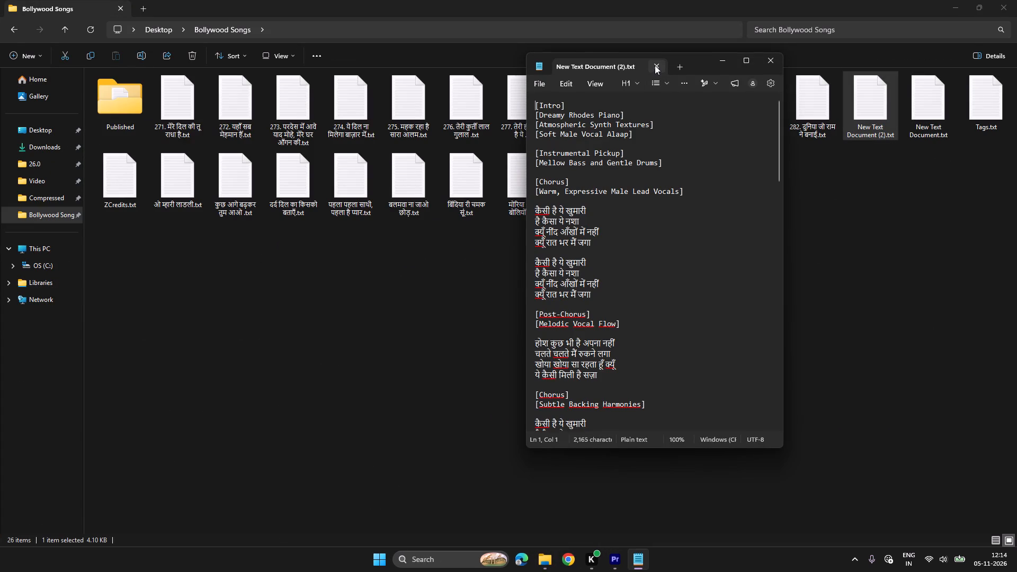
pyautogui.click(655, 65)
pyautogui.click(878, 136)
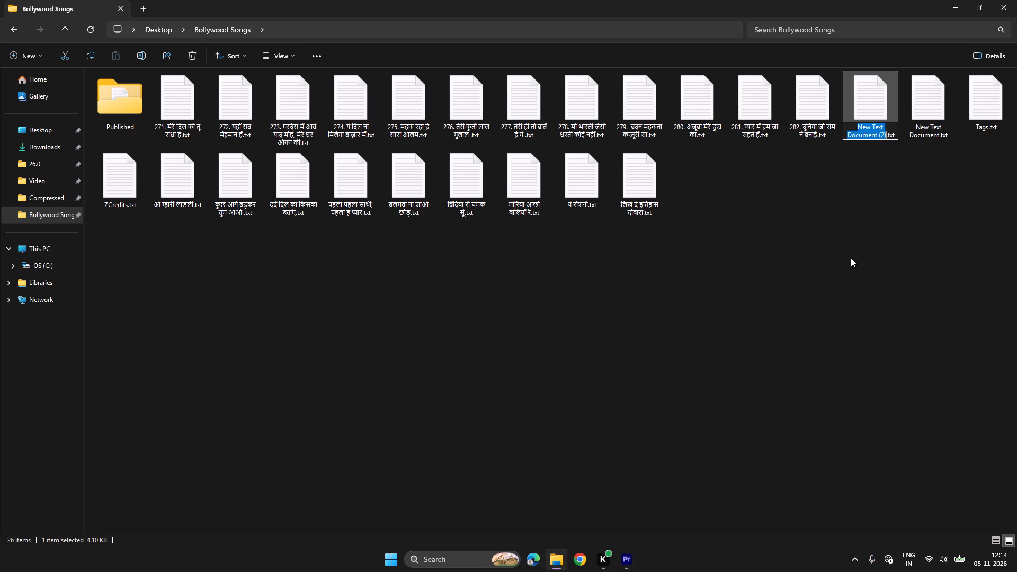
pyautogui.write('283.')
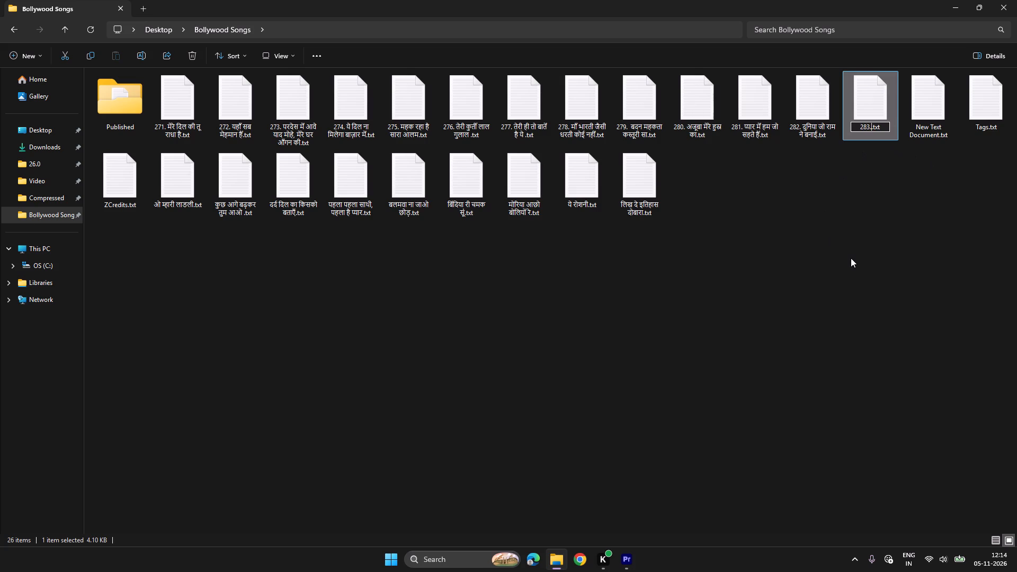
pyautogui.press('space')
pyautogui.press('super+v')
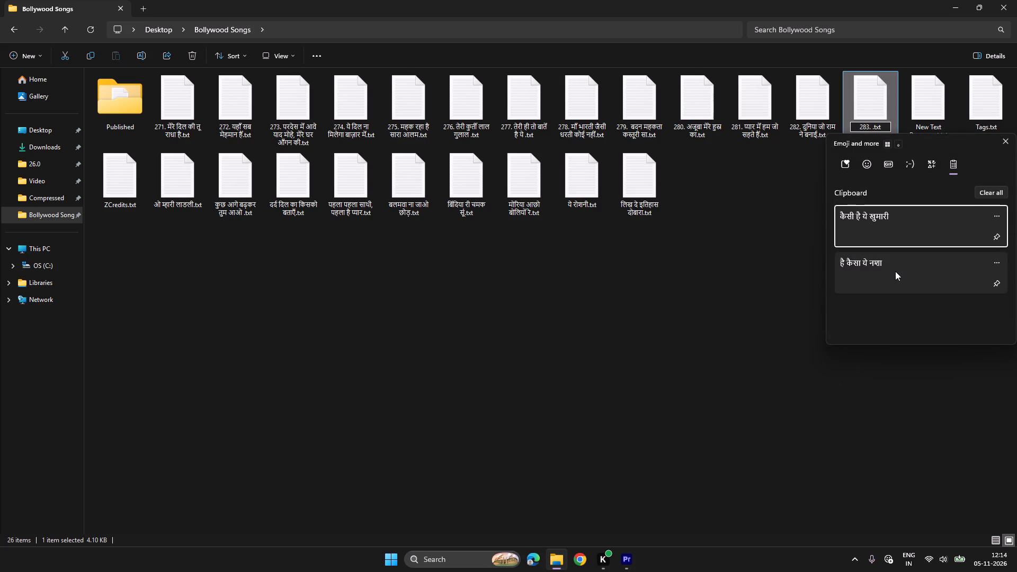
pyautogui.click(905, 218)
pyautogui.hotkey('ctrl', 'v')
pyautogui.click(785, 269)
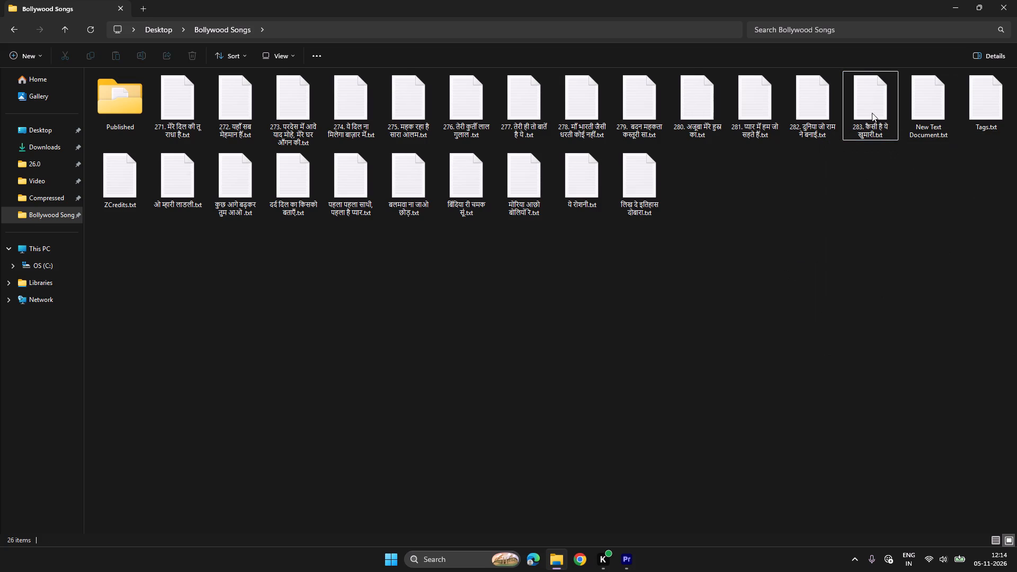
pyautogui.doubleClick(868, 111)
# Switch to Premiere, move the V3 lyric title clip to start at 00;00;33;08 and play it.
pyautogui.click(616, 563)
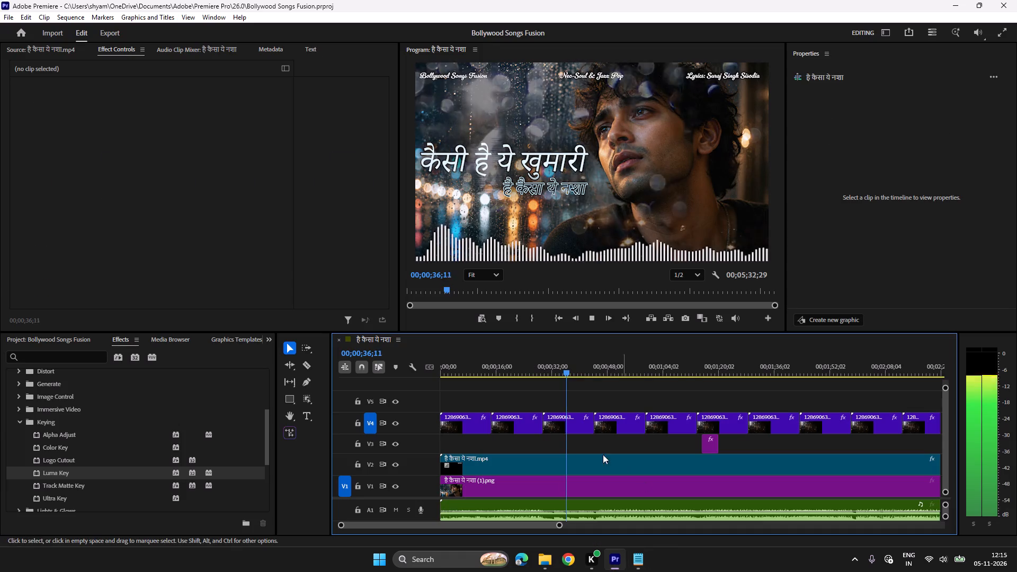
pyautogui.click(556, 363)
pyautogui.press('space')
pyautogui.press('space')
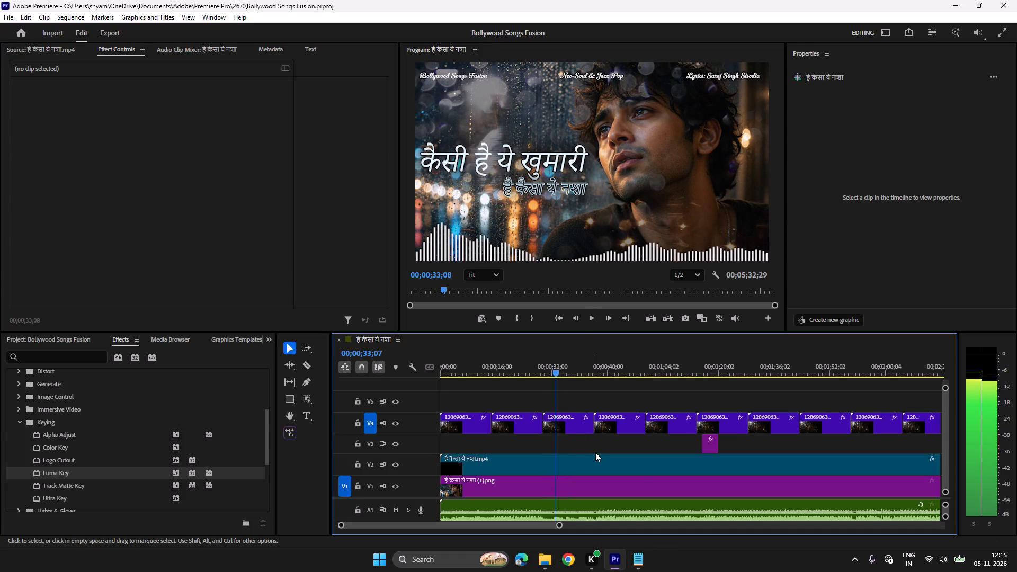
pyautogui.moveTo(711, 448); pyautogui.dragTo(685, 448)
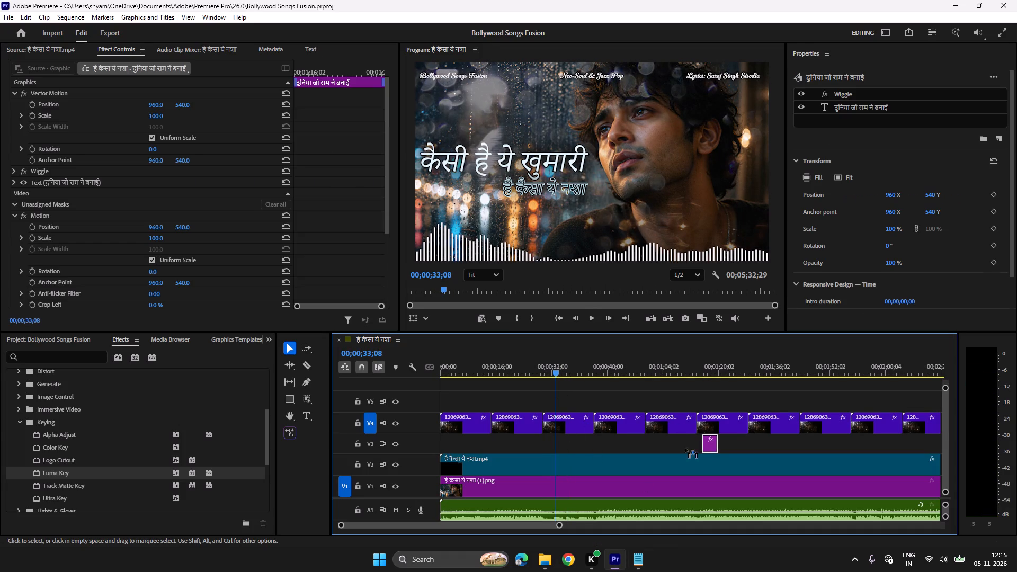
pyautogui.moveTo(685, 448); pyautogui.dragTo(569, 448)
pyautogui.press('space')
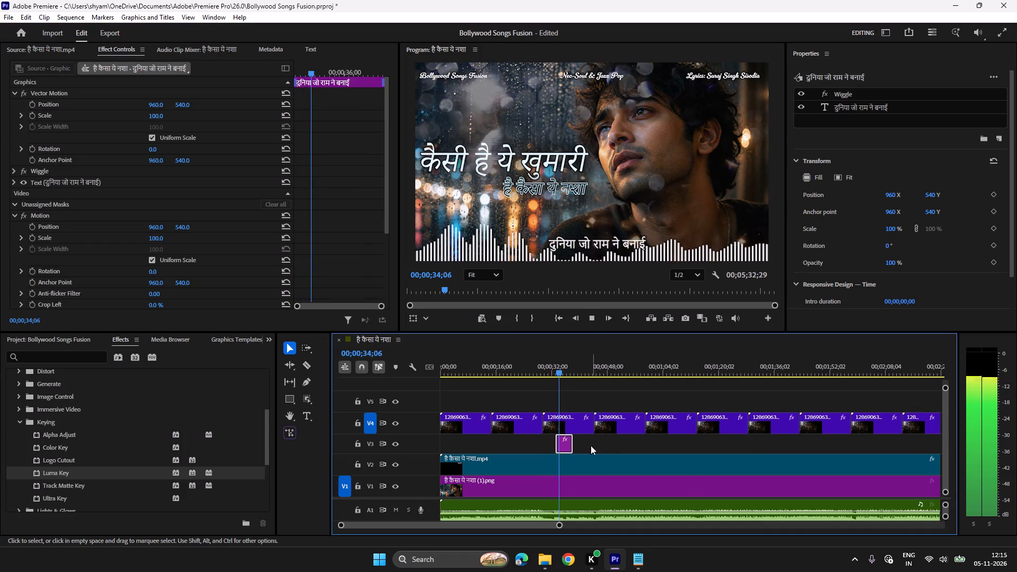
pyautogui.press('space')
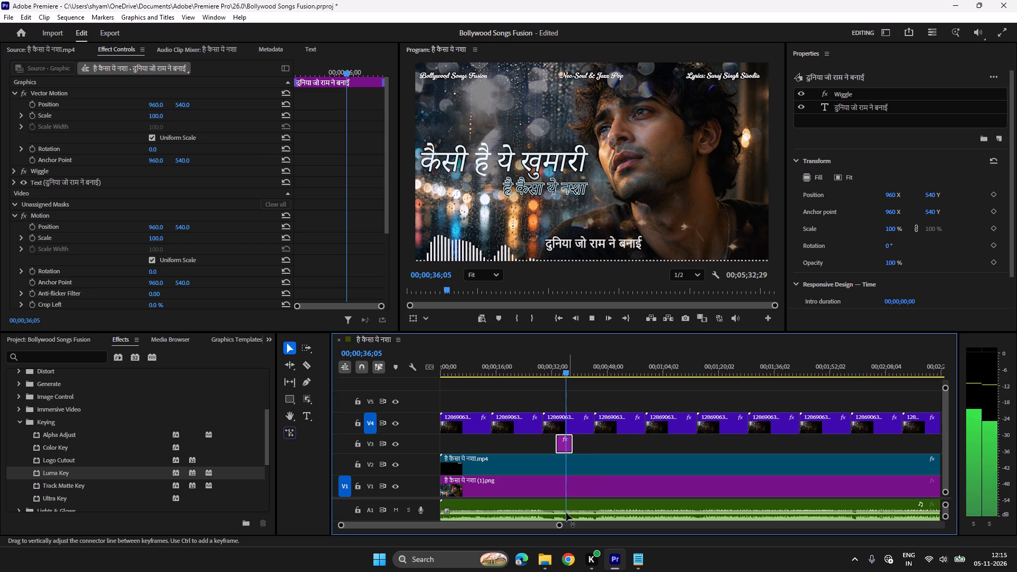
# Trim the end of the V3 lyric title clip back to 00;00;36;05.
pyautogui.moveTo(560, 522); pyautogui.dragTo(449, 522)
pyautogui.scroll(-4, 565, 461)
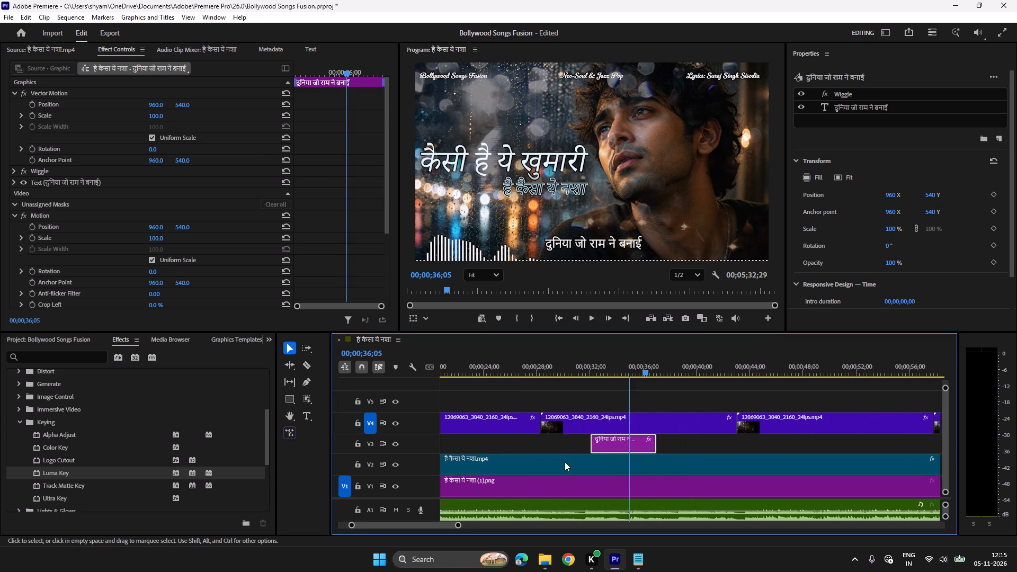
pyautogui.moveTo(653, 443); pyautogui.dragTo(645, 443)
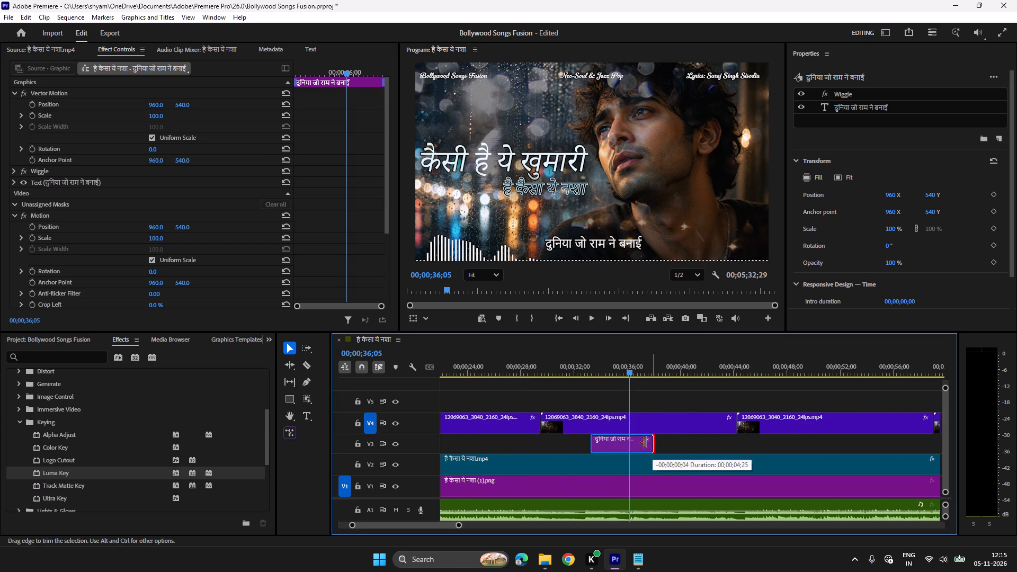
pyautogui.moveTo(645, 443); pyautogui.dragTo(622, 443)
# Replace the V3 title's text with the lyric line कैसी है ये खुमारी.
pyautogui.click(608, 368)
pyautogui.press('t')
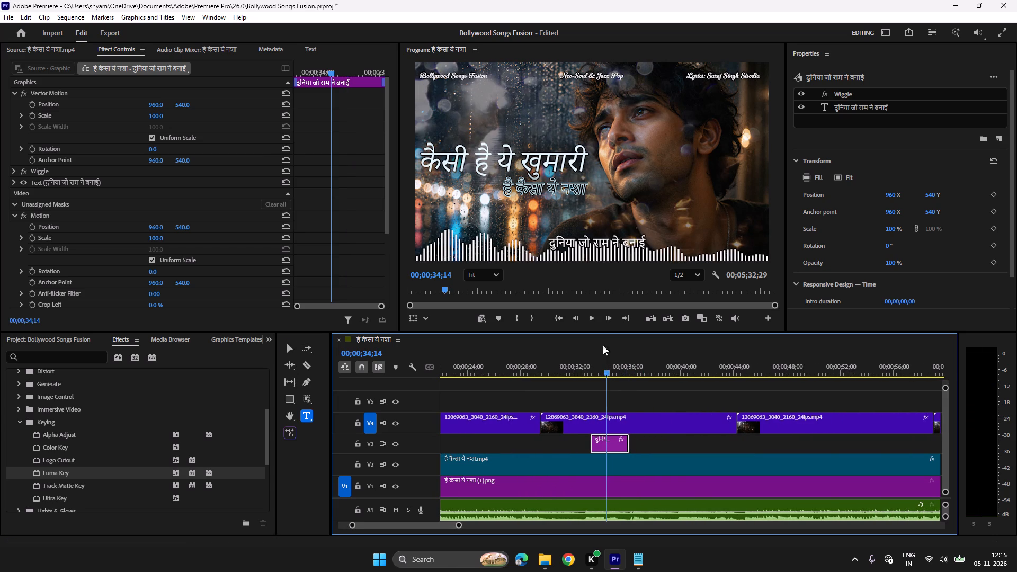
pyautogui.click(598, 243)
pyautogui.hotkey('ctrl', 'a')
pyautogui.press('super+v')
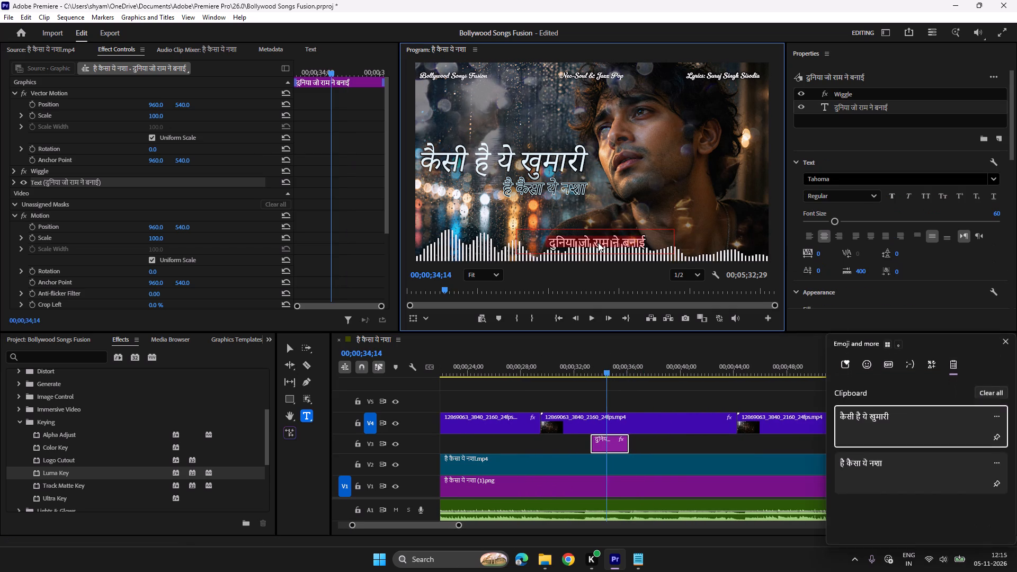
pyautogui.click(899, 425)
pyautogui.hotkey('ctrl', 'v')
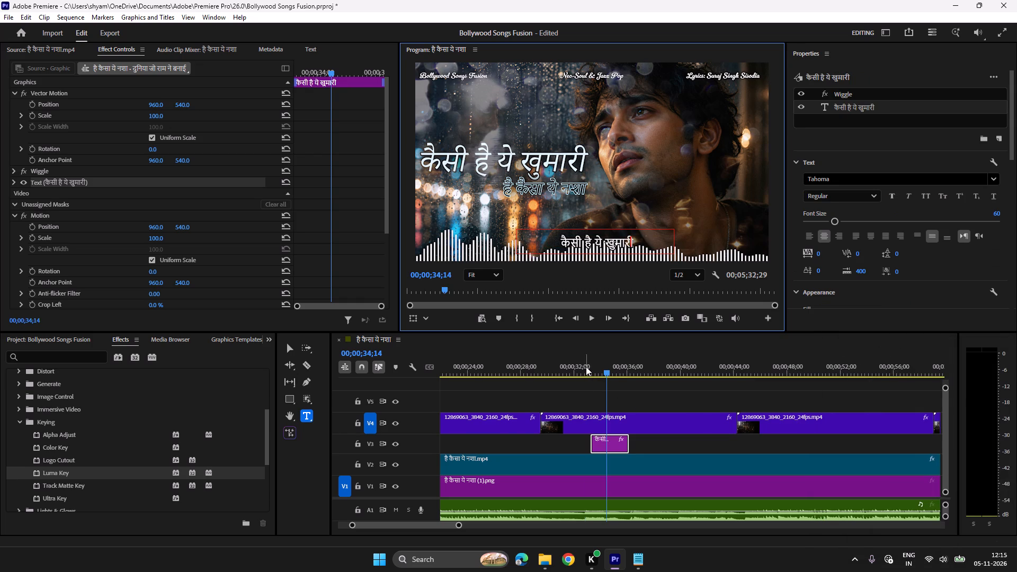
# Play the section around the कैसी है ये खुमारी title to check its timing against the vocals, stopping at 00;00;36;15.
pyautogui.click(586, 367)
pyautogui.press('space')
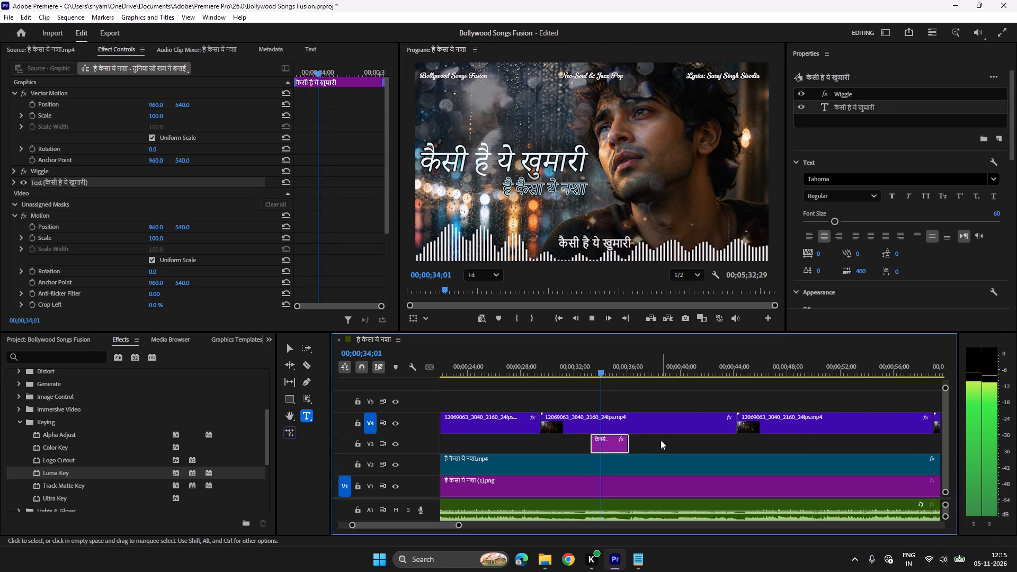
pyautogui.click(591, 368)
pyautogui.press('space')
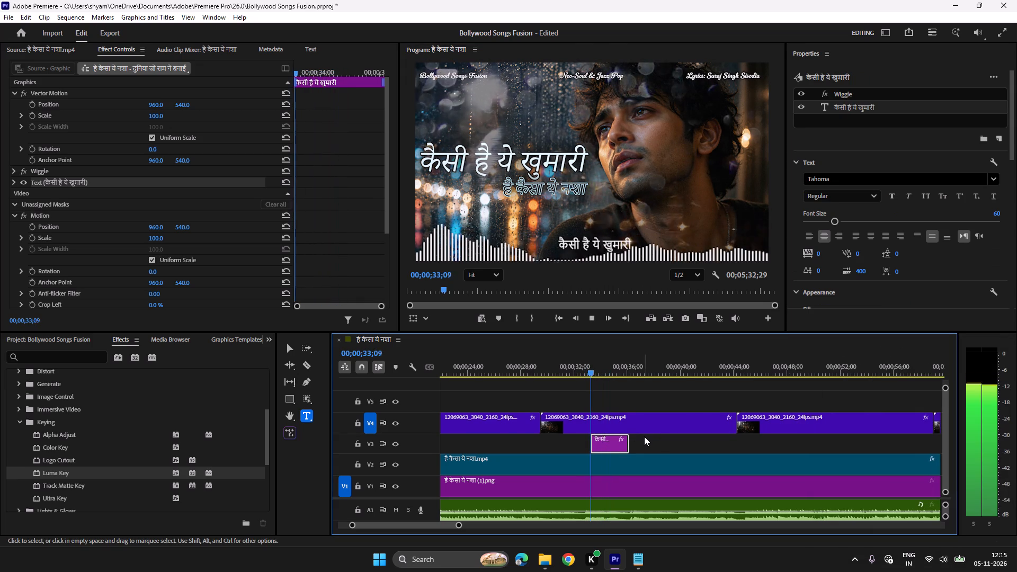
pyautogui.click(578, 366)
pyautogui.press('space')
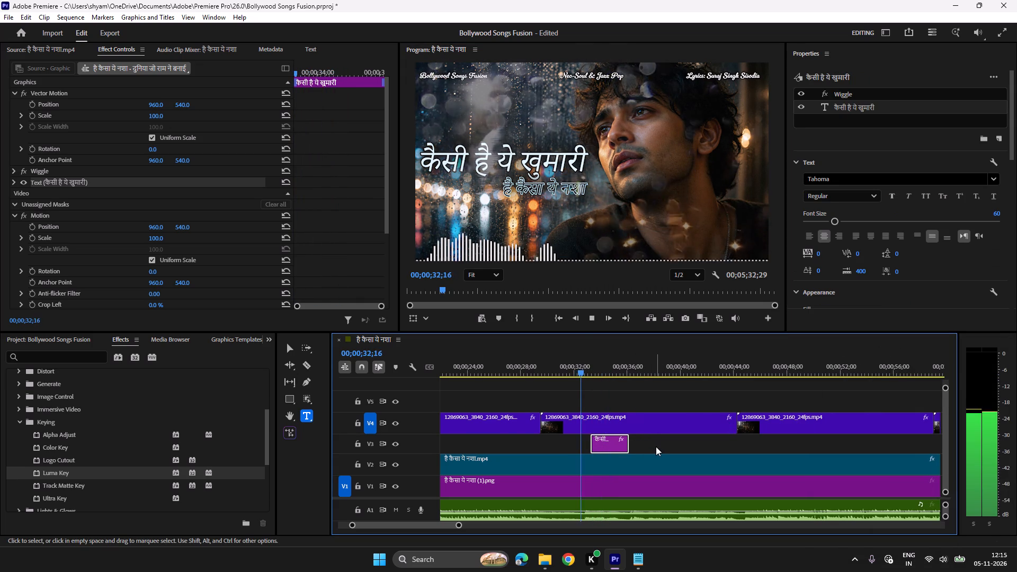
pyautogui.scroll(-3, 656, 446)
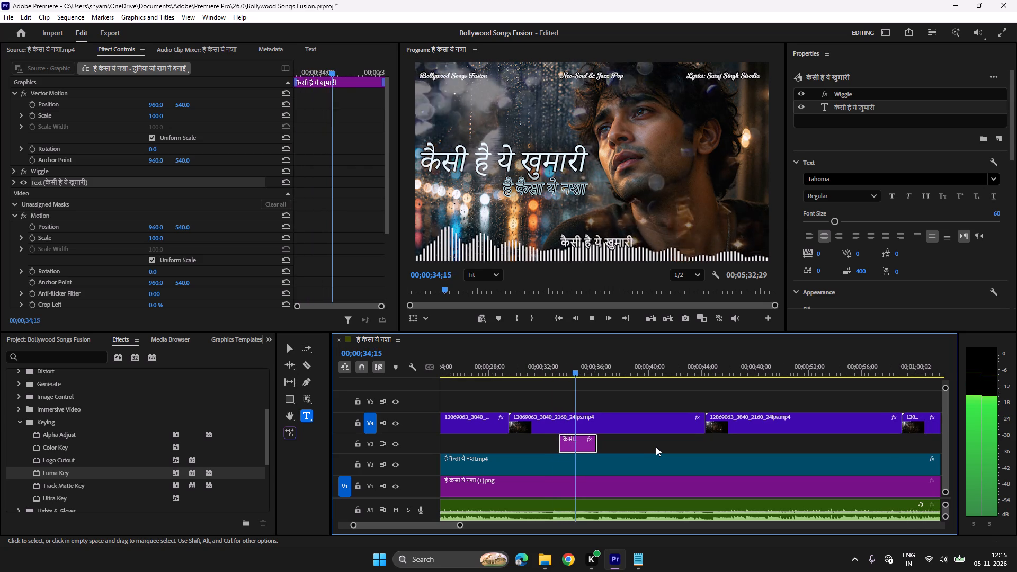
pyautogui.press('space')
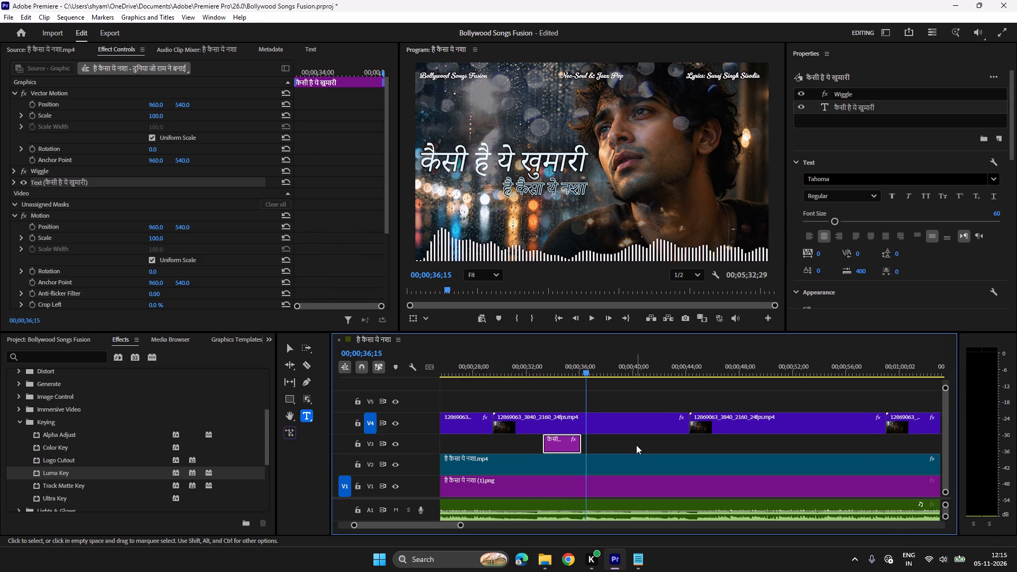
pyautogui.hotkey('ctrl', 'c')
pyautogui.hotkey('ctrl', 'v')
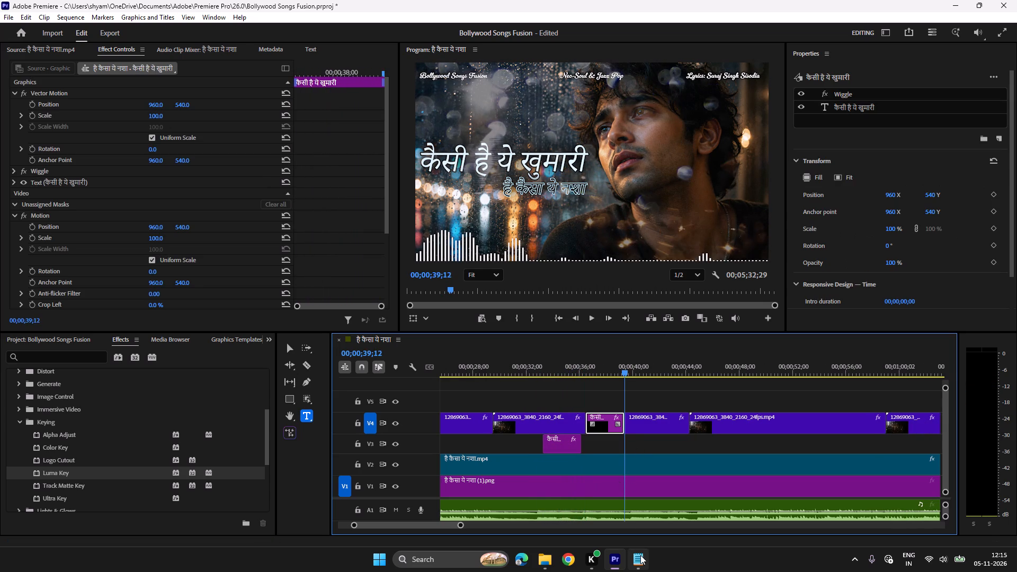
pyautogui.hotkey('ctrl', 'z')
# Target V3 instead of V4 and paste a copy of the कैसी है ये खुमारी title there at 00;00;36;15.
pyautogui.click(368, 426)
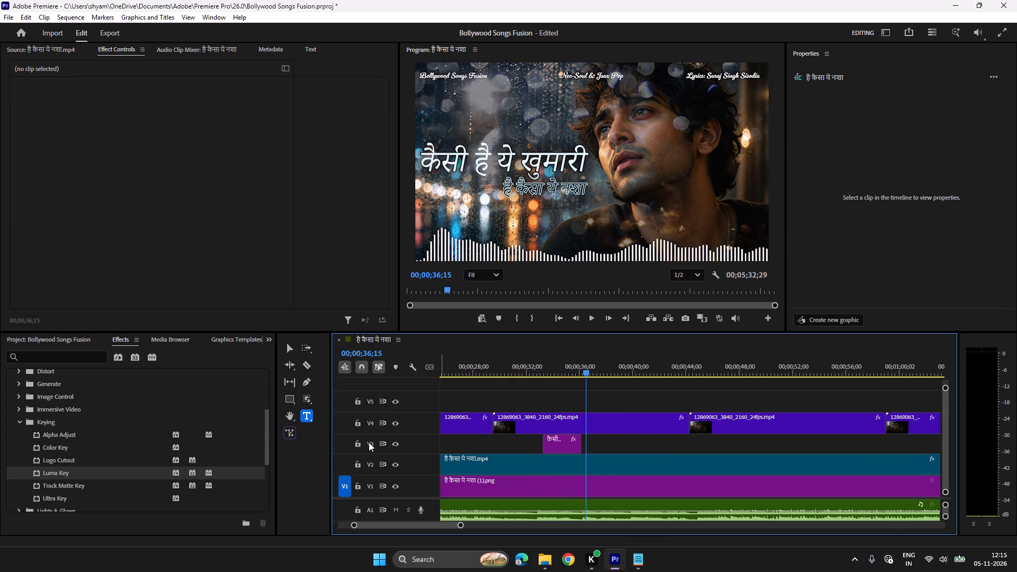
pyautogui.click(370, 444)
pyautogui.click(561, 446)
pyautogui.hotkey('ctrl', 'c')
pyautogui.hotkey('ctrl', 'v')
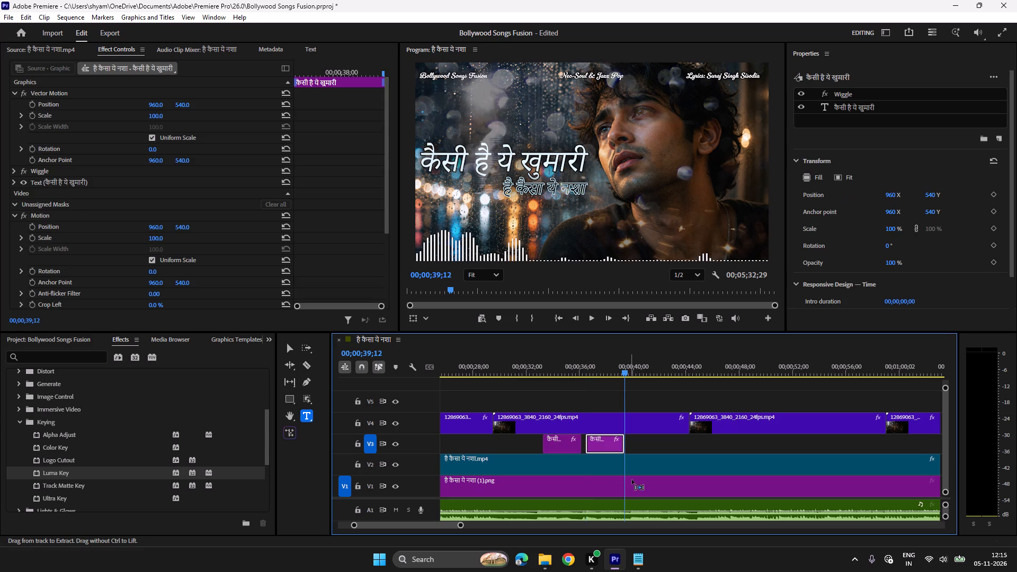
# Copy the line है कैसा ये नशा from the lyrics file and replace the second V3 title's text with it.
pyautogui.click(642, 552)
pyautogui.moveTo(586, 221); pyautogui.dragTo(513, 229)
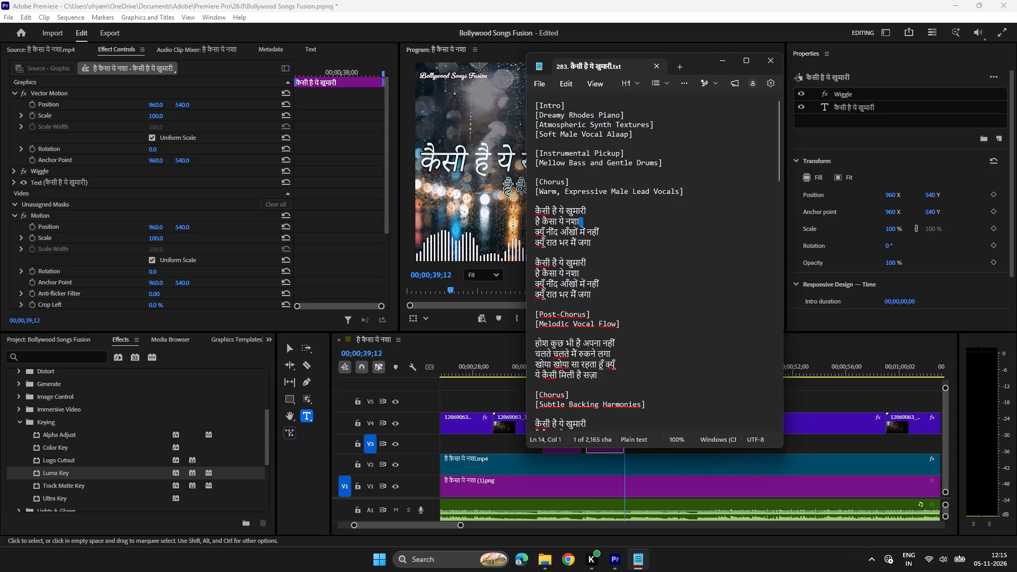
pyautogui.moveTo(513, 229); pyautogui.dragTo(511, 229)
pyautogui.click(599, 224)
pyautogui.moveTo(582, 219); pyautogui.dragTo(526, 222)
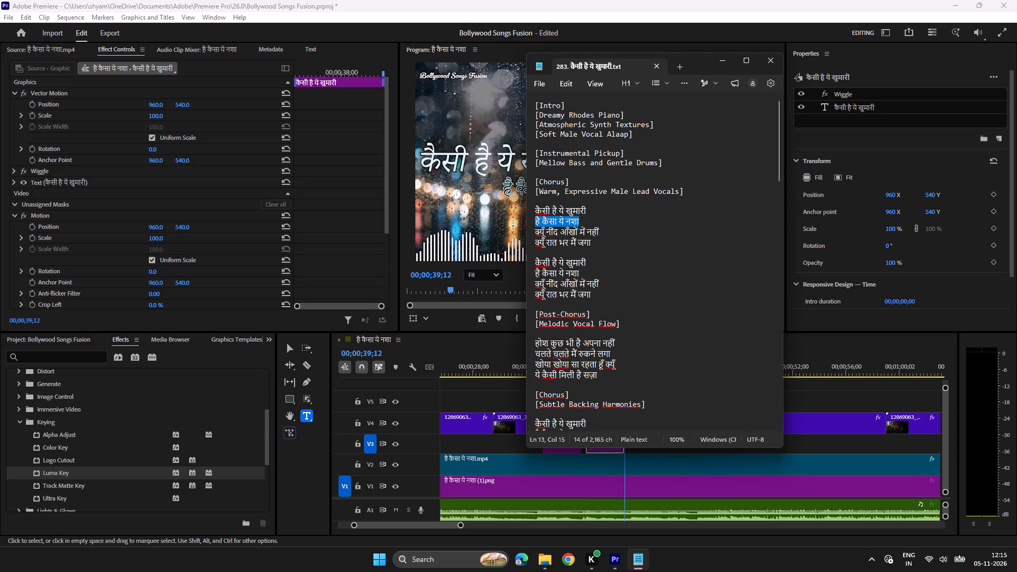
pyautogui.moveTo(526, 222); pyautogui.dragTo(524, 222)
pyautogui.hotkey('ctrl', 'c')
pyautogui.click(617, 558)
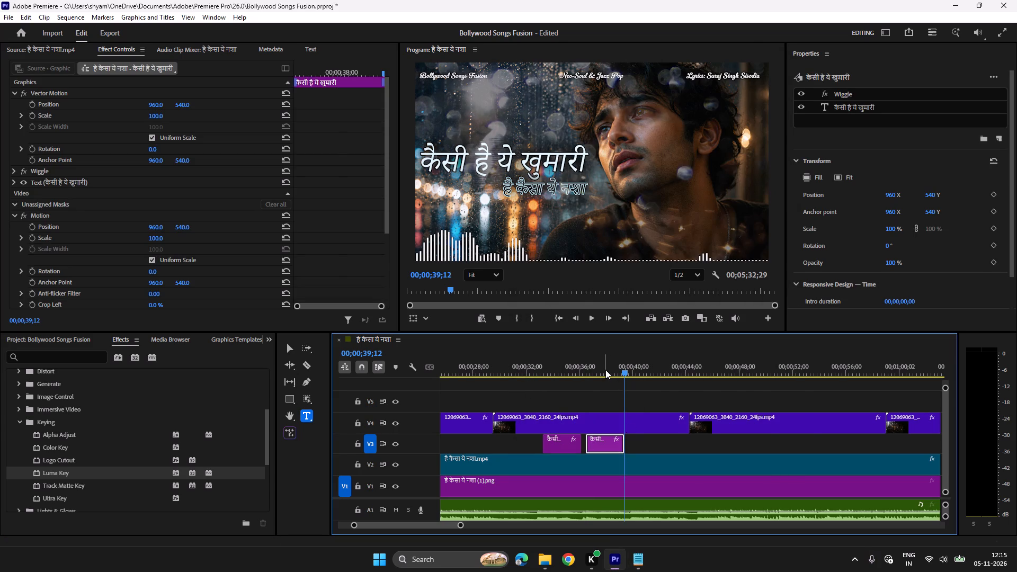
pyautogui.click(605, 370)
pyautogui.click(587, 240)
pyautogui.hotkey('ctrl', 'a')
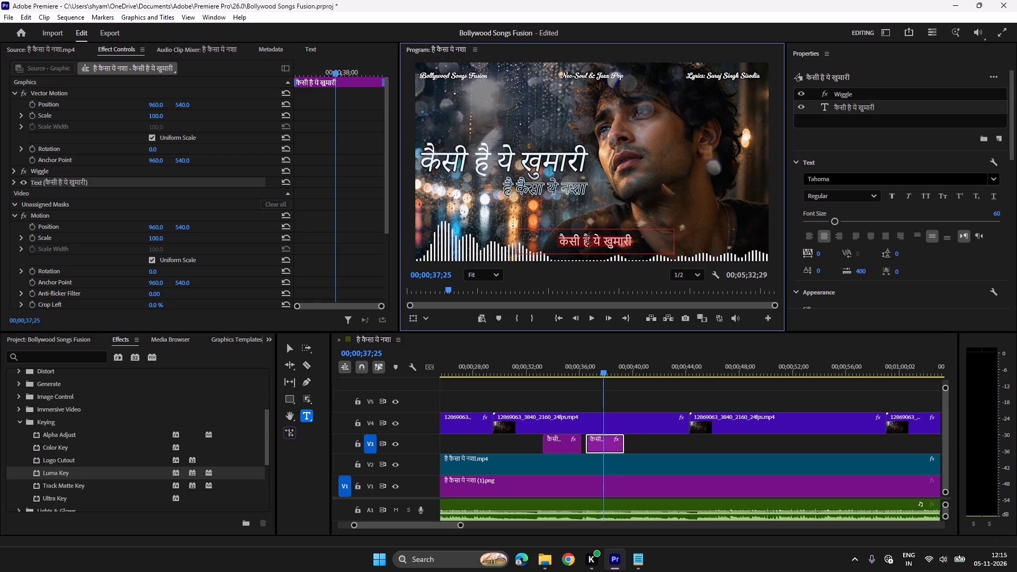
pyautogui.hotkey('ctrl', 'v')
# Hide the V4 bokeh track and play through the second V3 title to check its timing.
pyautogui.click(586, 368)
pyautogui.press('space')
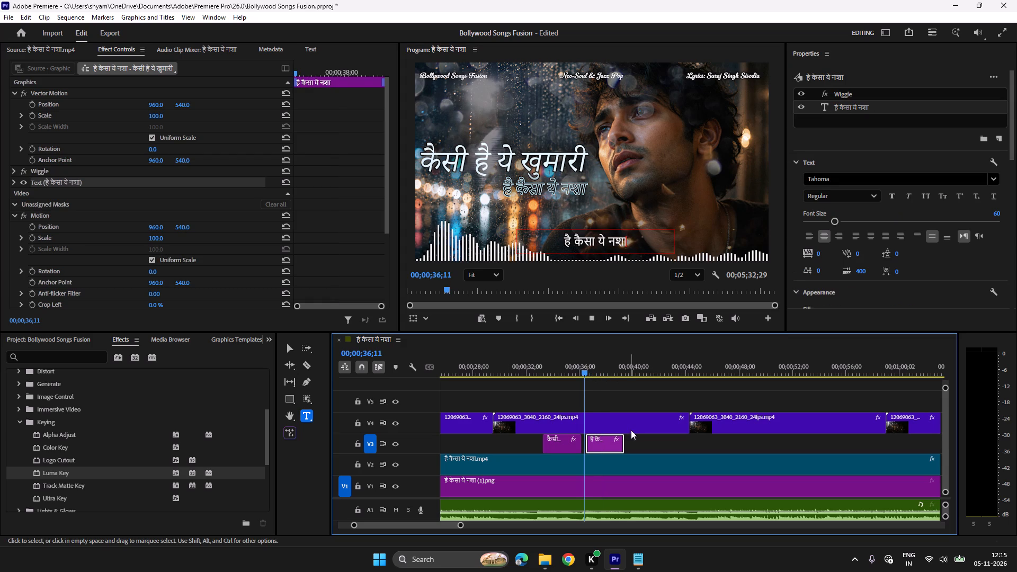
pyautogui.click(399, 423)
pyautogui.press('space')
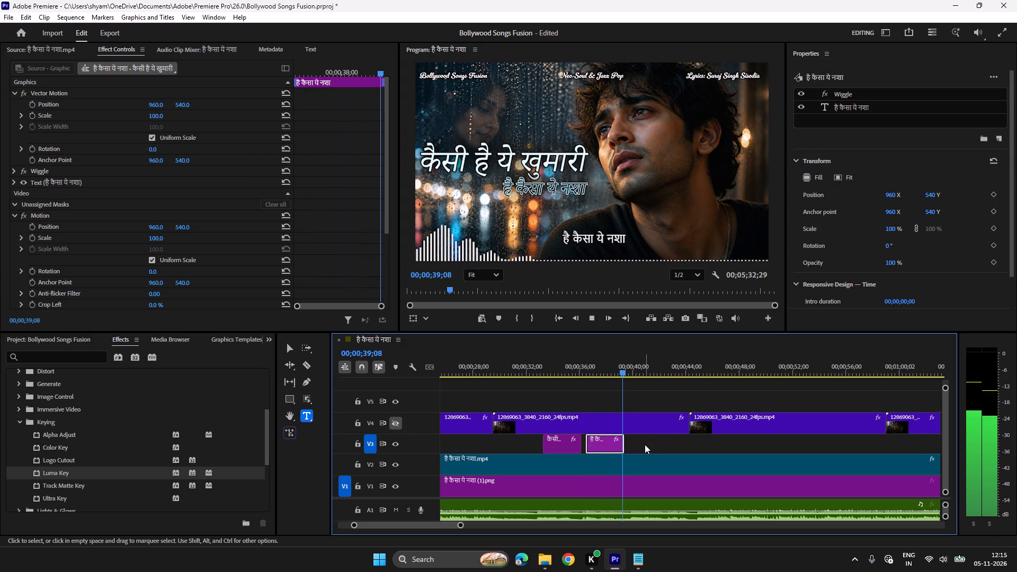
pyautogui.press('space')
pyautogui.press('space')
# Set the A1 song clip's volume to 5 dB.
pyautogui.click(654, 505)
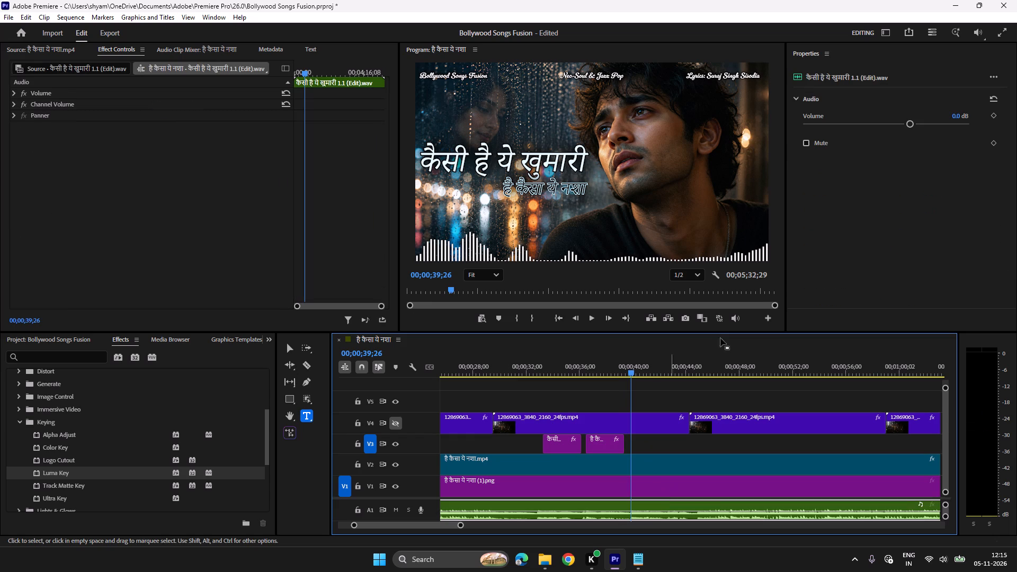
pyautogui.click(955, 115)
pyautogui.press('5')
pyautogui.press('Return')
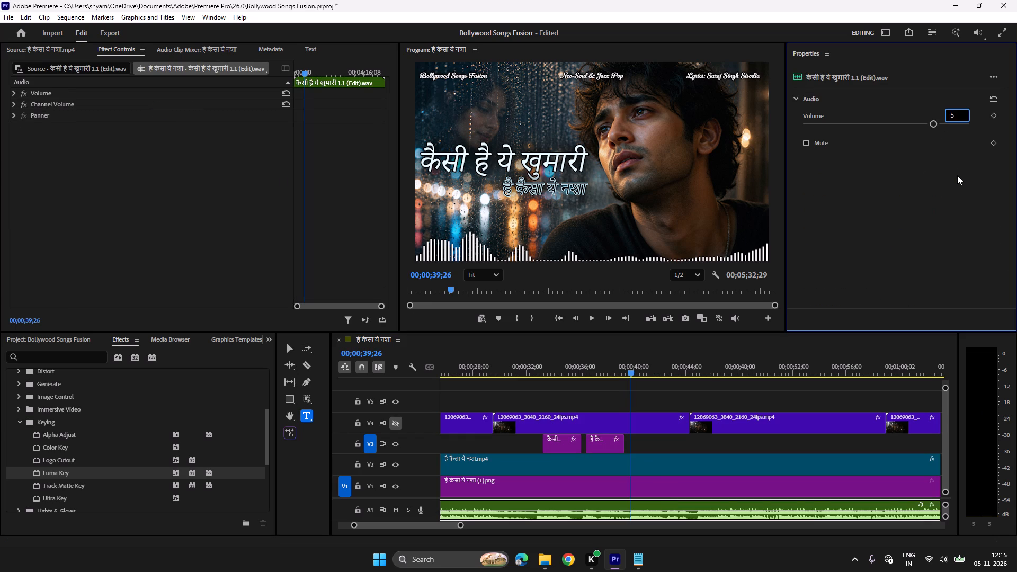
# Play past the है कैसा ये नशा title, then paste a copy of it on V3 at 00;00;40;01.
pyautogui.click(619, 365)
pyautogui.press('space')
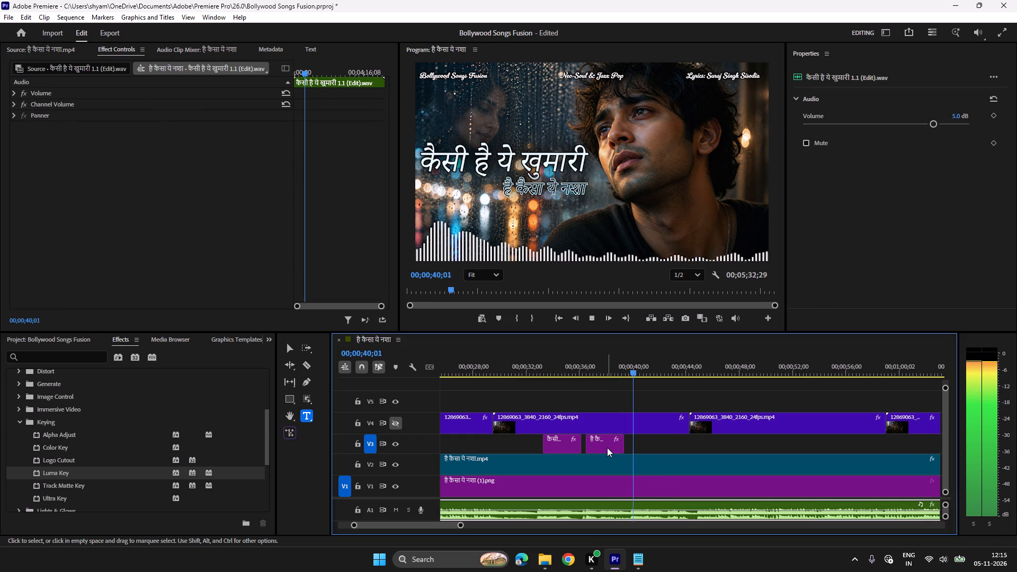
pyautogui.click(607, 448)
pyautogui.click(619, 371)
pyautogui.press('space')
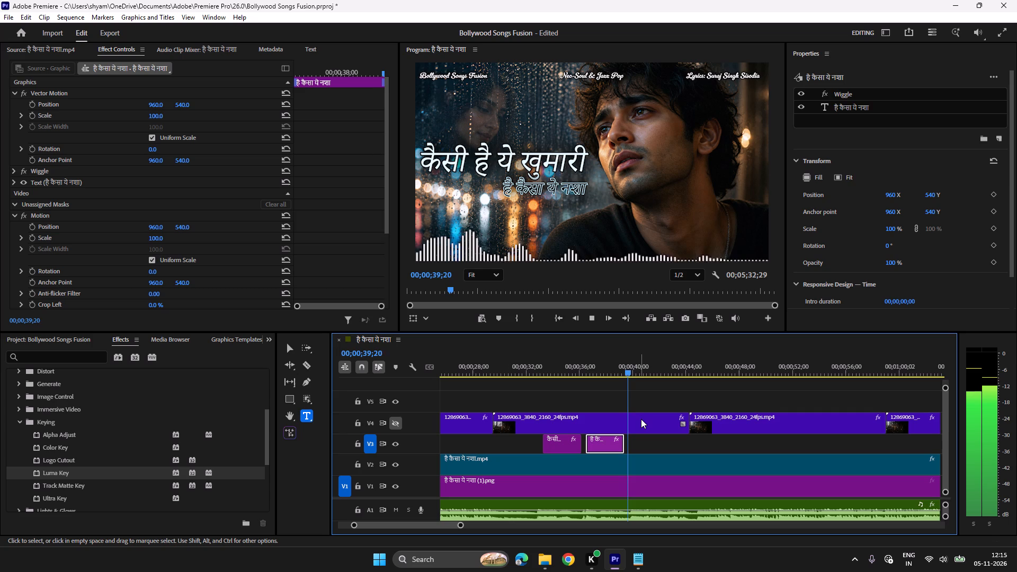
pyautogui.press('space')
pyautogui.press('space')
pyautogui.press('space')
pyautogui.hotkey('ctrl', 'c')
pyautogui.hotkey('ctrl', 'v')
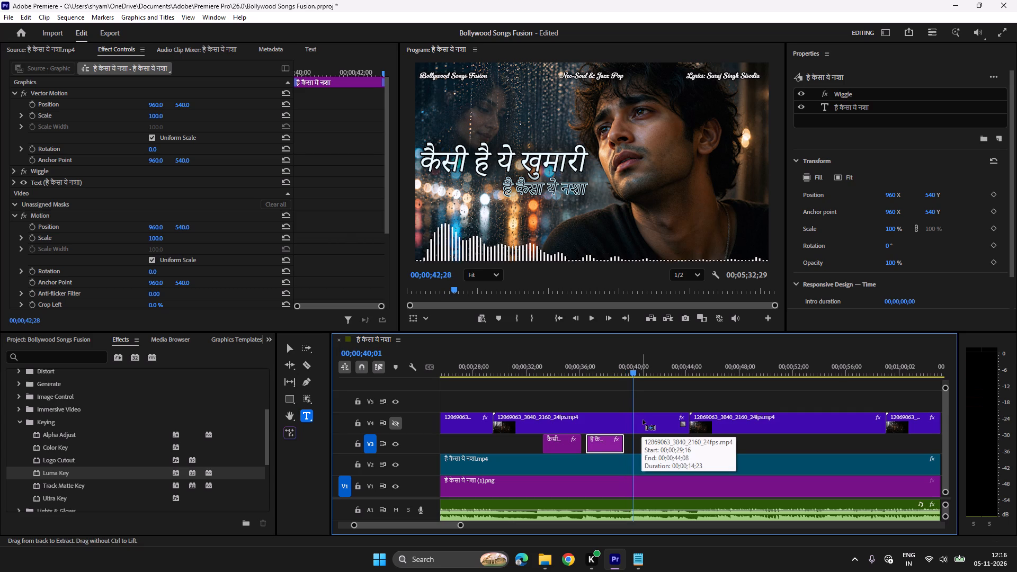
# Copy the line क्यूँ नींद आँखों में नहीं from the lyrics file and replace the third V3 title's text with it.
pyautogui.click(631, 562)
pyautogui.moveTo(601, 230); pyautogui.dragTo(534, 230)
pyautogui.hotkey('ctrl', 'c')
pyautogui.click(612, 558)
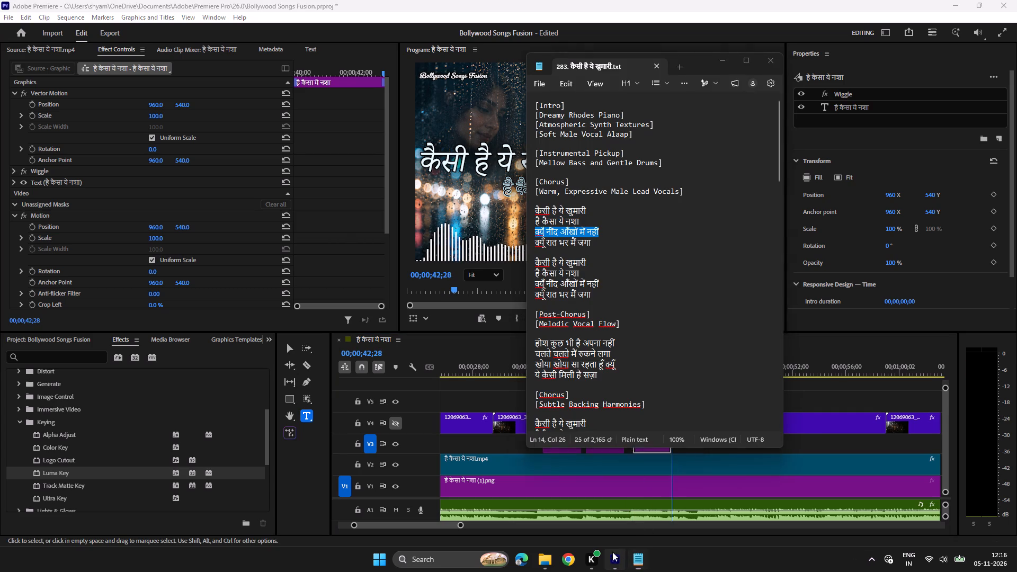
pyautogui.click(653, 365)
pyautogui.click(583, 239)
pyautogui.hotkey('ctrl', 'a')
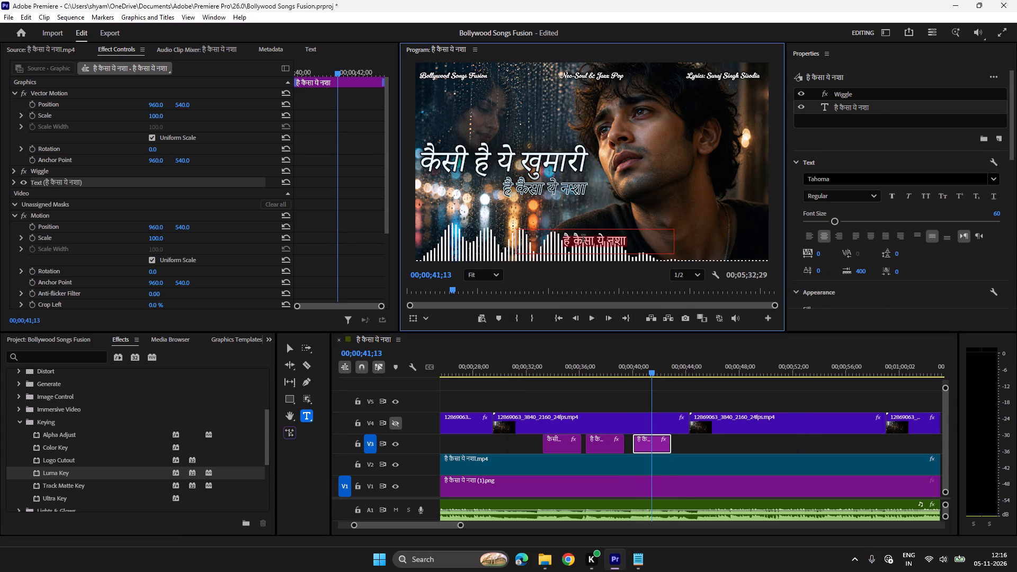
pyautogui.hotkey('ctrl', 'v')
# Play past the क्यूँ नींद आँखों में नहीं title and paste a copy of it on V3 at 00;00;43;03.
pyautogui.click(632, 363)
pyautogui.press('space')
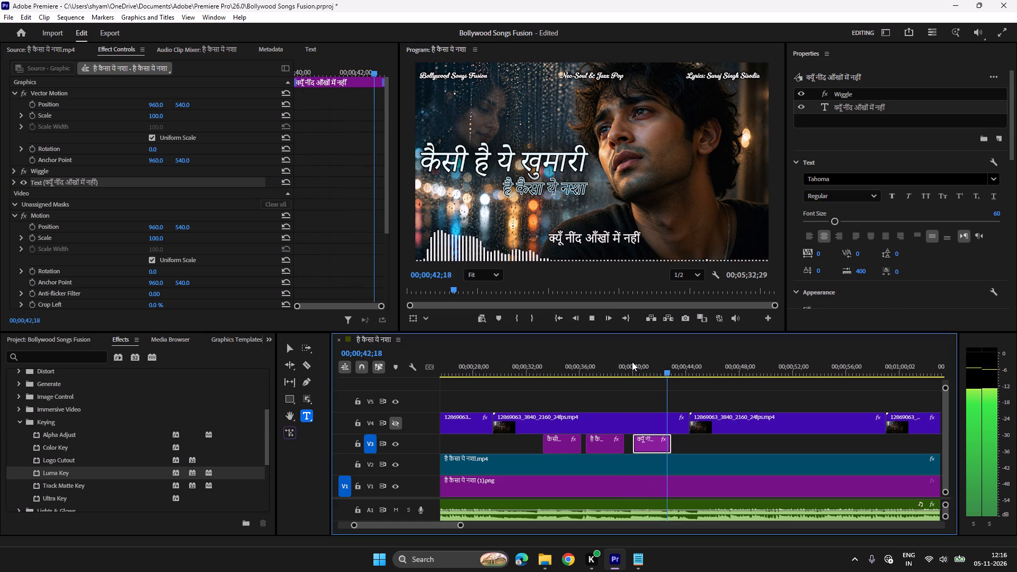
pyautogui.press('space')
pyautogui.hotkey('ctrl', 'c')
pyautogui.hotkey('ctrl', 'v')
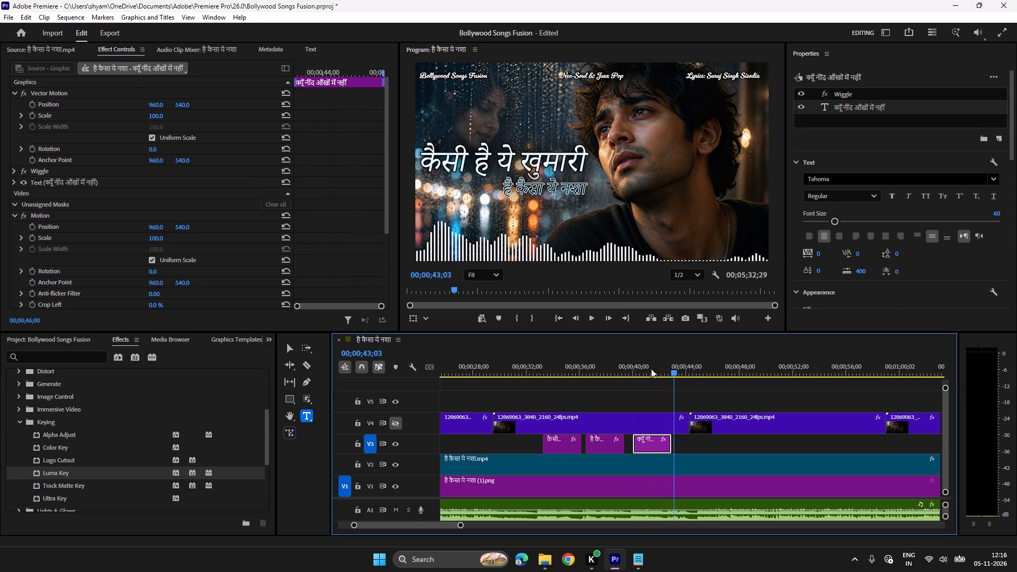
# Copy the line क्यूँ रात भर मैं जगा from the lyrics file and replace the fourth V3 title's text with it.
pyautogui.click(632, 559)
pyautogui.moveTo(594, 243); pyautogui.dragTo(513, 248)
pyautogui.click(593, 258)
pyautogui.moveTo(593, 240); pyautogui.dragTo(529, 240)
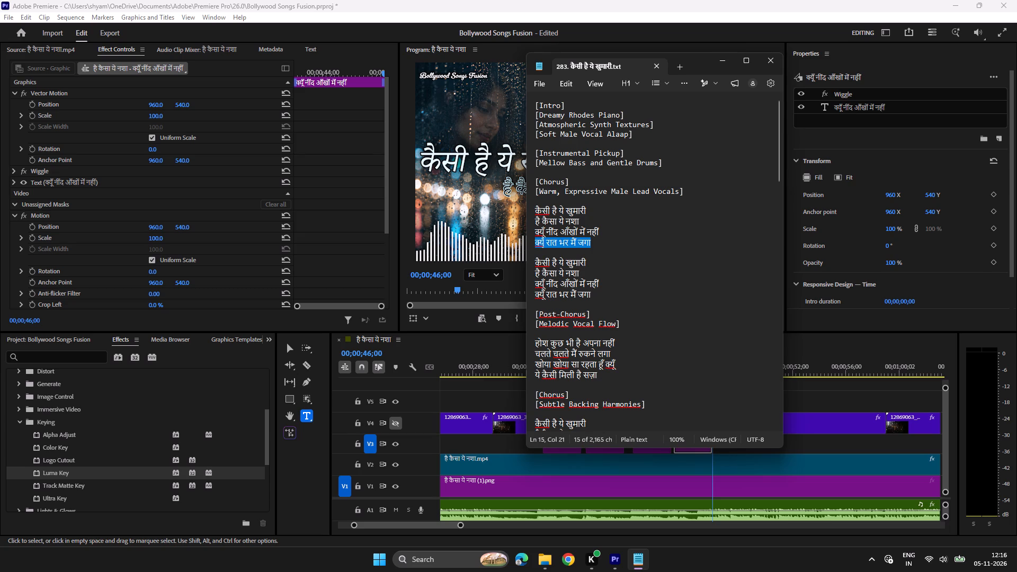
pyautogui.hotkey('ctrl', 'c')
pyautogui.click(610, 561)
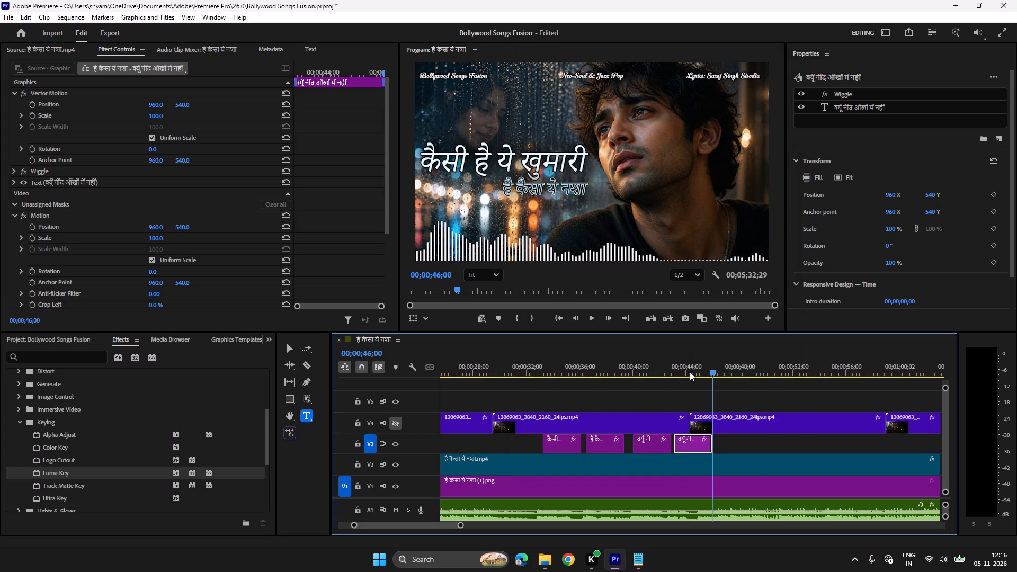
pyautogui.click(690, 372)
pyautogui.click(598, 243)
pyautogui.hotkey('ctrl', 'a')
pyautogui.hotkey('ctrl', 'v')
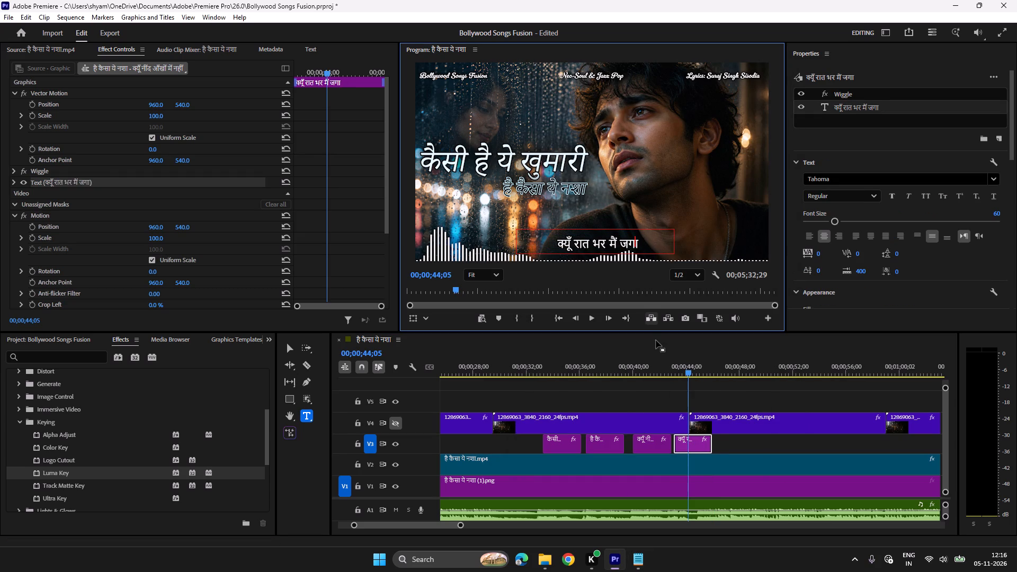
# Play through the क्यूँ रात भर मैं जगा title and extend its end to about 00;00;46;05.
pyautogui.click(671, 364)
pyautogui.press('space')
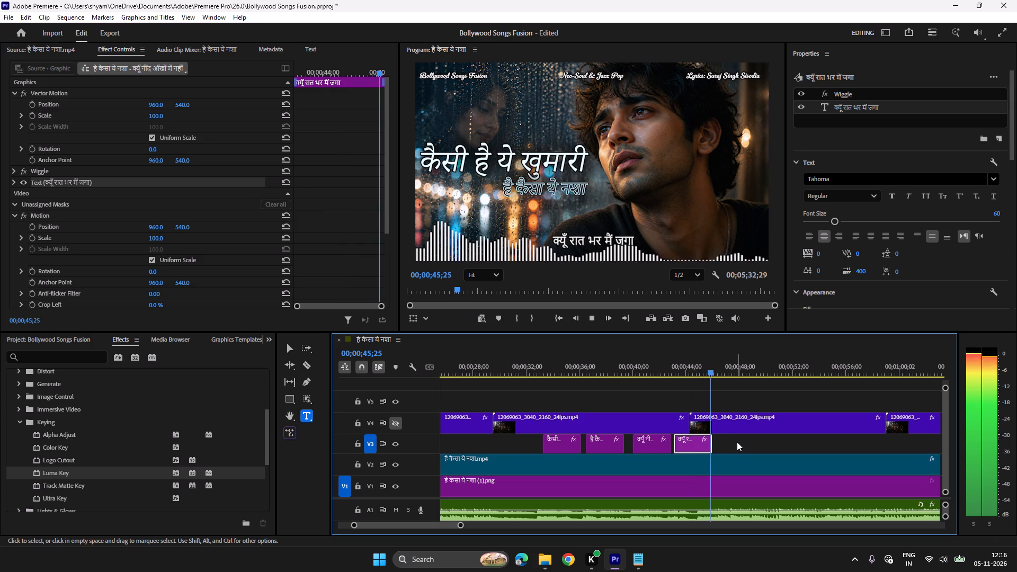
pyautogui.press('space')
pyautogui.click(711, 363)
pyautogui.press('space')
pyautogui.press('space')
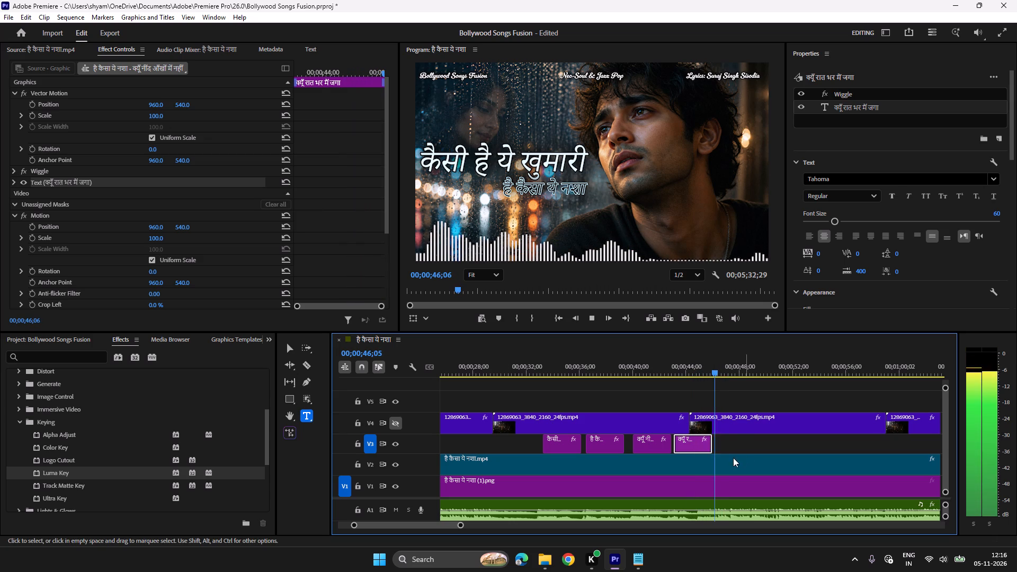
pyautogui.moveTo(708, 444); pyautogui.dragTo(715, 445)
# Play on to 00;00;47;20, then paste copies of all four V3 chorus titles there.
pyautogui.press('space')
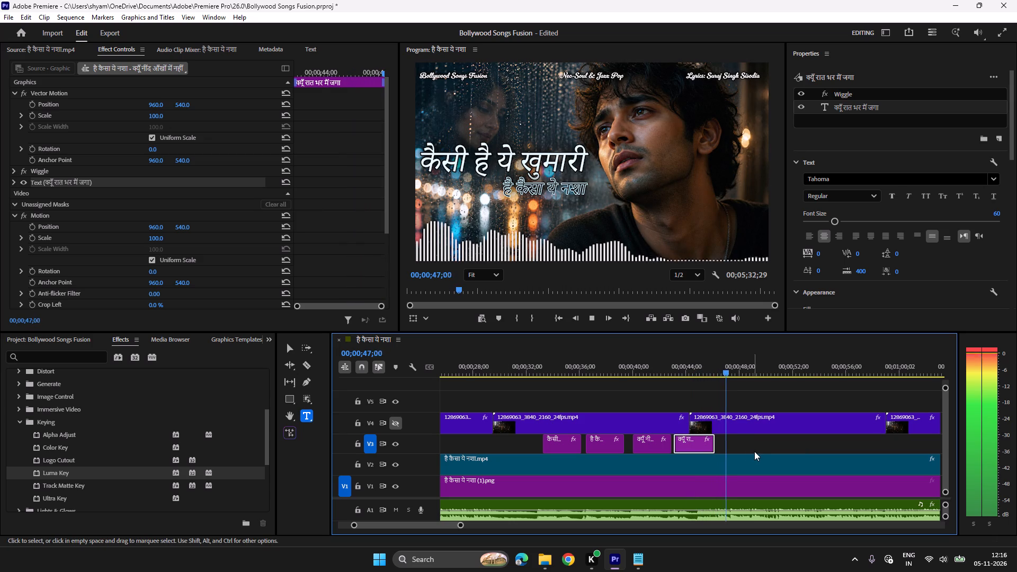
pyautogui.press('space')
pyautogui.moveTo(523, 444); pyautogui.dragTo(527, 444)
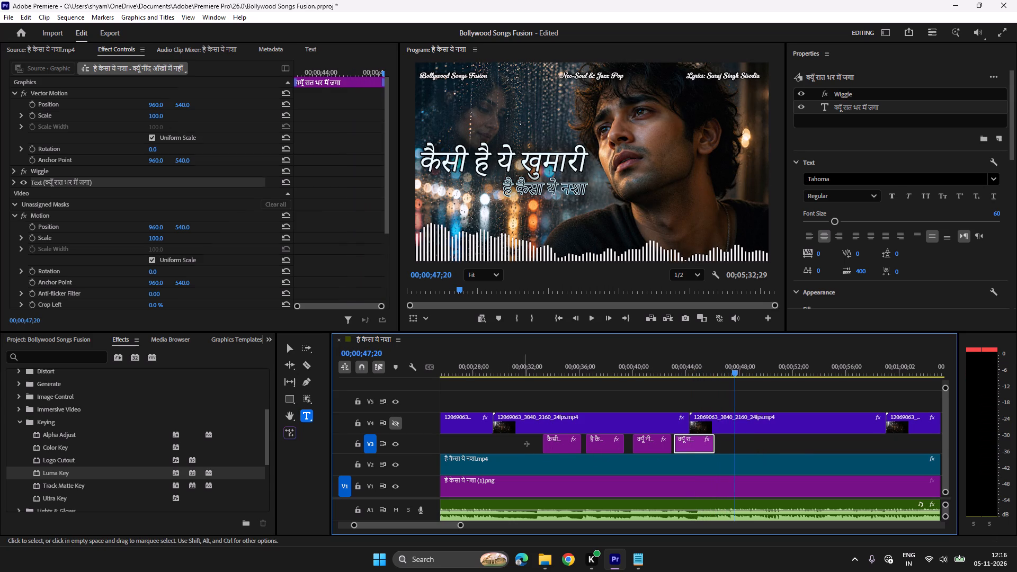
pyautogui.moveTo(527, 444); pyautogui.dragTo(685, 450)
pyautogui.hotkey('ctrl', 'c')
pyautogui.hotkey('ctrl', 'v')
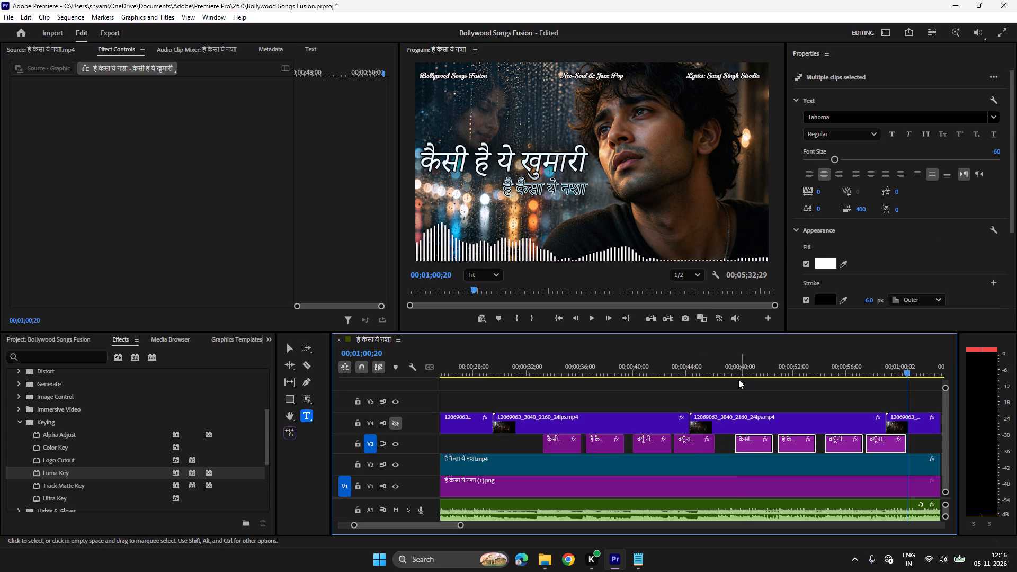
# Play through the pasted chorus titles and shift the second है कैसा ये नशा title to start at 00;00;50;29.
pyautogui.click(729, 365)
pyautogui.press('space')
pyautogui.scroll(-10, 729, 365)
pyautogui.scroll(-4, 684, 431)
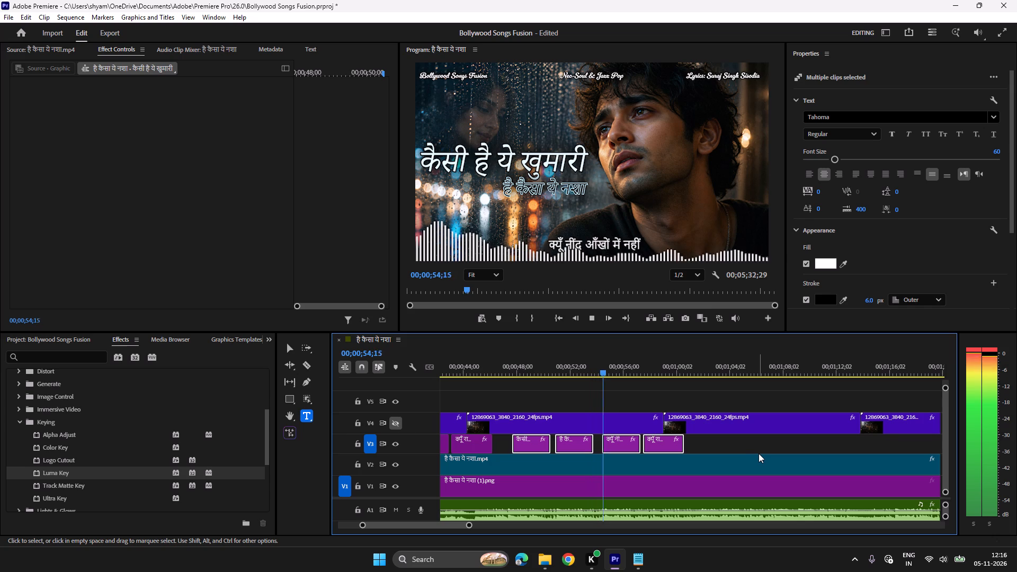
pyautogui.press('space')
pyautogui.click(543, 365)
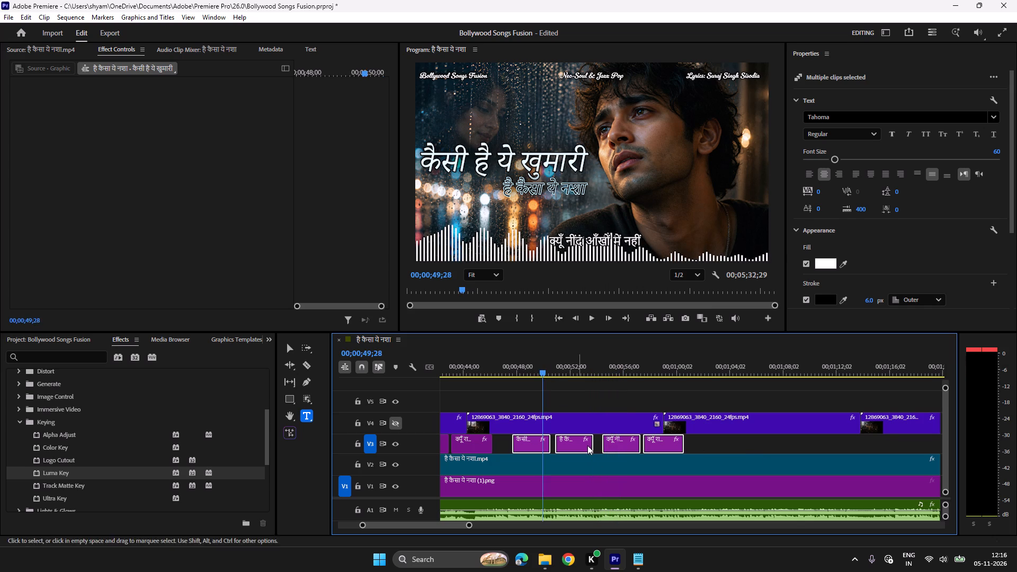
pyautogui.press('space')
pyautogui.press('space')
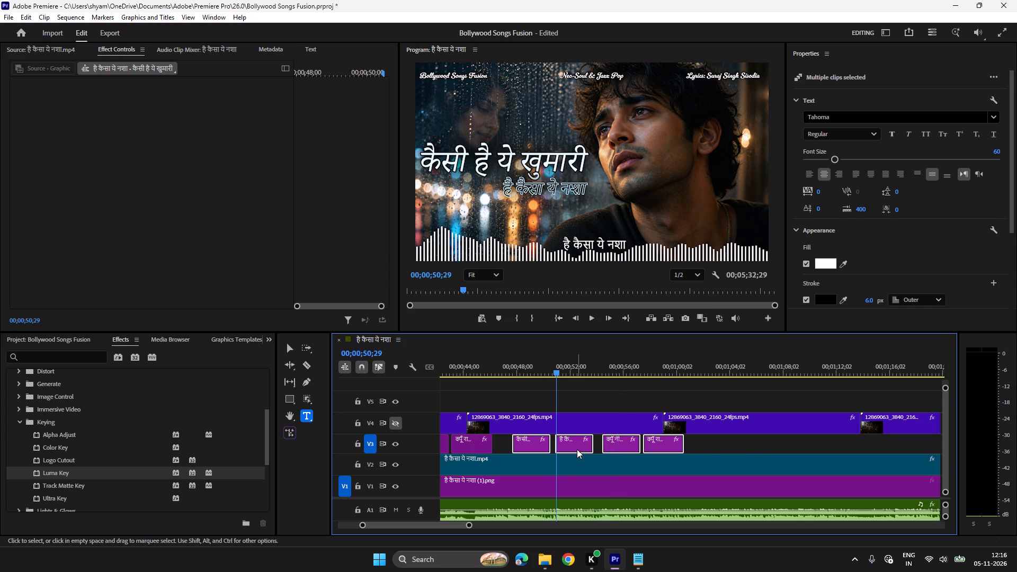
pyautogui.click(713, 448)
pyautogui.click(567, 448)
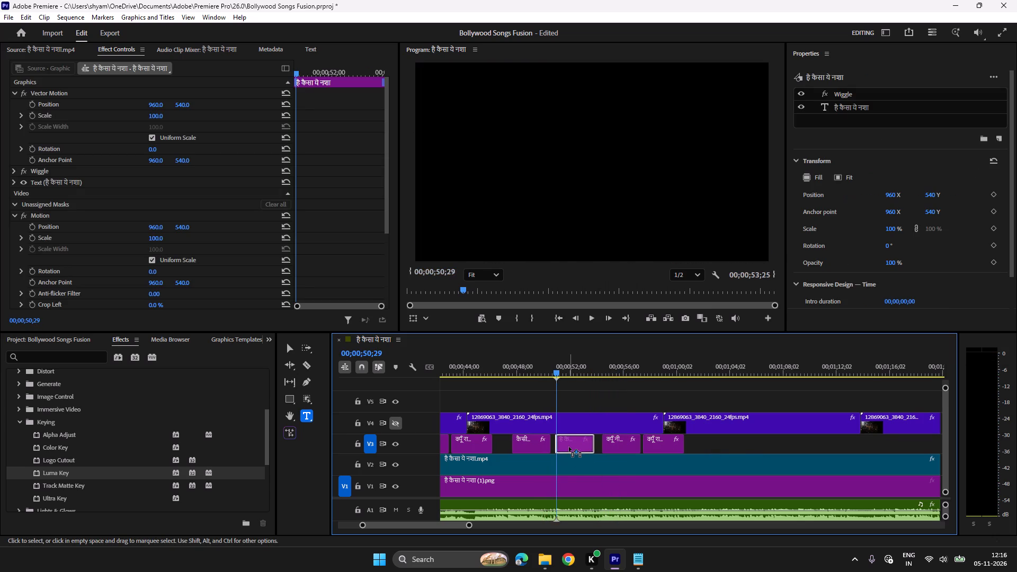
# Play on and shift the repeated क्यूँ नींद आँखों में नहीं title to start at about 00;00;54;17.
pyautogui.press('space')
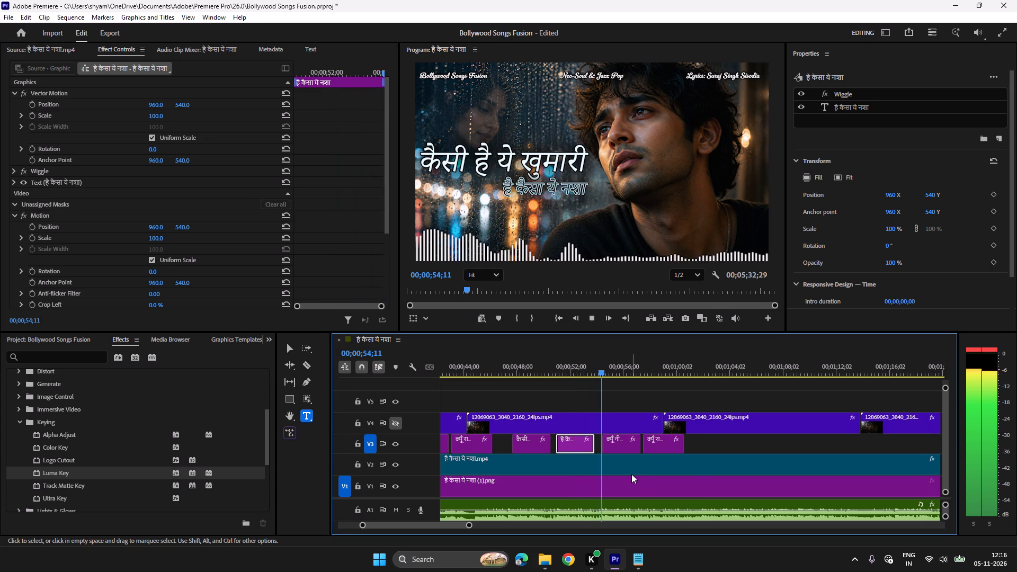
pyautogui.press('space')
pyautogui.click(614, 445)
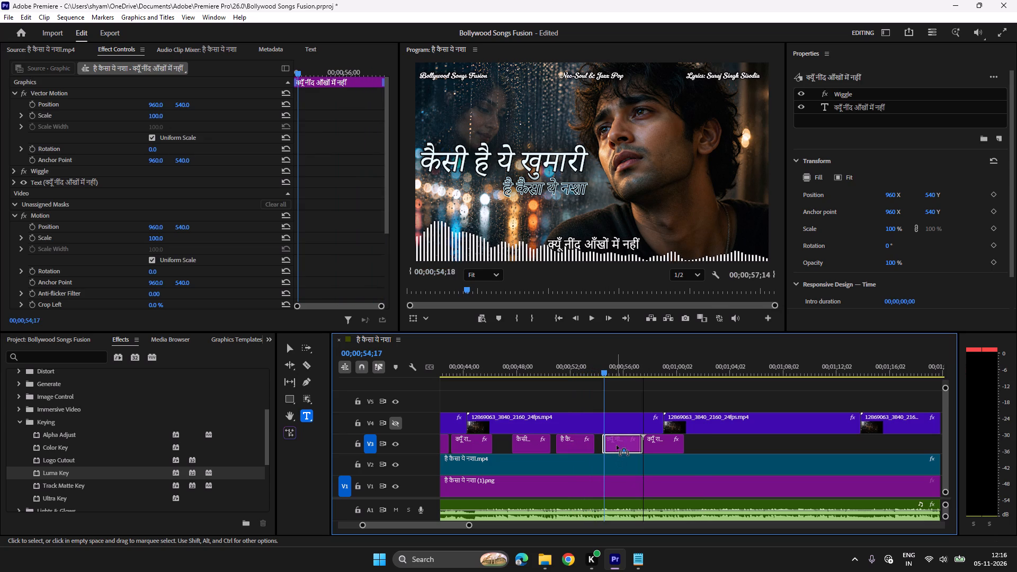
# Play on and shift the repeated क्यूँ रात भर मैं जगा title to start at 00;00;57;18.
pyautogui.press('space')
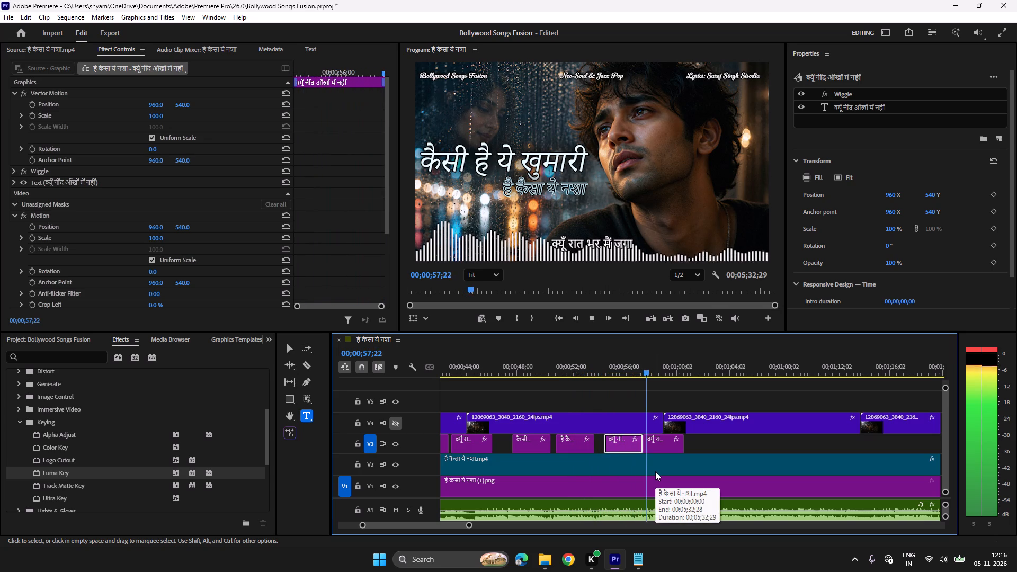
pyautogui.press('space')
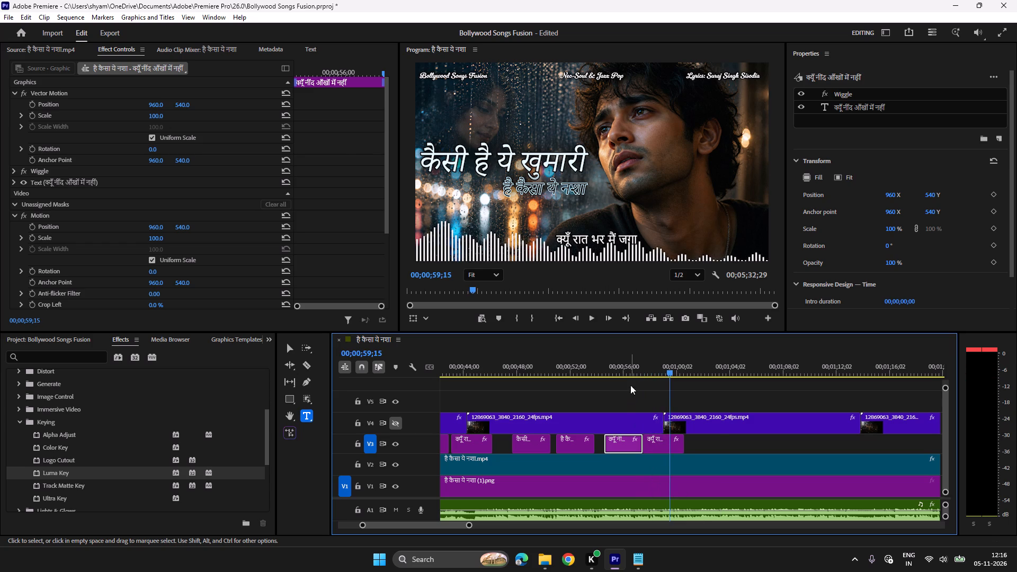
pyautogui.click(635, 369)
pyautogui.press('space')
pyautogui.press('space')
pyautogui.click(656, 443)
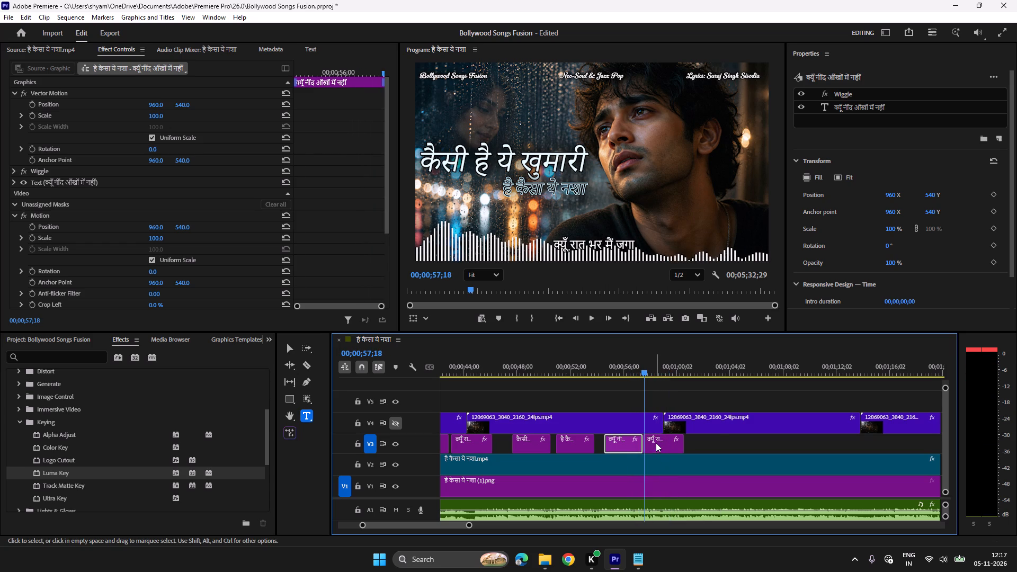
# Play past the repeated क्यूँ रात भर मैं जगा title and paste a copy of it on V3 at 00;01;02;08.
pyautogui.press('space')
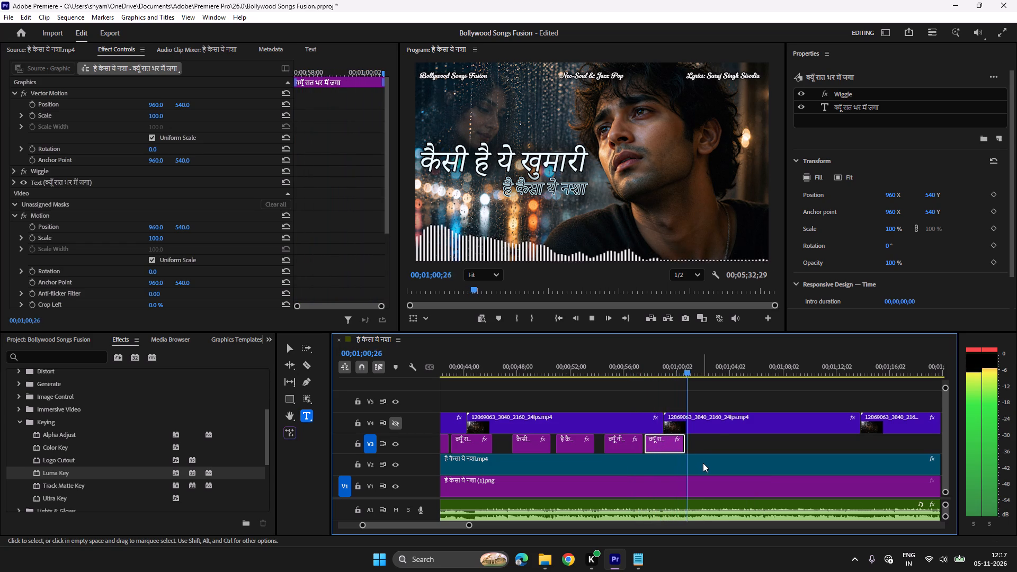
pyautogui.press('space')
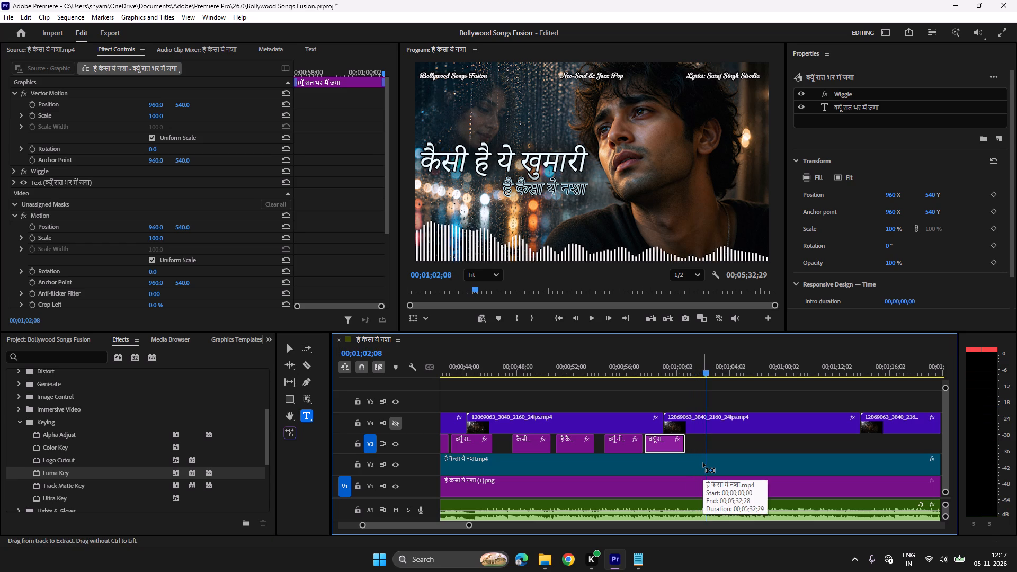
pyautogui.hotkey('ctrl', 'c')
pyautogui.hotkey('ctrl', 'v')
# Copy the line होश कुछ भी है अपना नहीं from the lyrics file and replace the newly pasted V3 title's text with it.
pyautogui.click(645, 556)
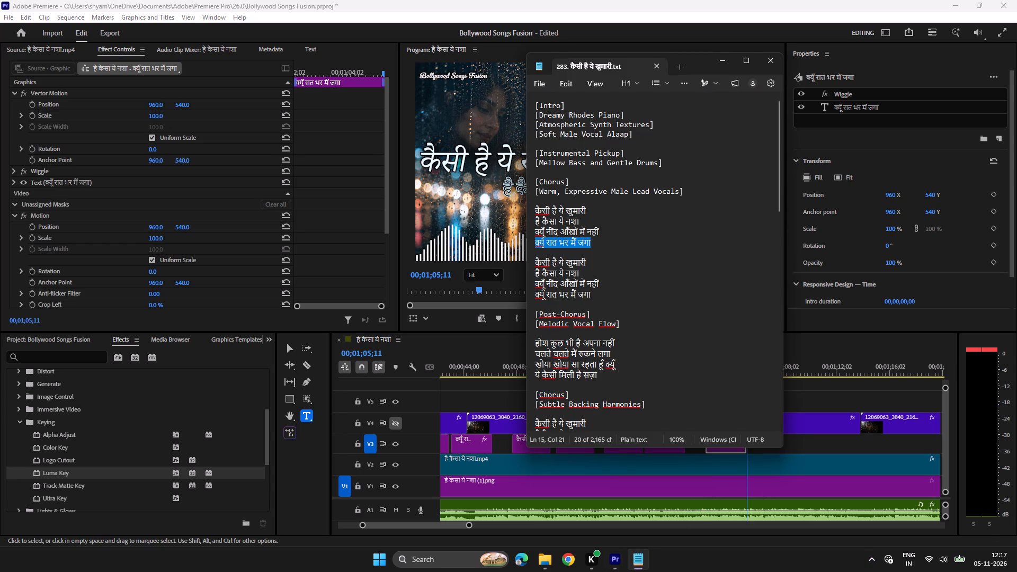
pyautogui.moveTo(618, 342); pyautogui.dragTo(531, 342)
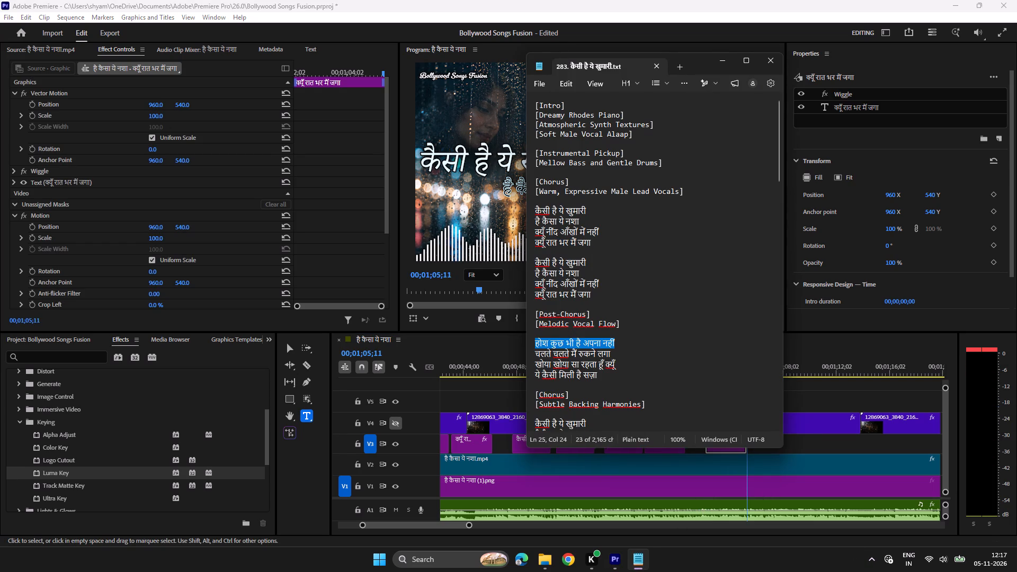
pyautogui.hotkey('ctrl', 'c')
pyautogui.click(612, 559)
pyautogui.click(720, 359)
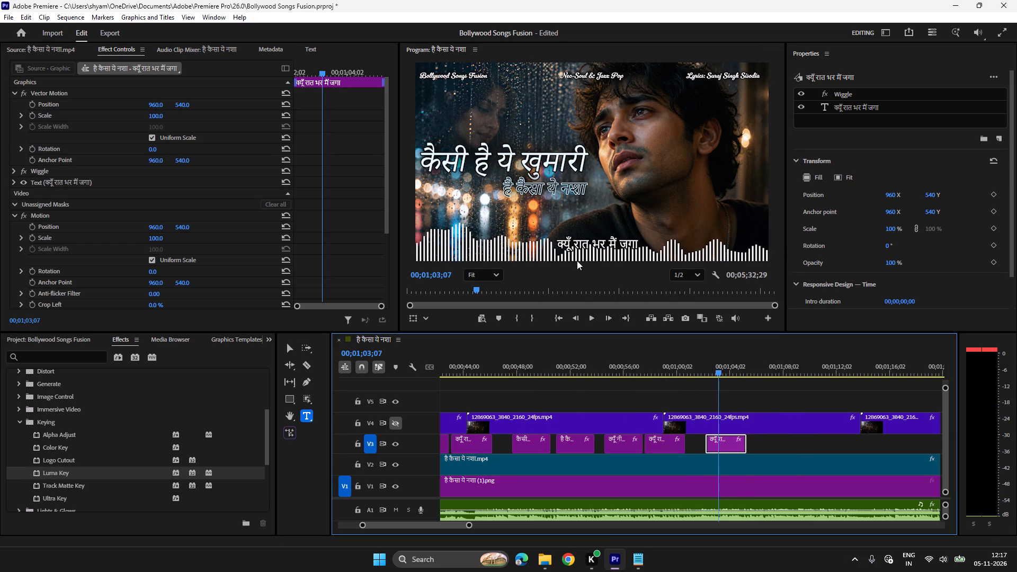
pyautogui.click(578, 246)
pyautogui.hotkey('ctrl', 'a')
pyautogui.hotkey('ctrl', 'v')
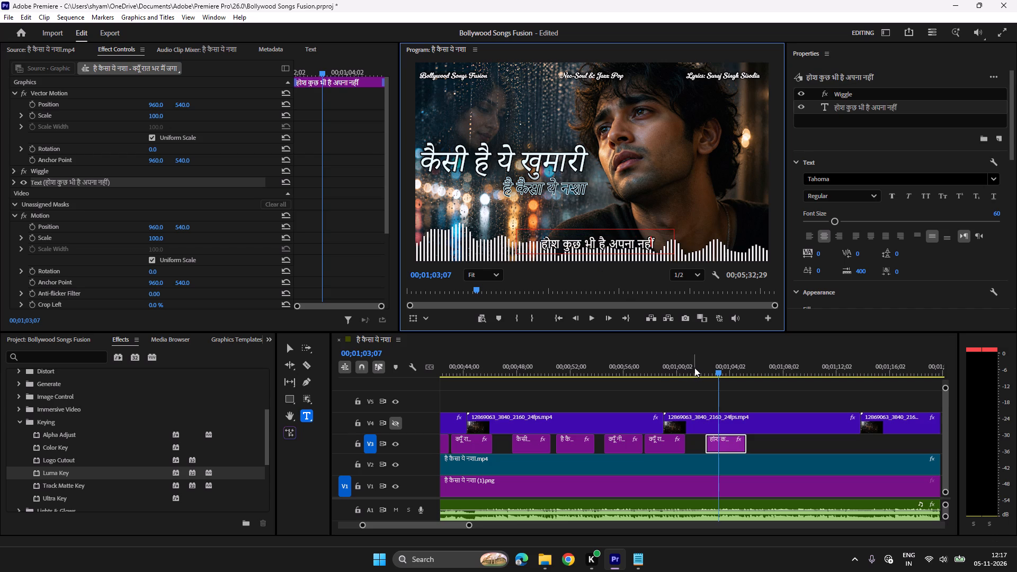
# Play through the होश कुछ भी है अपना नहीं title to check its timing.
pyautogui.click(698, 367)
pyautogui.press('space')
pyautogui.scroll(-9, 717, 395)
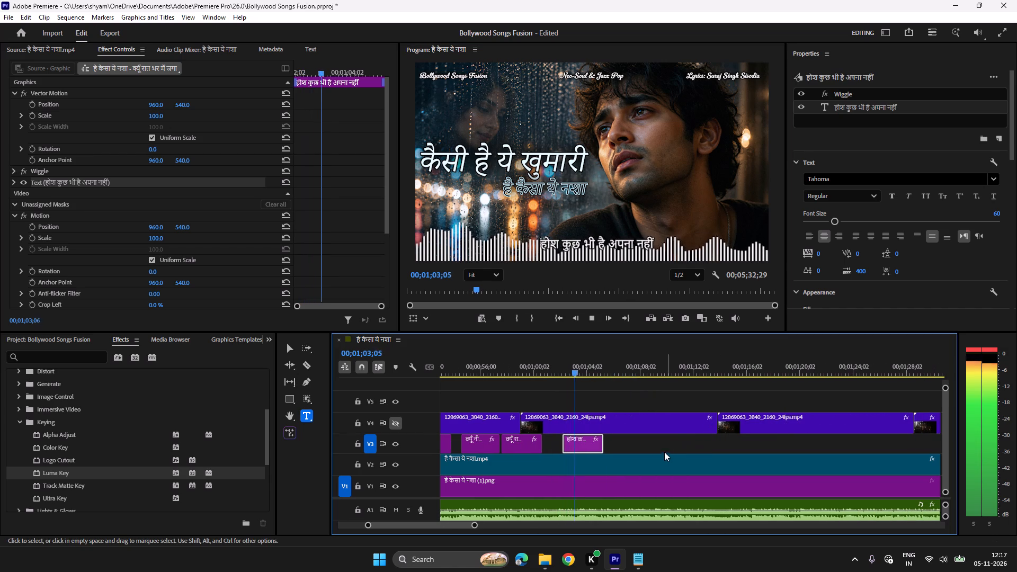
pyautogui.press('space')
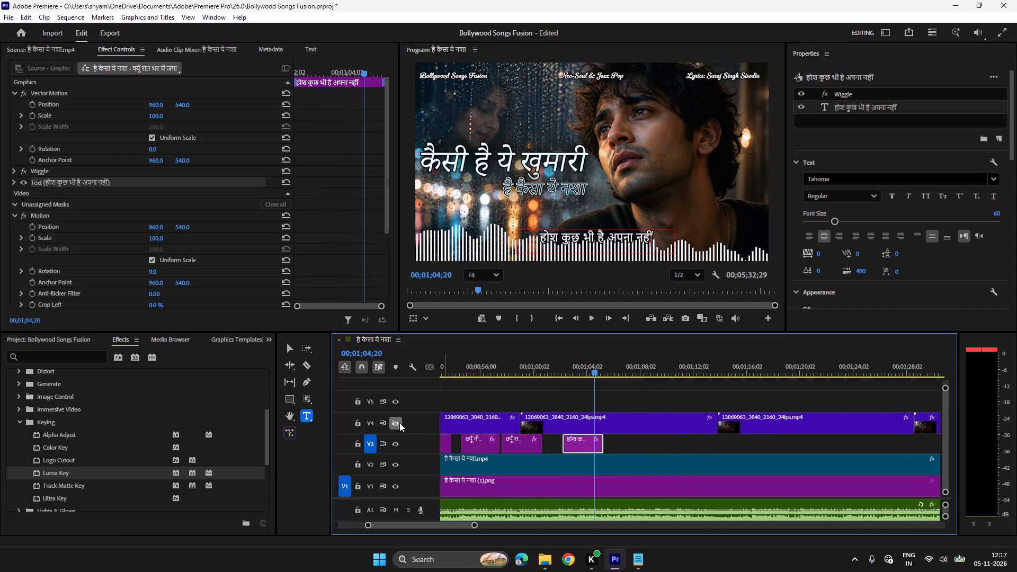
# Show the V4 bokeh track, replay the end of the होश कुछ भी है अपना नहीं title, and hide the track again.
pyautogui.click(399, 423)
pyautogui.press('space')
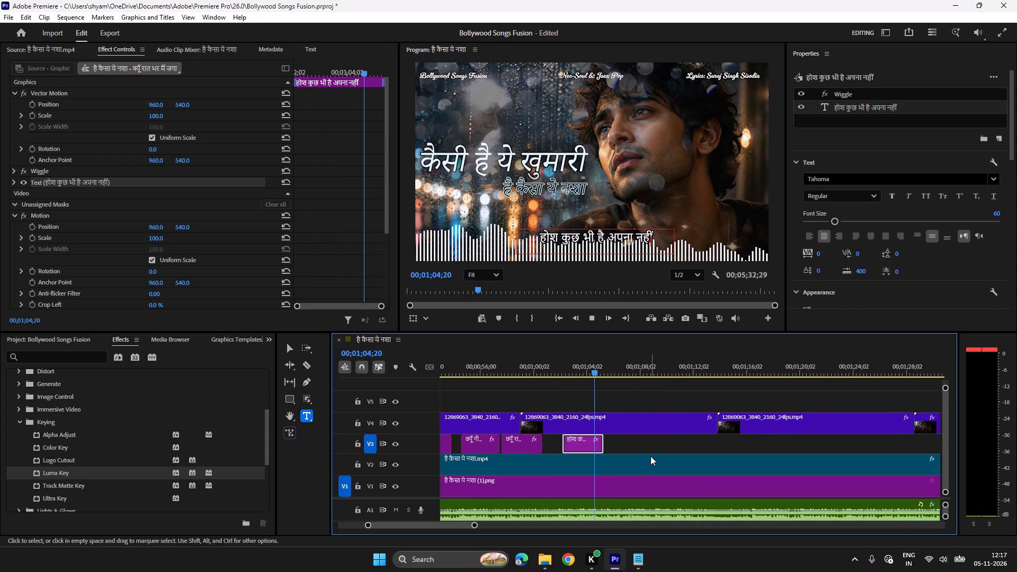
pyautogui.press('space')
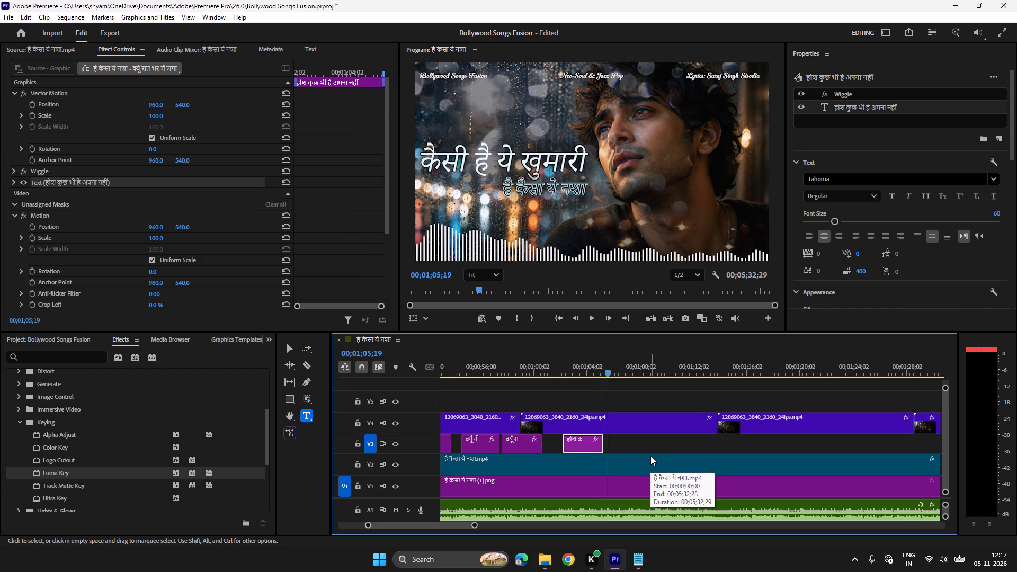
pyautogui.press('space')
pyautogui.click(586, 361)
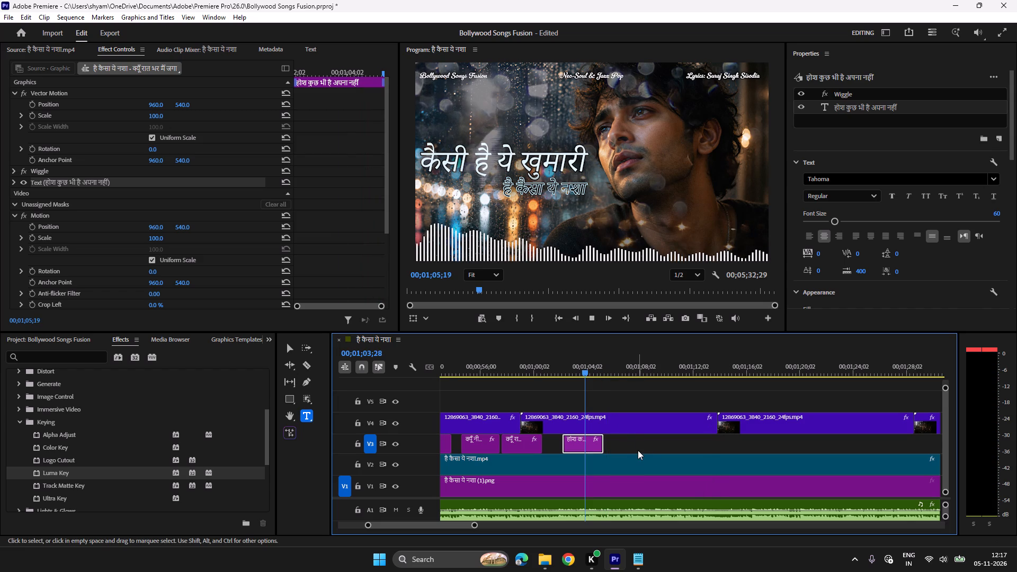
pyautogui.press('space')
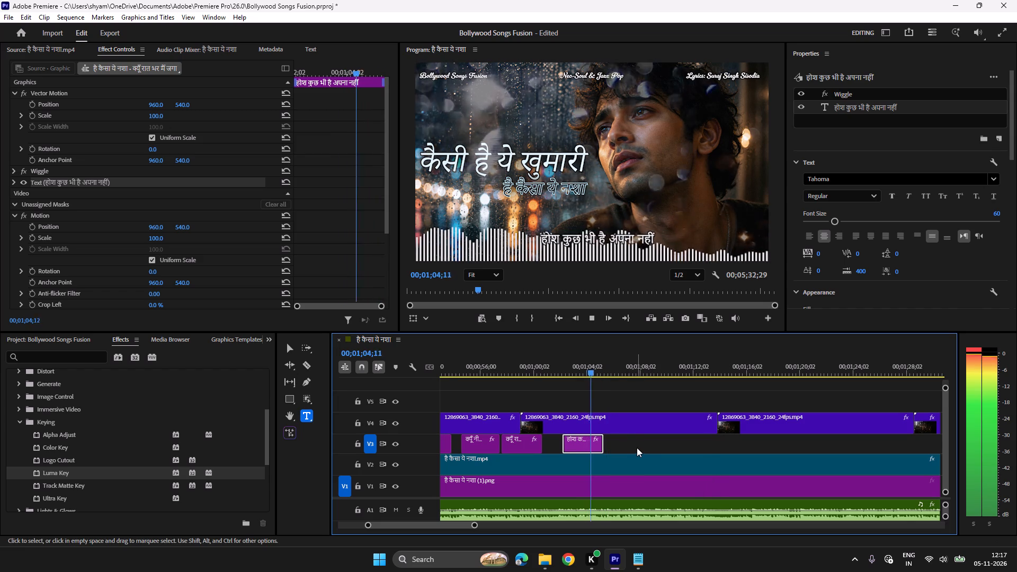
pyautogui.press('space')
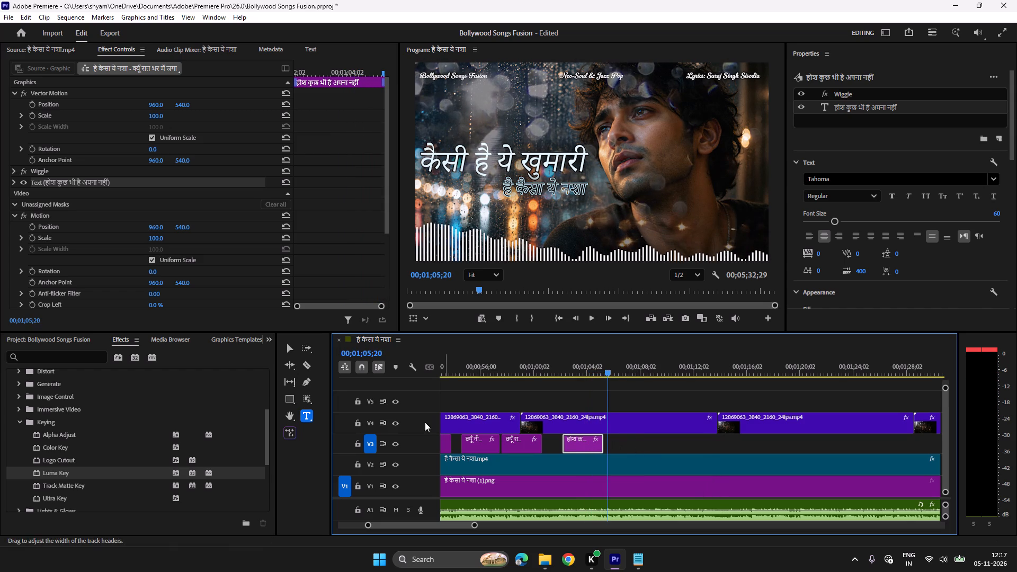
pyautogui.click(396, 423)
# Replay the end of the होश कुछ भी है अपना नहीं title and paste a copy of it on V3 at 00;01;05;13.
pyautogui.click(583, 367)
pyautogui.press('space')
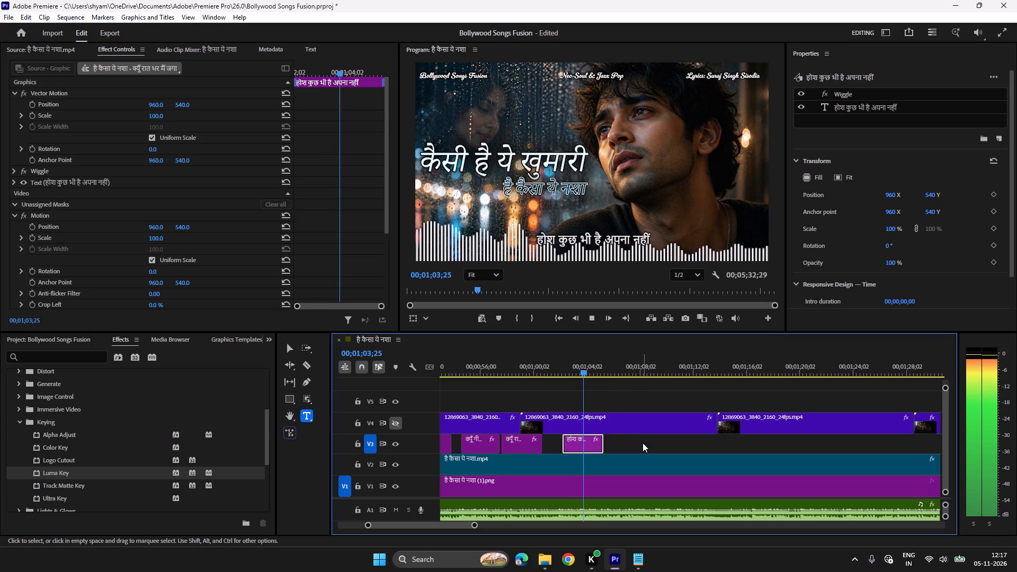
pyautogui.press('space')
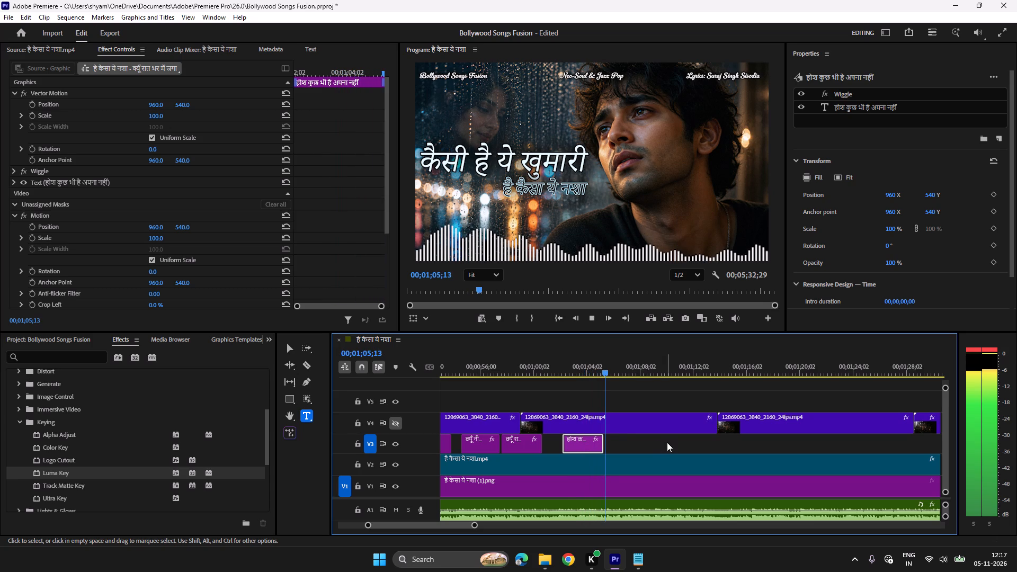
pyautogui.hotkey('ctrl', 'c')
pyautogui.hotkey('ctrl', 'v')
# Copy the line चलते चलते मैं रुकने लगा from the lyrics file and replace the newly pasted V3 title's text with it.
pyautogui.click(642, 556)
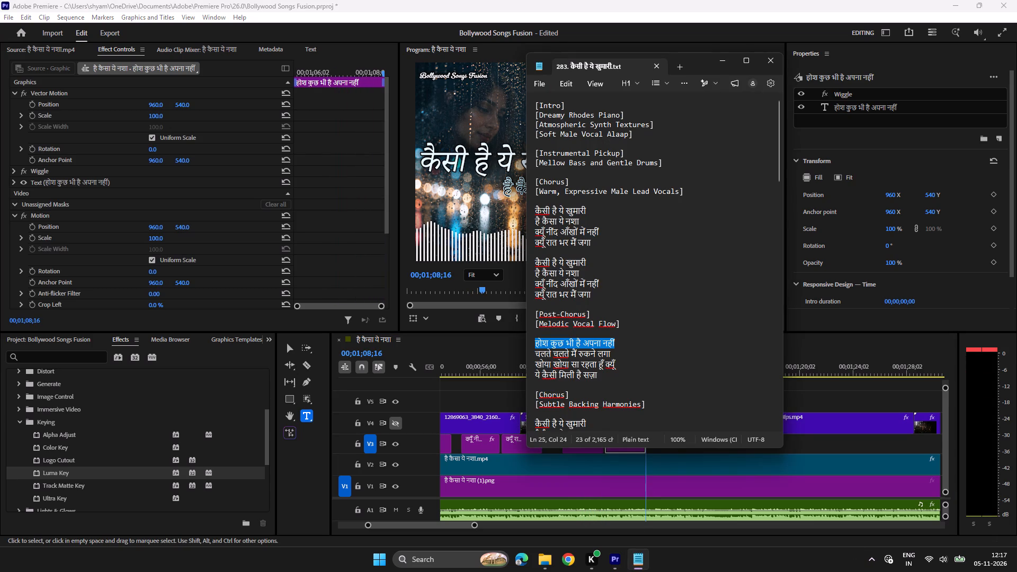
pyautogui.moveTo(616, 355); pyautogui.dragTo(509, 357)
pyautogui.hotkey('ctrl', 'c')
pyautogui.click(616, 558)
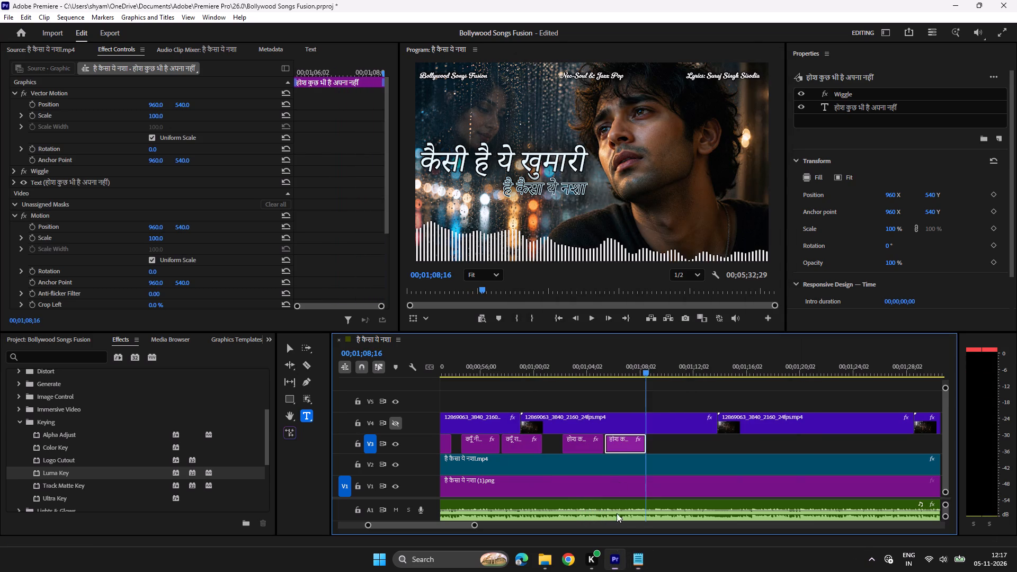
pyautogui.click(627, 367)
pyautogui.click(579, 237)
pyautogui.hotkey('ctrl', 'a')
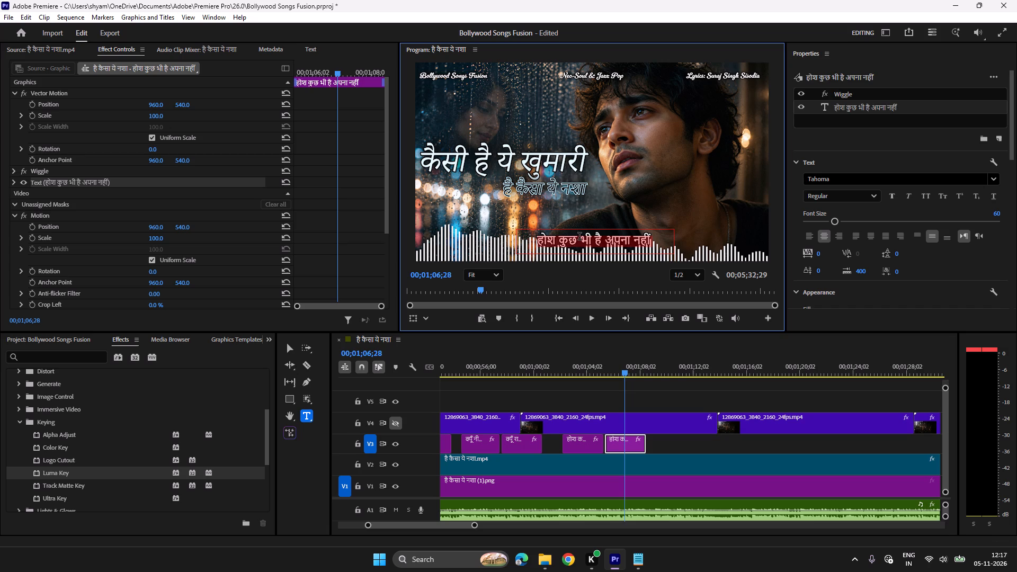
pyautogui.hotkey('ctrl', 'v')
# Play past the चलते चलते मैं रुकने लगा title and paste a copy of it on V3, ending at 00;01;12;20.
pyautogui.click(598, 356)
pyautogui.press('space')
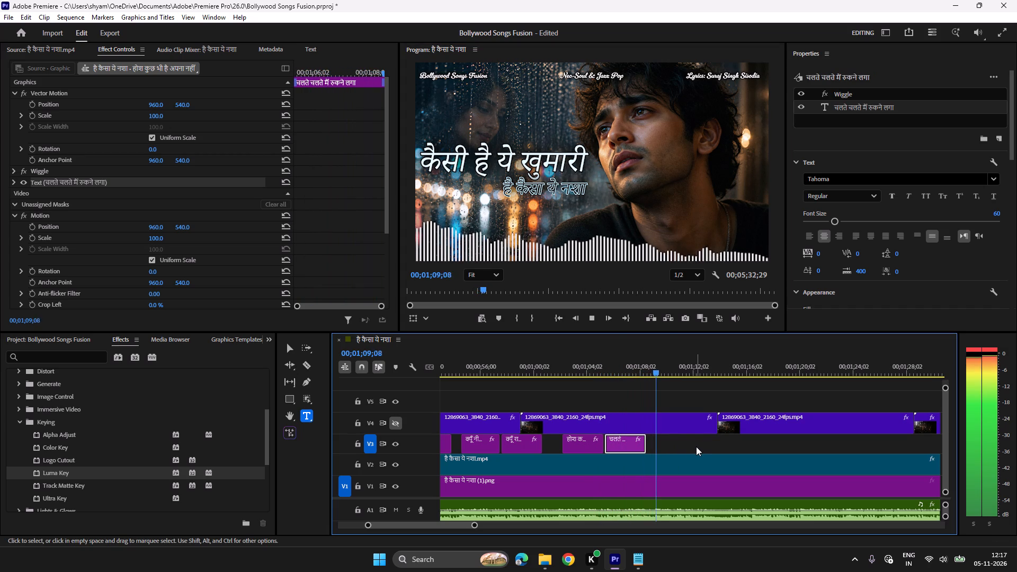
pyautogui.press('space')
pyautogui.hotkey('ctrl', 'c')
pyautogui.hotkey('ctrl', 'v')
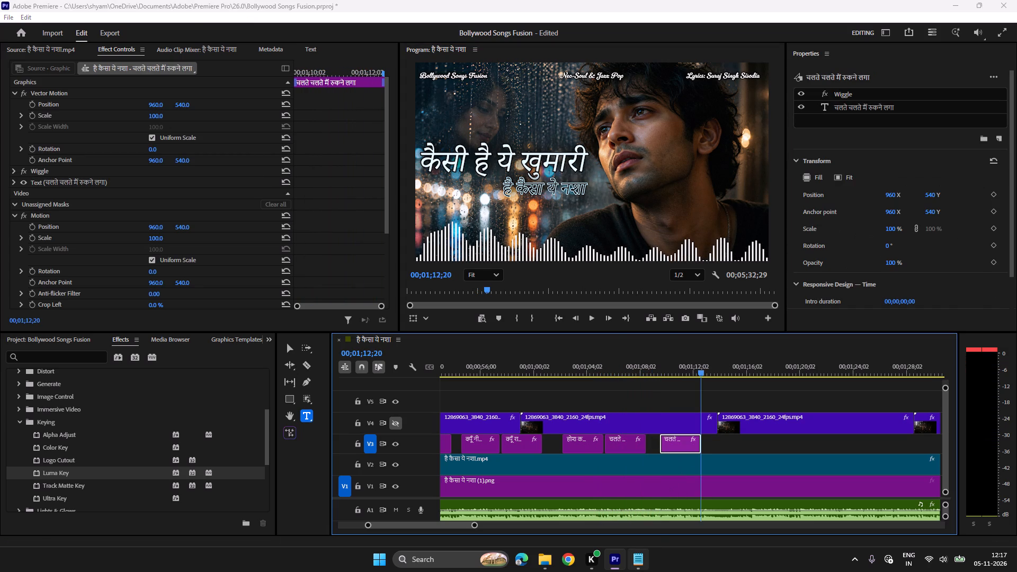
# Copy the line खोया खोया सा रहता हूँ क्यूँ from the lyrics file and replace the newly pasted V3 title's text with it.
pyautogui.click(642, 571)
pyautogui.moveTo(621, 365); pyautogui.dragTo(524, 366)
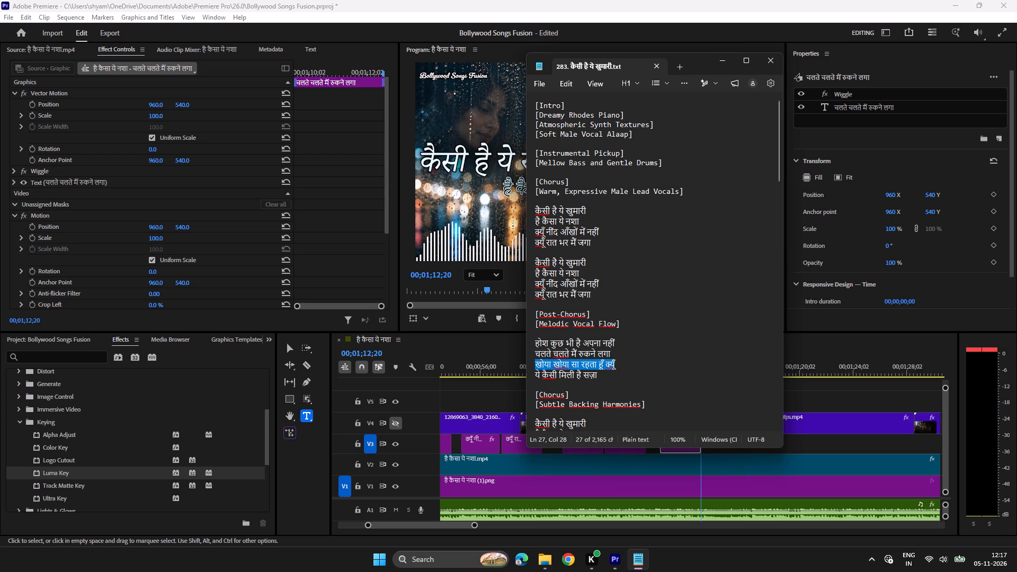
pyautogui.hotkey('ctrl', 'c')
pyautogui.click(616, 563)
pyautogui.click(679, 361)
pyautogui.click(578, 244)
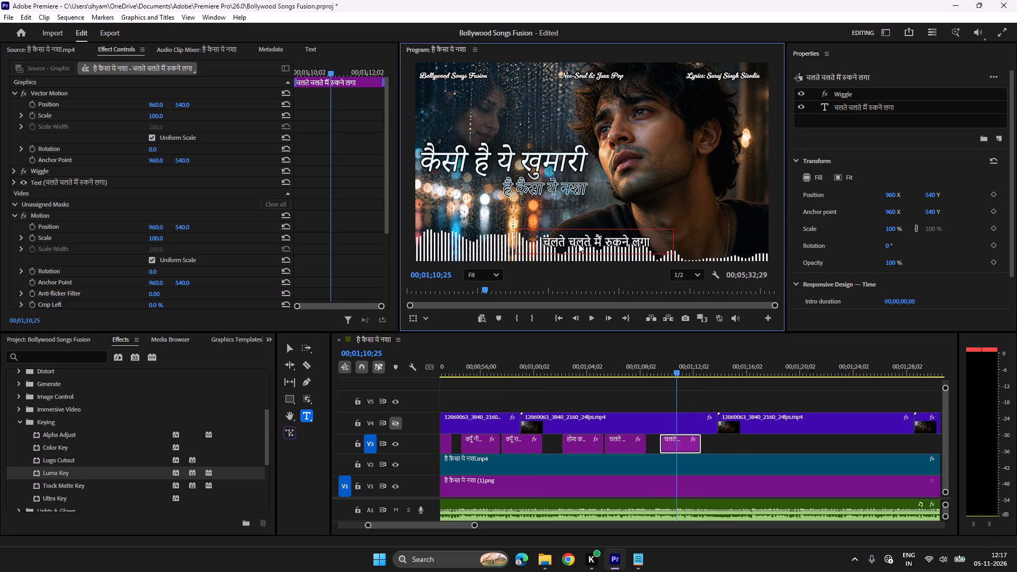
pyautogui.hotkey('ctrl', 'a')
pyautogui.hotkey('ctrl', 'v')
# Play past the खोया खोया सा रहता हूँ क्यूँ title and paste a copy of it on V3 at 00;01;13;01.
pyautogui.click(653, 363)
pyautogui.press('space')
pyautogui.scroll(-4, 692, 422)
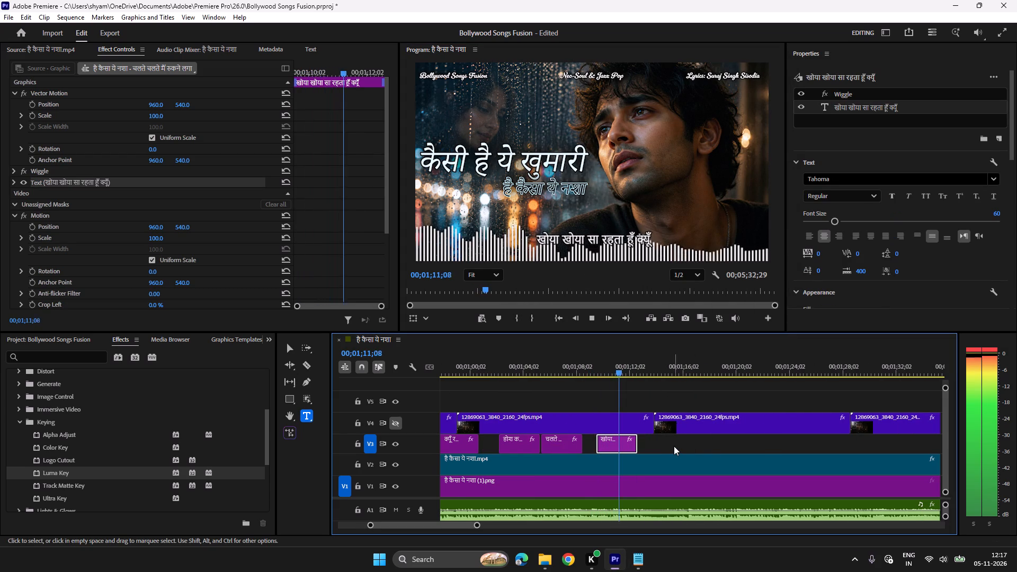
pyautogui.press('space')
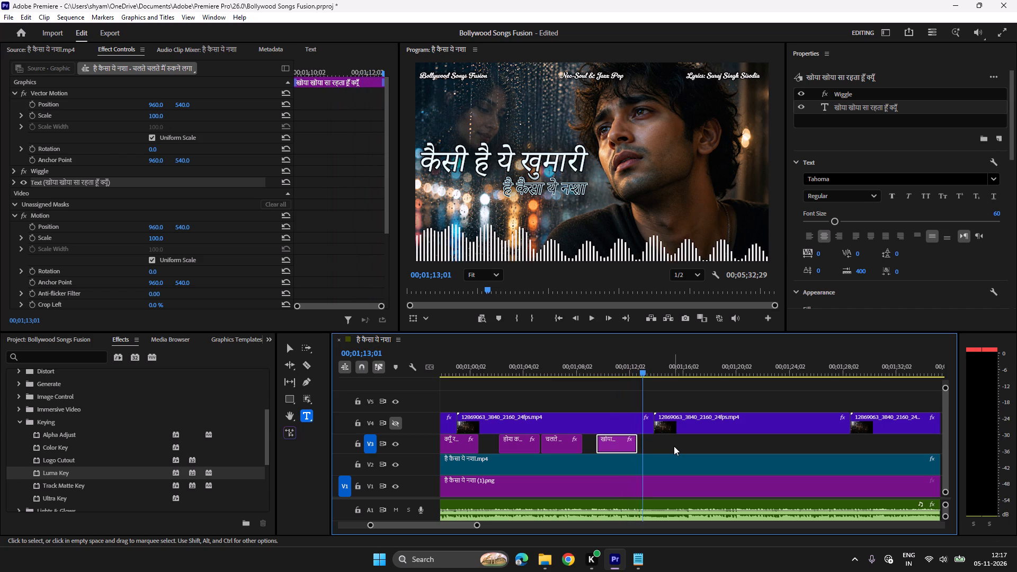
pyautogui.hotkey('ctrl', 'c')
pyautogui.hotkey('ctrl', 'v')
# Copy the line ये कैसी मिली है सज़ा from the lyrics file and replace the newly pasted V3 title's text with it.
pyautogui.click(640, 568)
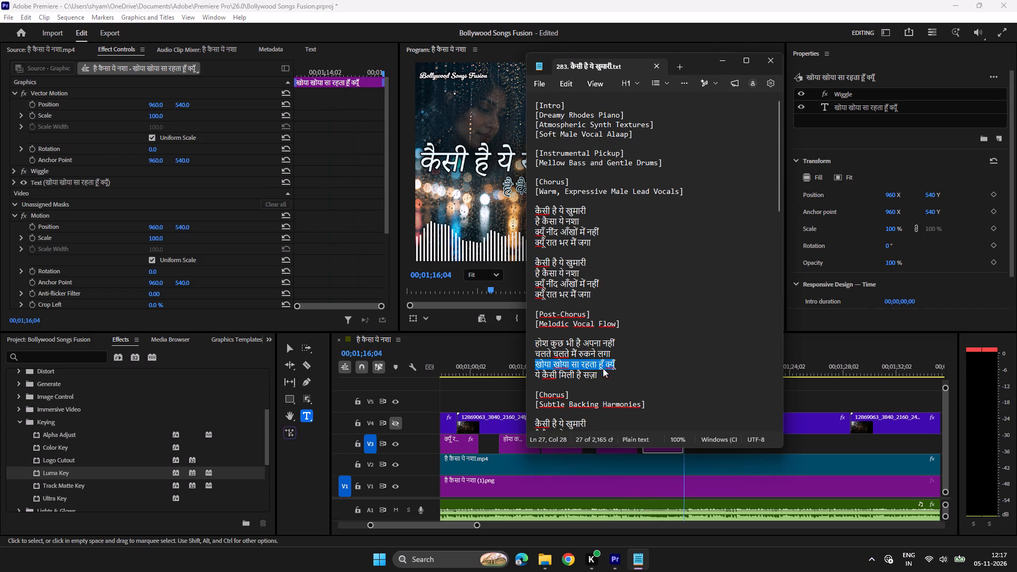
pyautogui.moveTo(606, 373); pyautogui.dragTo(514, 374)
pyautogui.hotkey('ctrl', 'c')
pyautogui.click(612, 557)
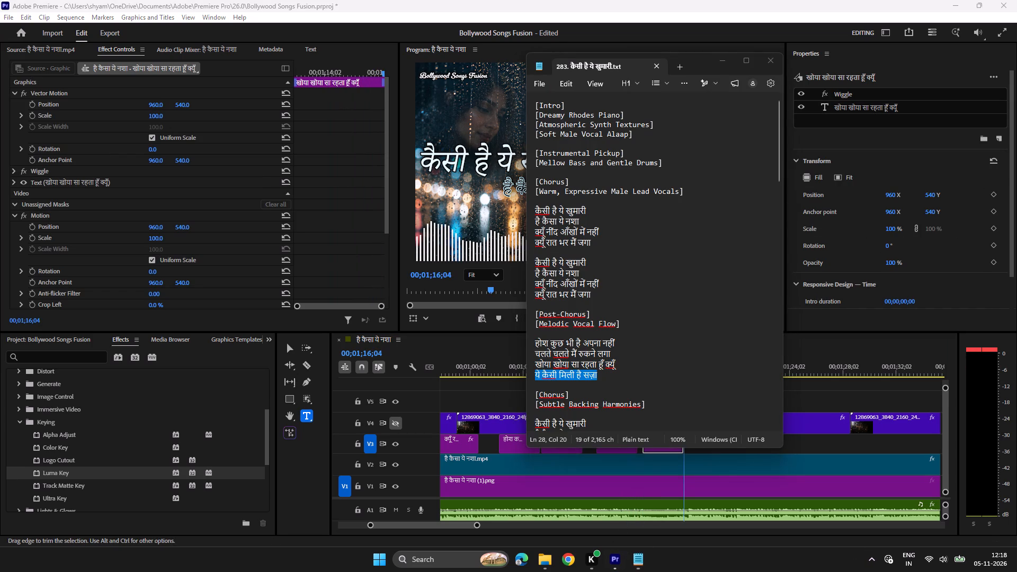
pyautogui.click(613, 553)
pyautogui.click(657, 368)
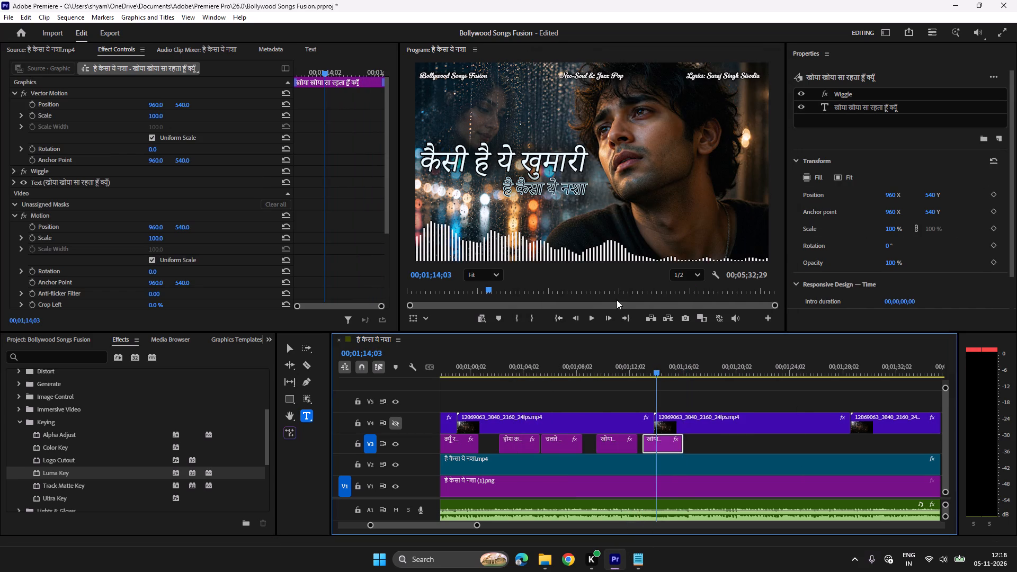
pyautogui.click(581, 245)
pyautogui.hotkey('ctrl', 'a')
pyautogui.hotkey('ctrl', 'v')
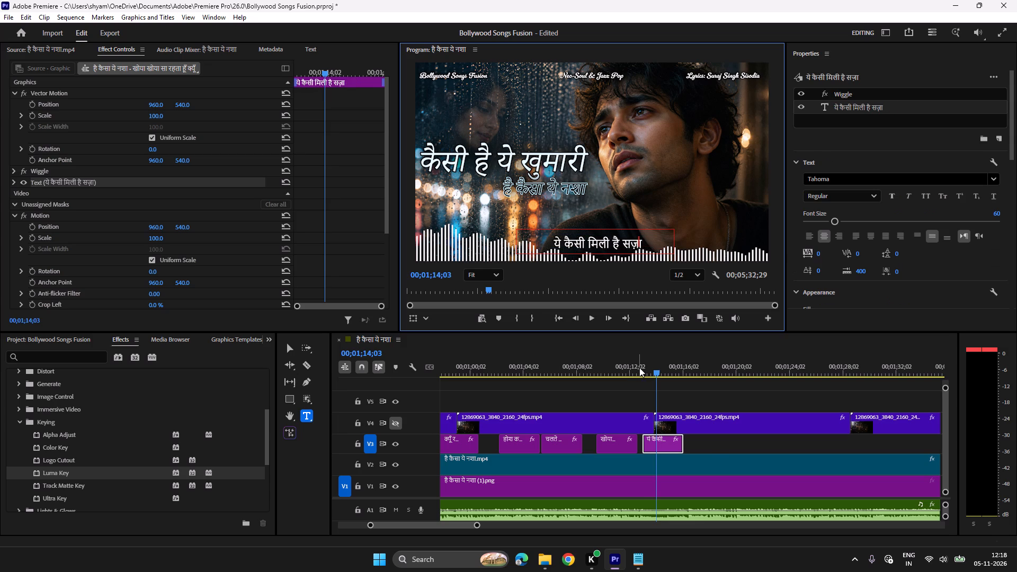
# Play through the ये कैसी मिली है सज़ा title to check its timing, stopping at 00;01;16;27.
pyautogui.click(640, 368)
pyautogui.press('space')
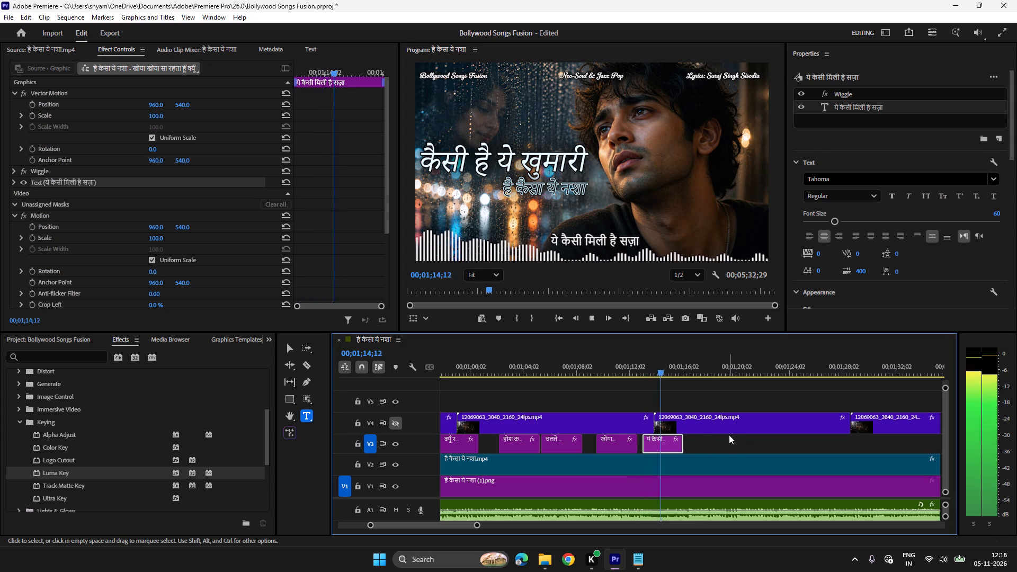
pyautogui.press('space')
pyautogui.click(629, 363)
pyautogui.press('space')
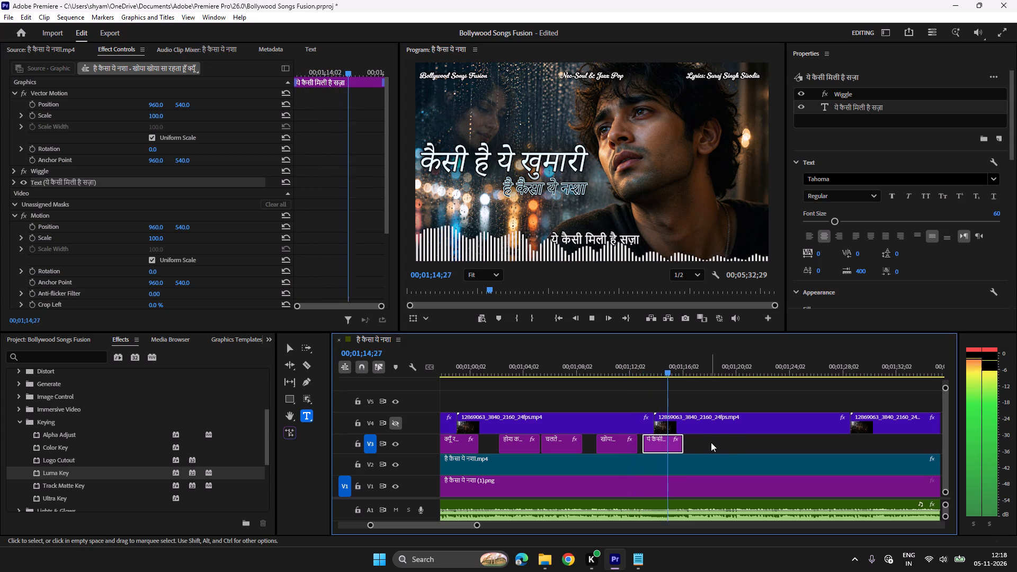
pyautogui.press('space')
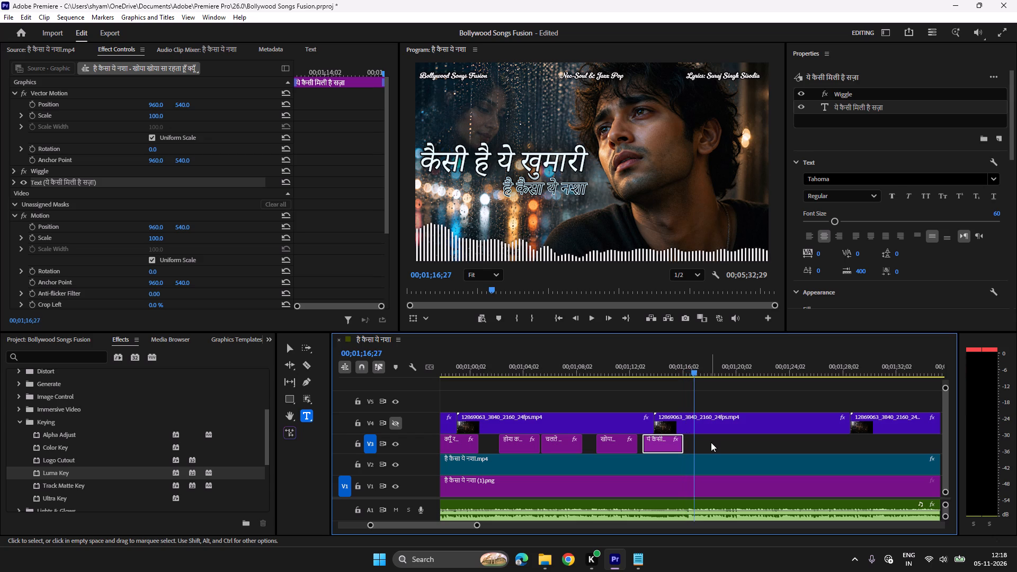
# Copy the four preceding chorus titles, कैसी है ये खुमारी through क्यूँ रात भर मैं जगा, and paste them on V3 at 00;01;16;27.
pyautogui.scroll(11, 711, 442)
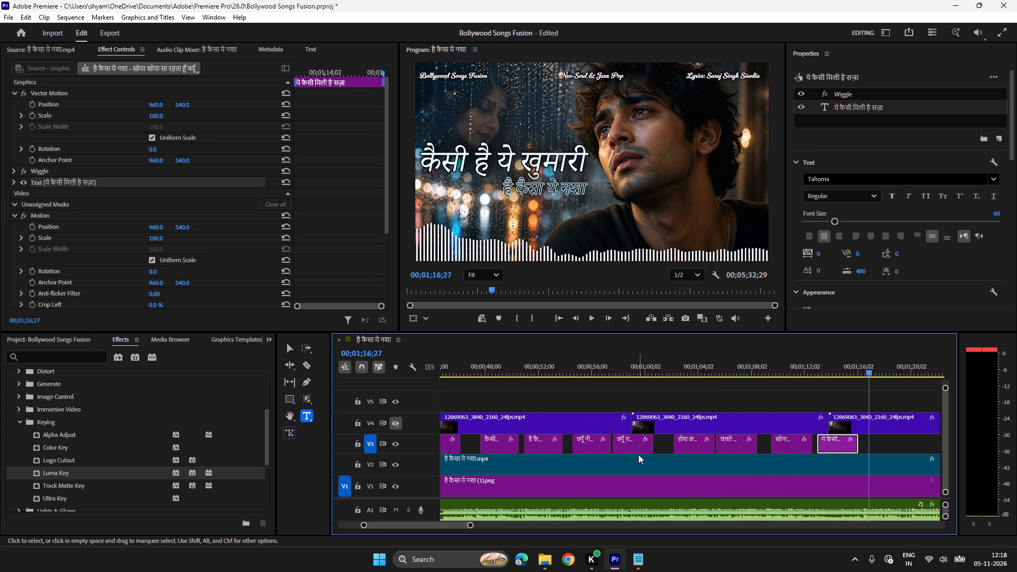
pyautogui.click(636, 446)
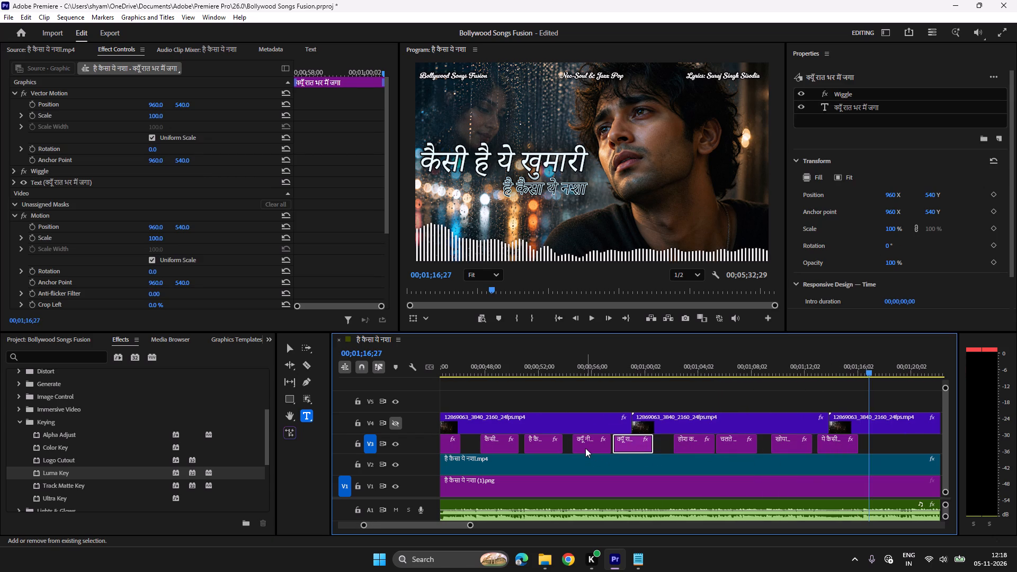
pyautogui.keyDown('shift'); pyautogui.click(585, 449); pyautogui.keyUp('shift')
pyautogui.keyDown('shift'); pyautogui.click(541, 448); pyautogui.keyUp('shift')
pyautogui.keyDown('shift'); pyautogui.click(502, 449); pyautogui.keyUp('shift')
pyautogui.hotkey('ctrl', 'c')
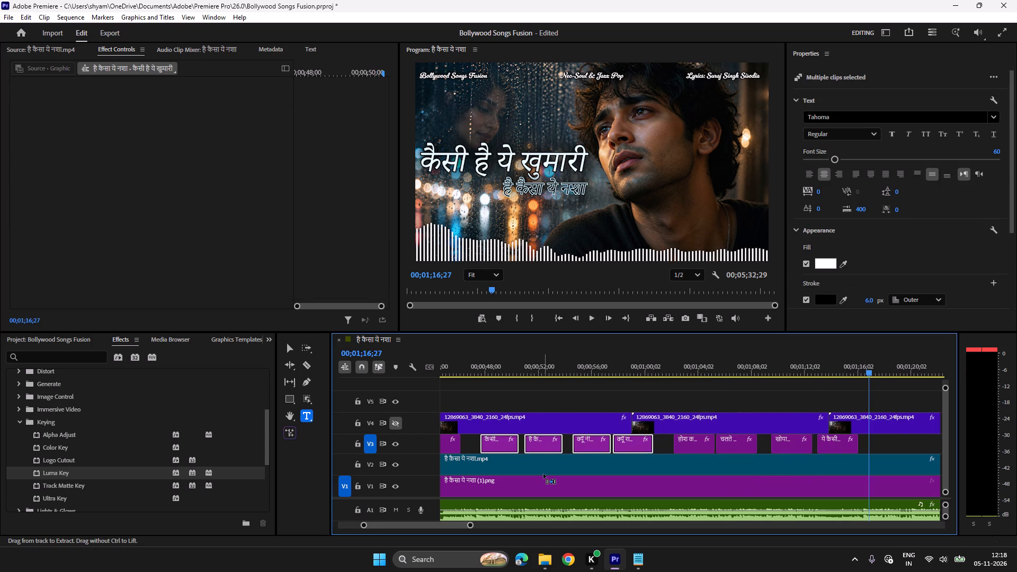
pyautogui.hotkey('ctrl', 'v')
# Play through the four pasted chorus titles to check their timing and save the project.
pyautogui.click(520, 368)
pyautogui.press('space')
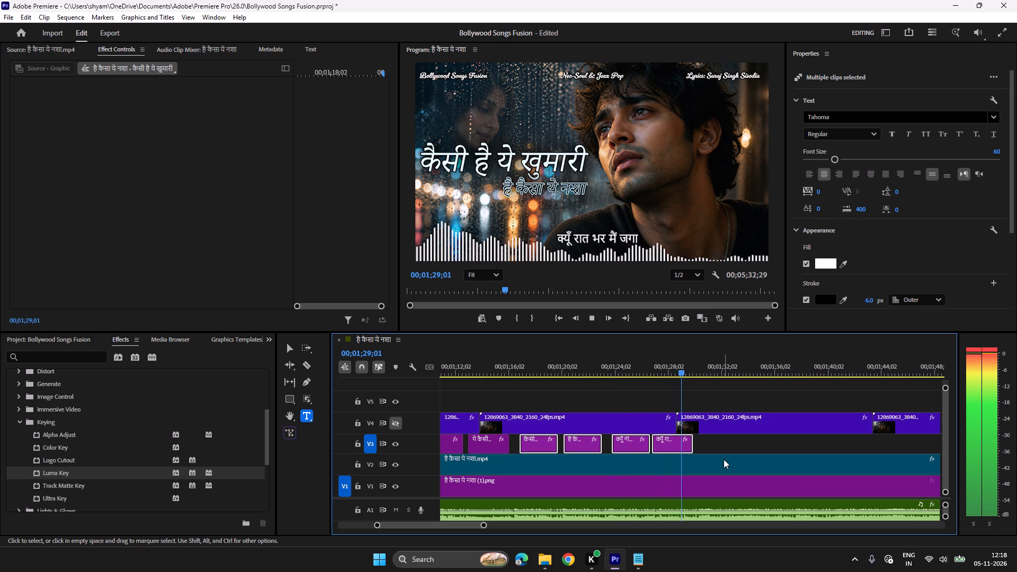
pyautogui.hotkey('ctrl', 's')
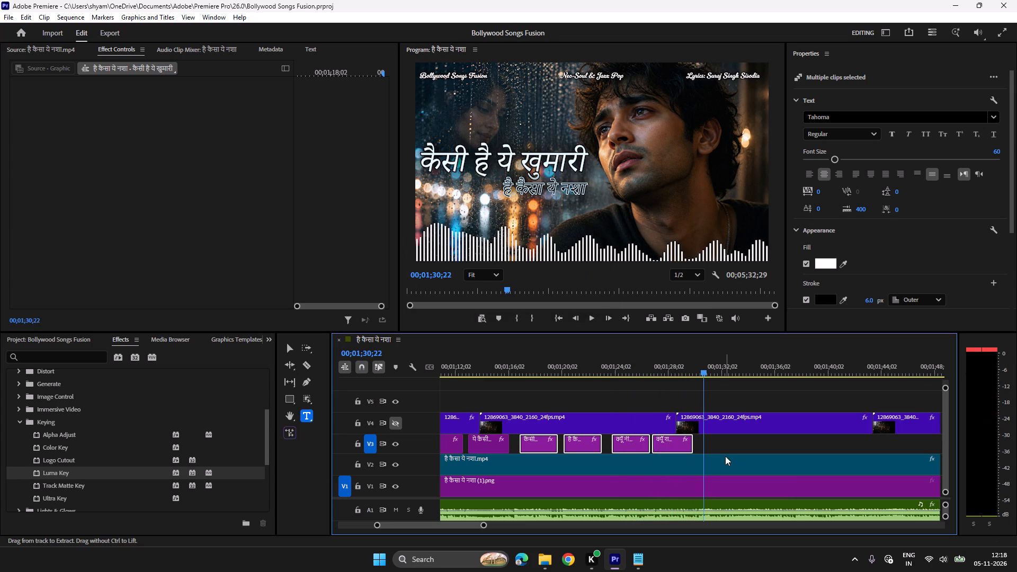
# Copy the last क्यूँ रात भर मैं जगा title on V3 and show the V4 bokeh track again.
pyautogui.press('space')
pyautogui.scroll(-5, 725, 456)
pyautogui.click(718, 445)
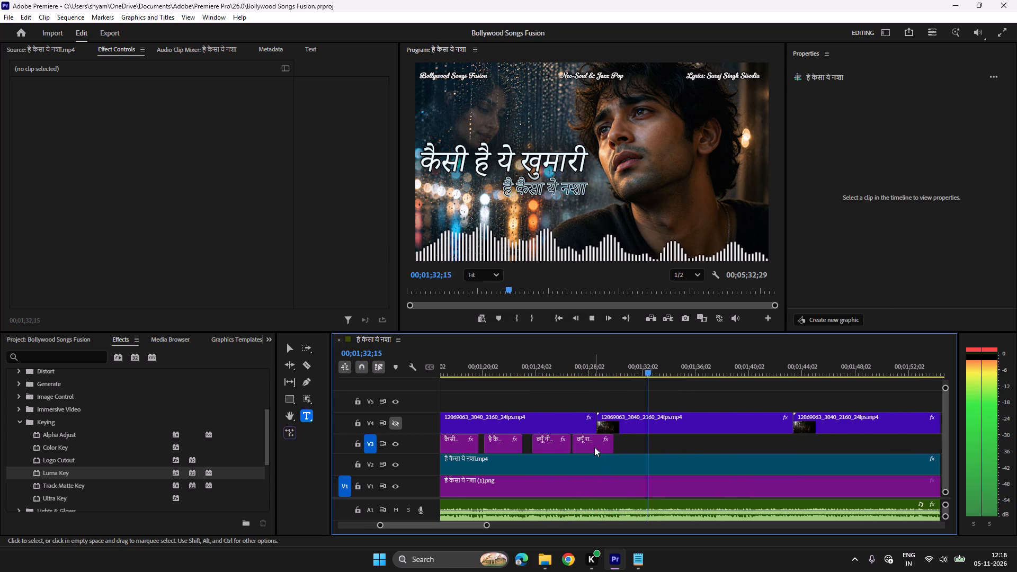
pyautogui.click(594, 447)
pyautogui.hotkey('ctrl', 'c')
pyautogui.scroll(-8, 677, 450)
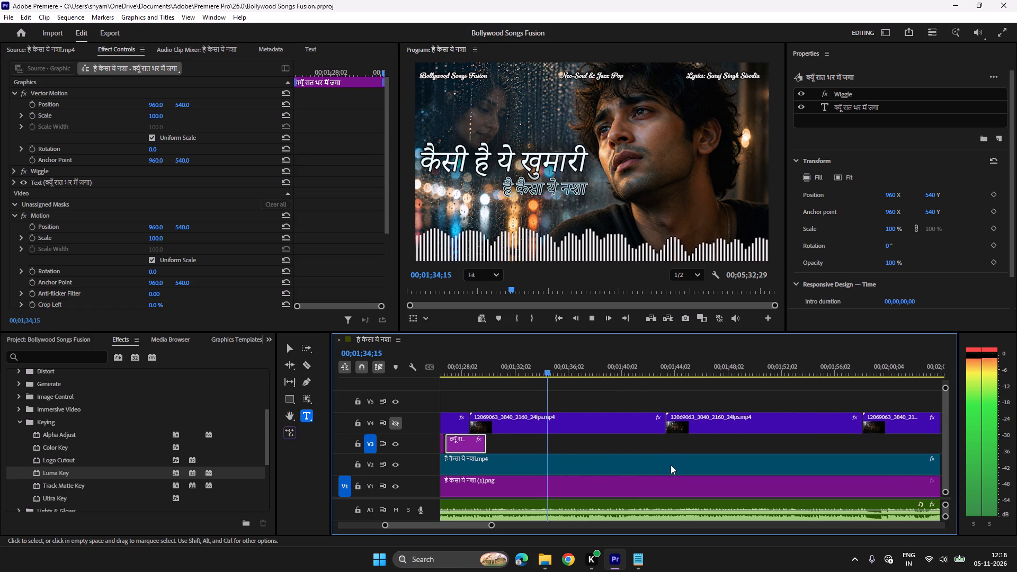
pyautogui.press('space')
pyautogui.click(399, 419)
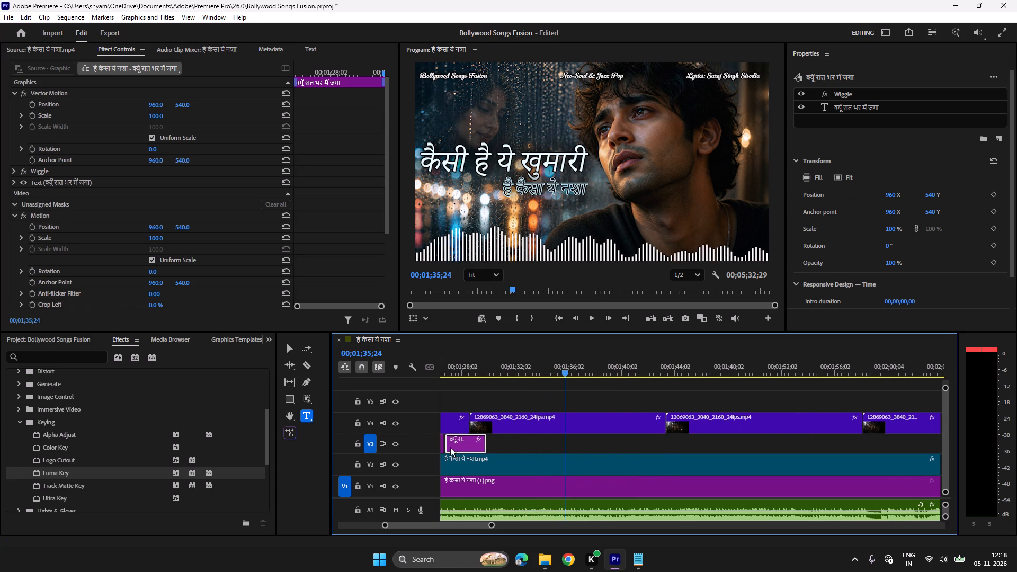
# Play through the instrumental interlude and paste the क्यूँ रात भर मैं जगा title on V3 at about 00;02;00.
pyautogui.press('space')
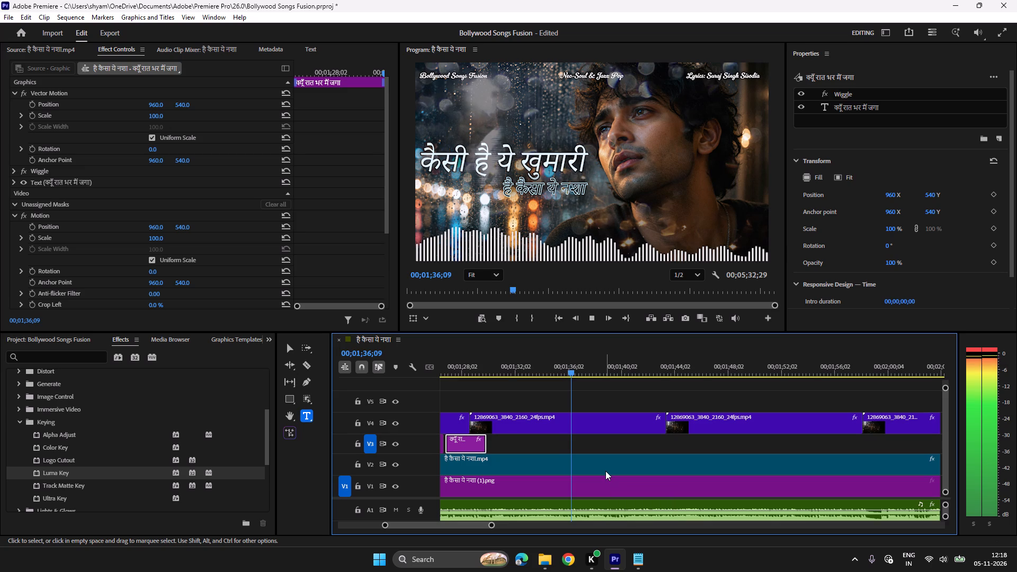
pyautogui.press('space')
pyautogui.press('space')
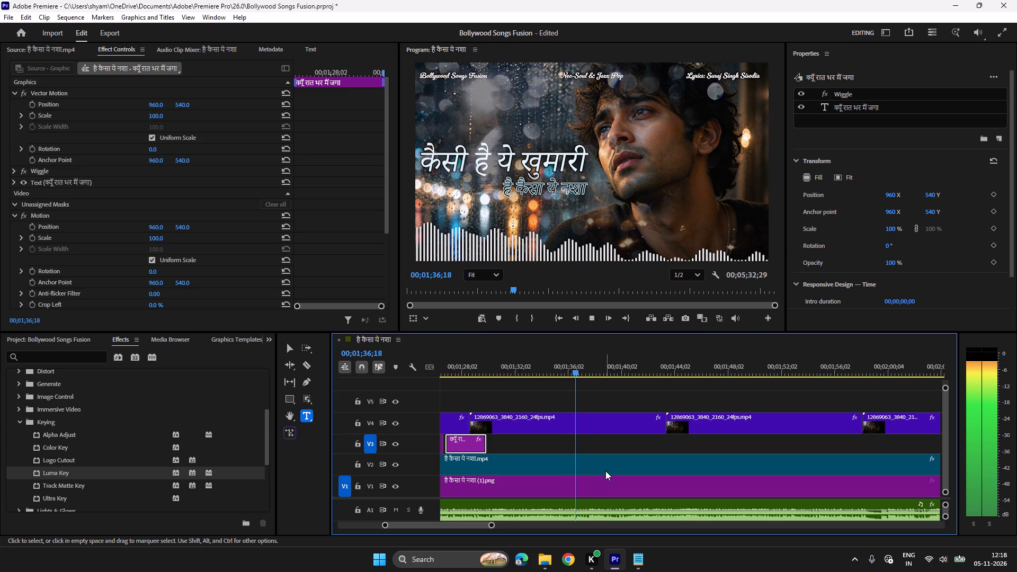
pyautogui.scroll(-4, 605, 470)
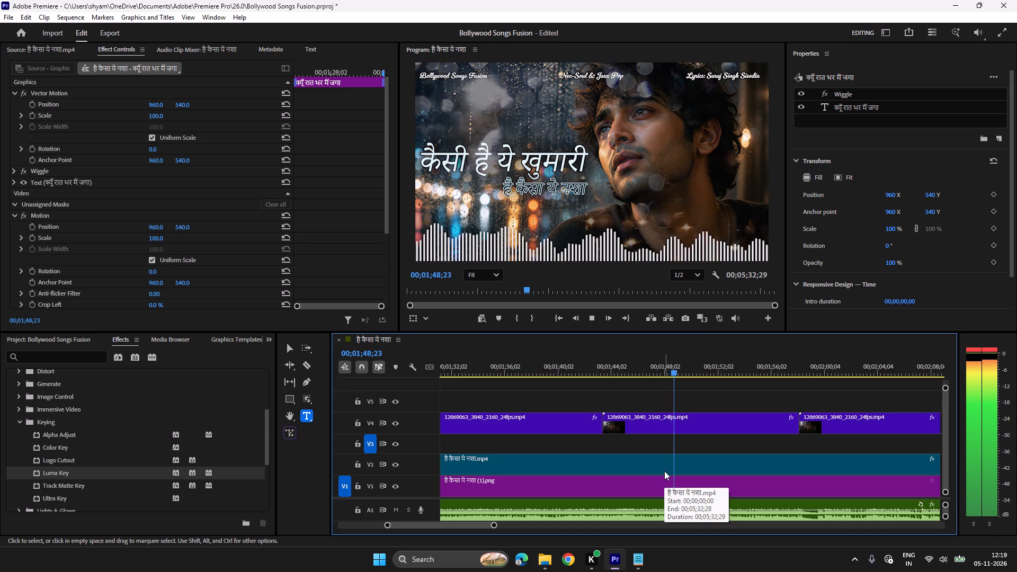
pyautogui.scroll(-3, 664, 471)
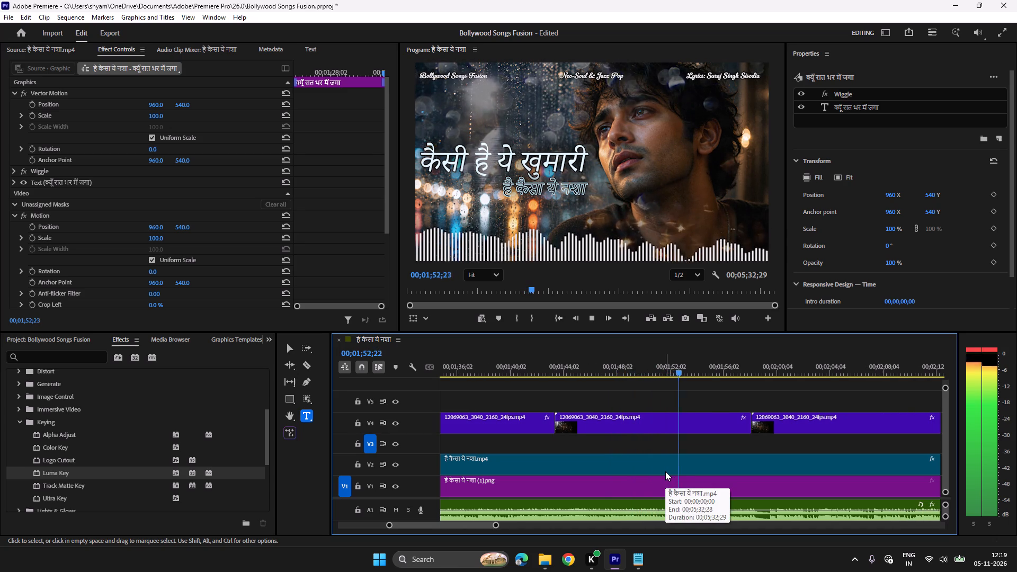
pyautogui.scroll(-7, 665, 471)
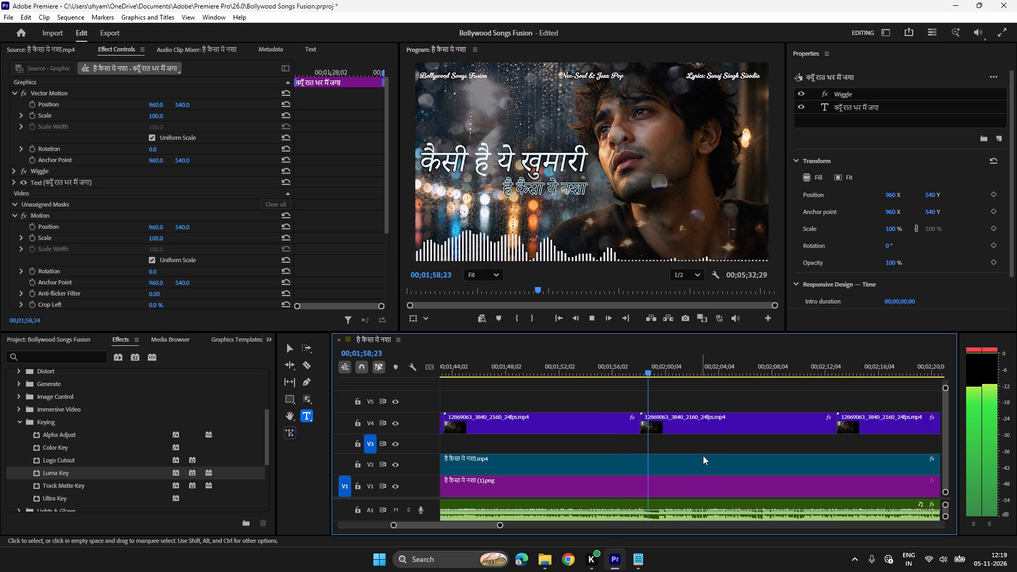
pyautogui.press('space')
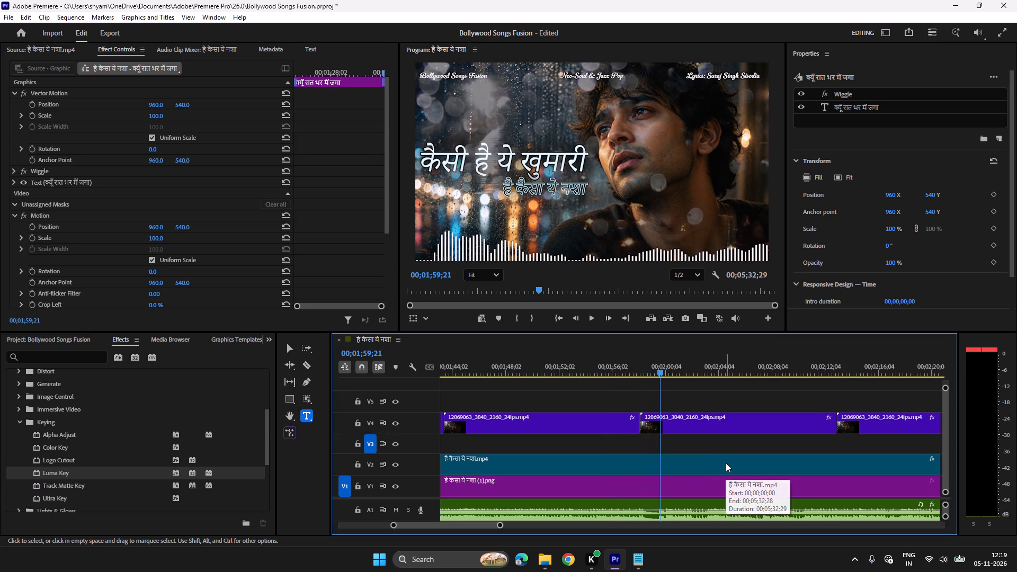
pyautogui.press('space')
pyautogui.press('space')
pyautogui.hotkey('ctrl', 'c')
pyautogui.hotkey('ctrl', 'v')
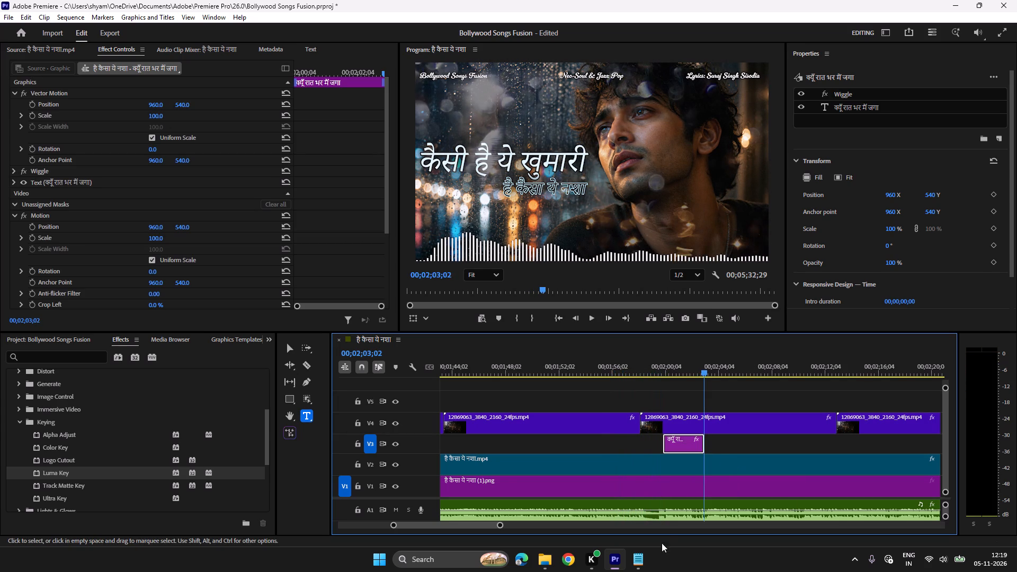
# Replace the text of the V3 title at about 00;02;00 with the Verse 1 lyric क्या प्यार मुझे हो गया from the lyrics file.
pyautogui.click(647, 565)
pyautogui.scroll(-6, 658, 409)
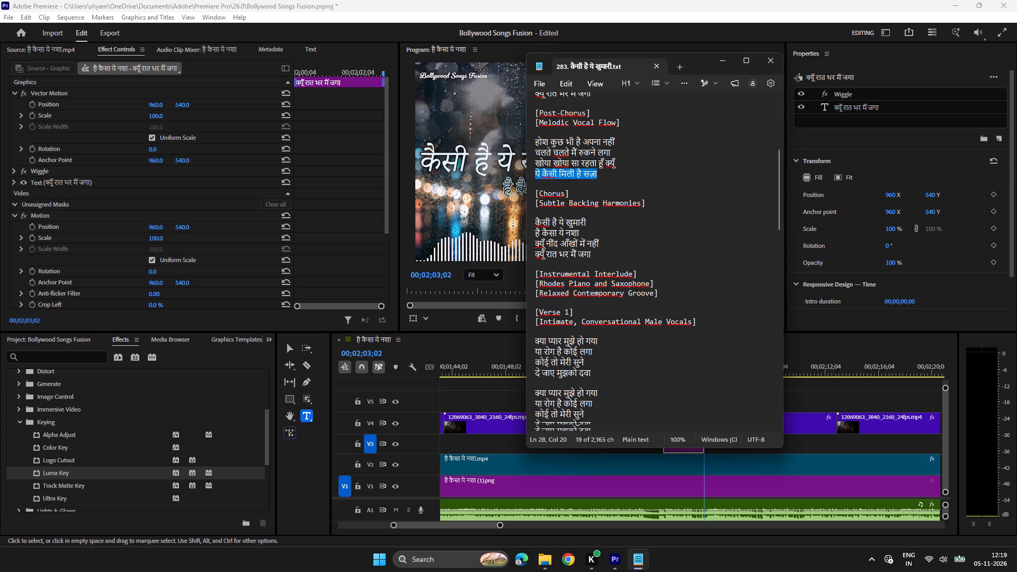
pyautogui.moveTo(600, 341); pyautogui.dragTo(527, 340)
pyautogui.hotkey('ctrl', 'c')
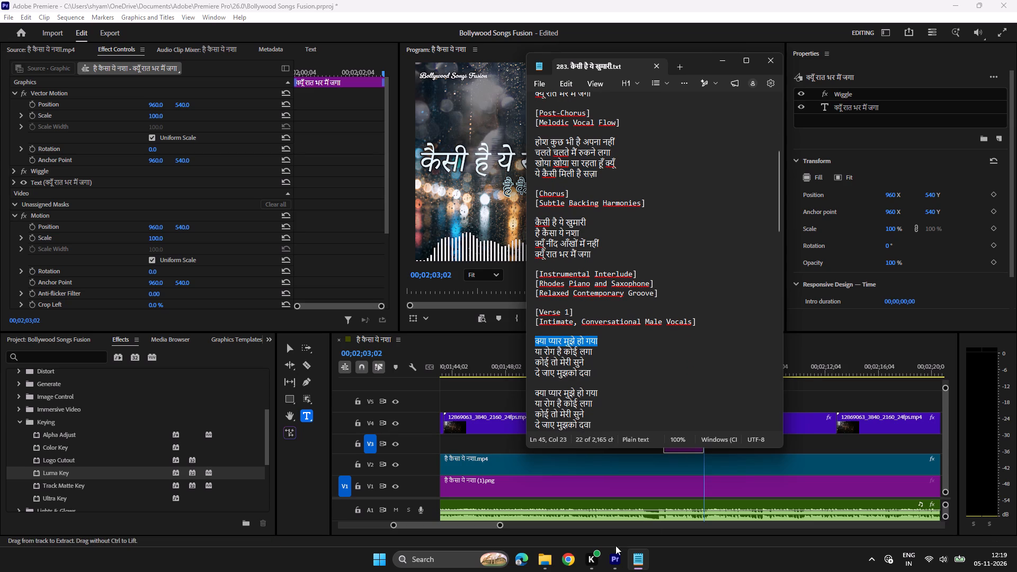
pyautogui.click(609, 557)
pyautogui.click(678, 367)
pyautogui.click(590, 246)
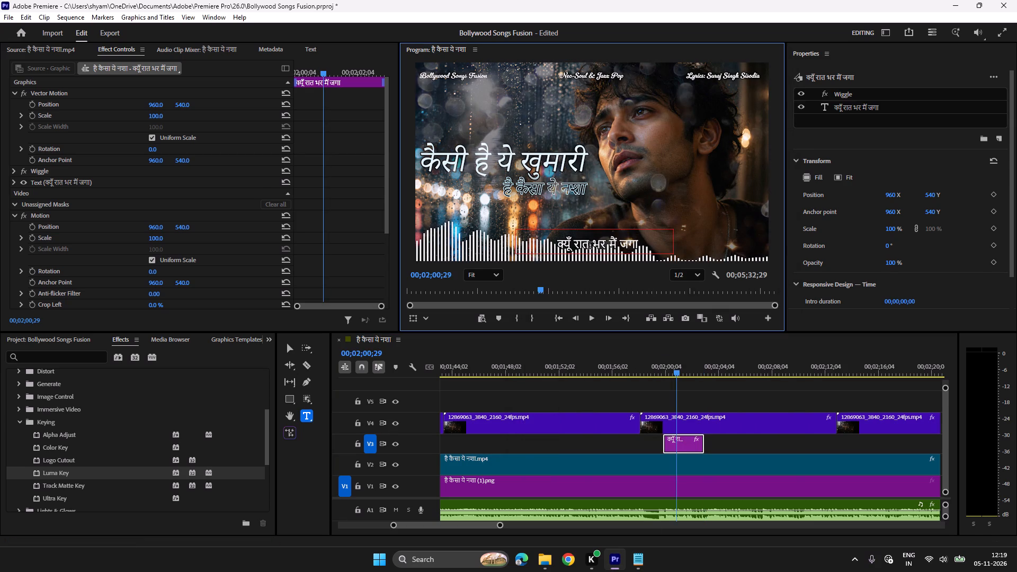
pyautogui.hotkey('ctrl', 'a')
pyautogui.hotkey('ctrl', 'v')
# Play through the क्या प्यार मुझे हो गया title and paste a copy of it on V3 at about 00;02;04.
pyautogui.click(663, 364)
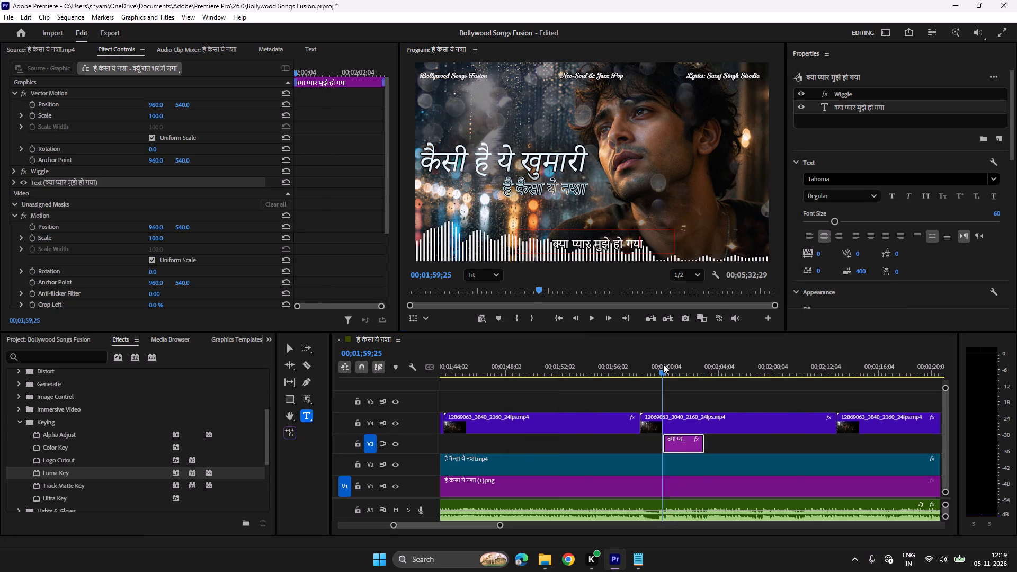
pyautogui.press('space')
pyautogui.scroll(-5, 611, 388)
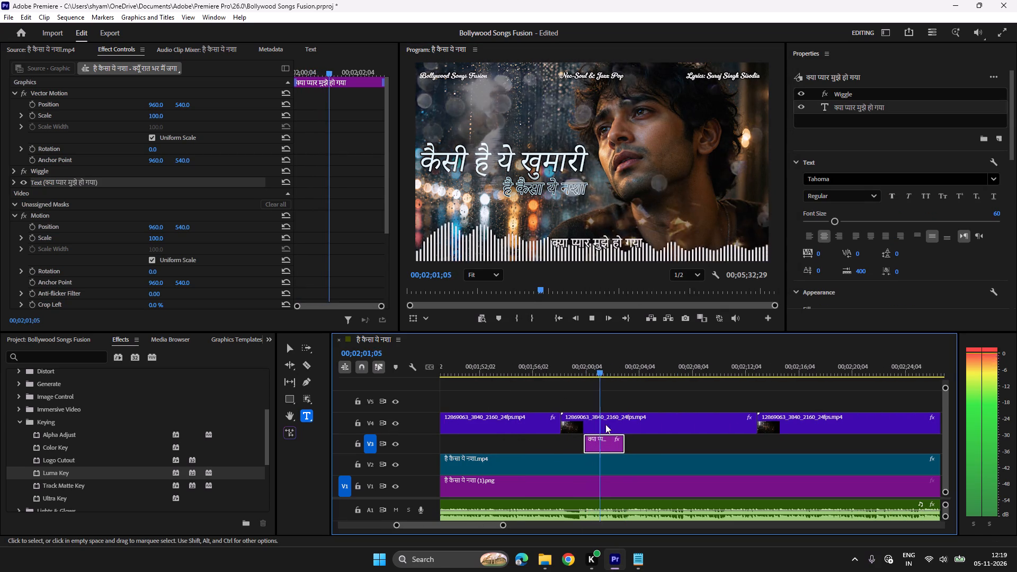
pyautogui.scroll(-2, 631, 450)
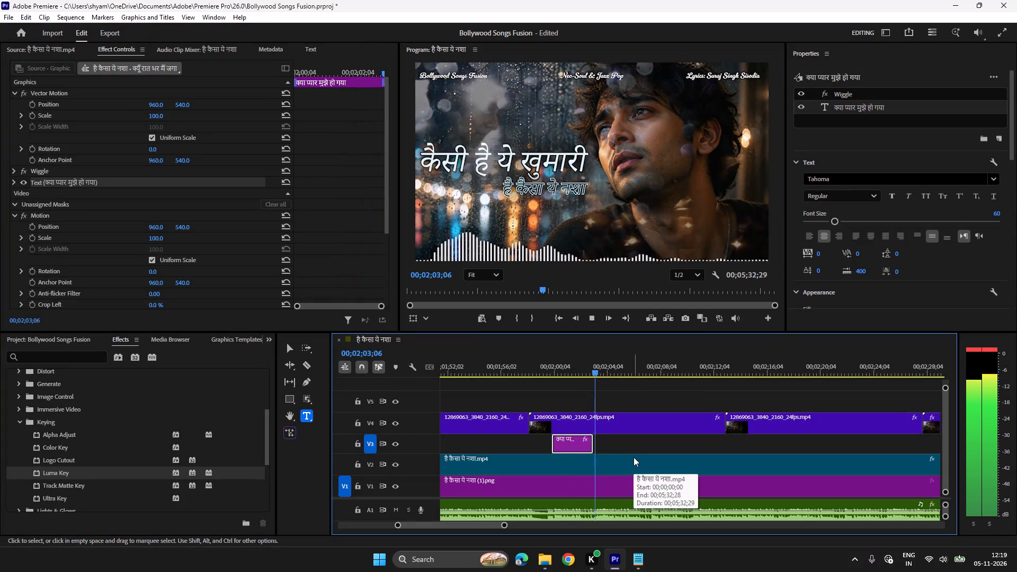
pyautogui.press('space')
pyautogui.hotkey('ctrl', 'c')
pyautogui.hotkey('ctrl', 'v')
# Replace the text of the pasted title at about 00;02;04 with या रोग है कोई लगा from the lyrics file.
pyautogui.click(640, 555)
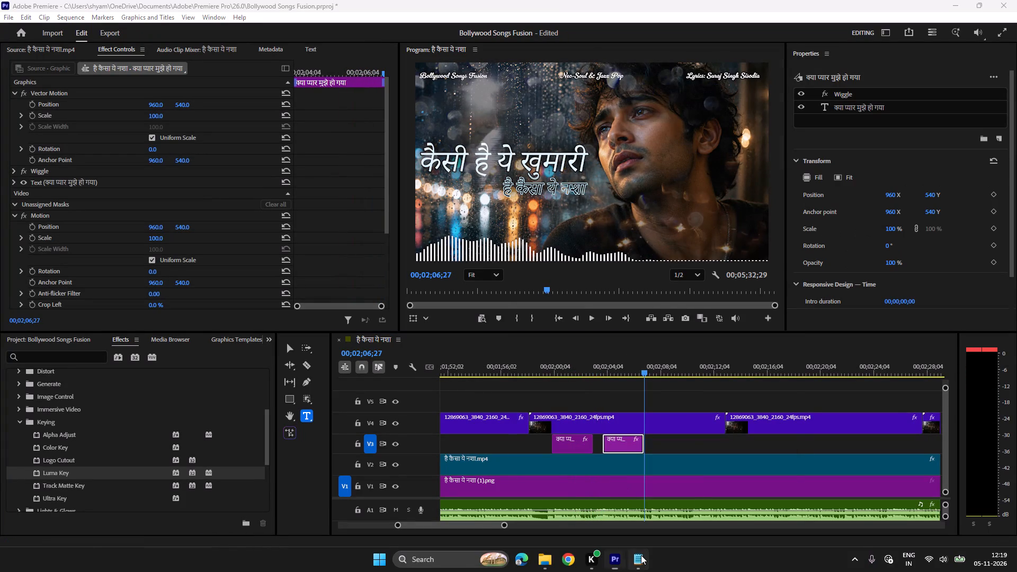
pyautogui.moveTo(598, 356); pyautogui.dragTo(522, 359)
pyautogui.hotkey('ctrl', 'c')
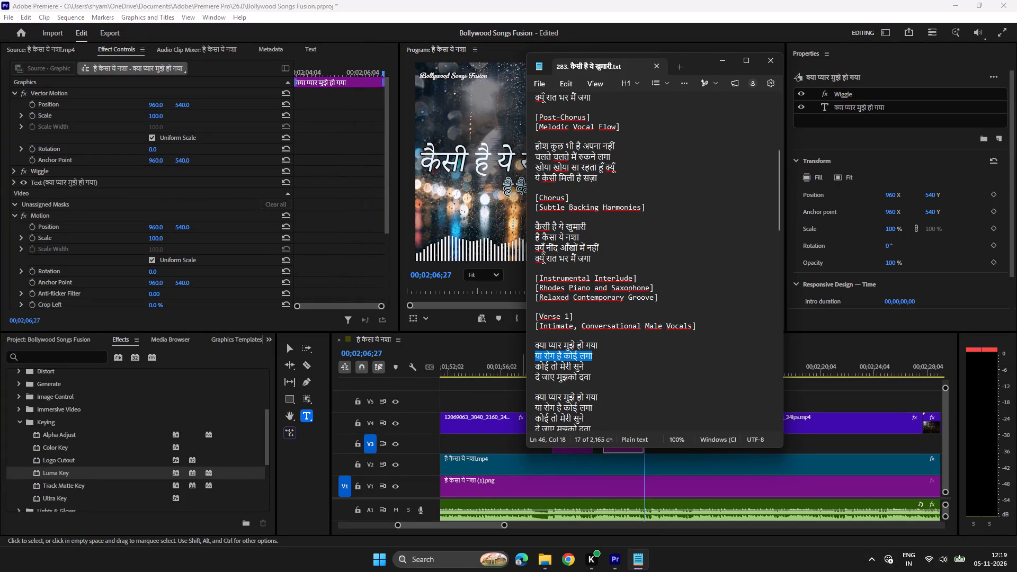
pyautogui.click(620, 560)
pyautogui.click(627, 365)
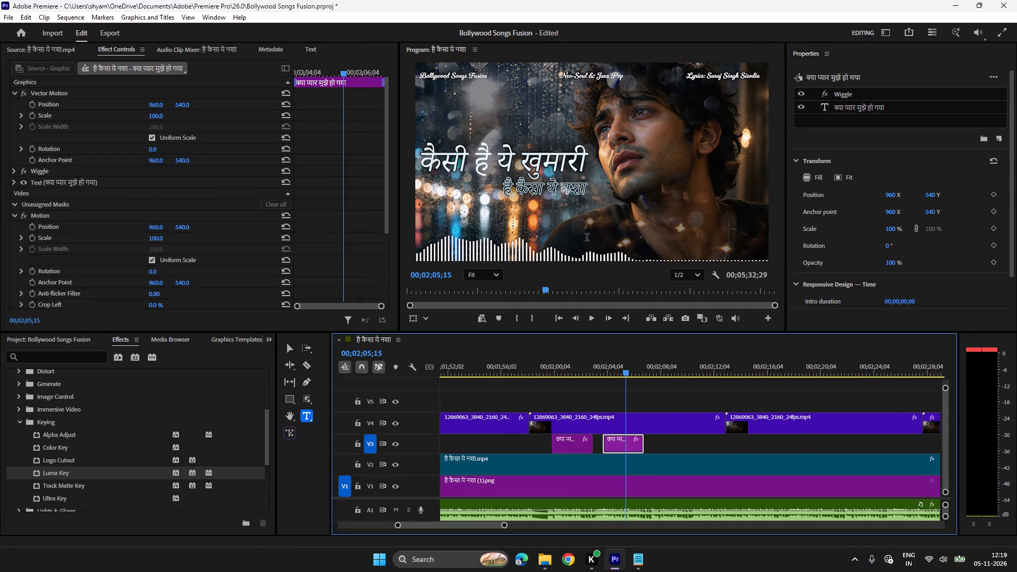
pyautogui.click(587, 243)
pyautogui.hotkey('ctrl', 'a')
pyautogui.hotkey('ctrl', 'v')
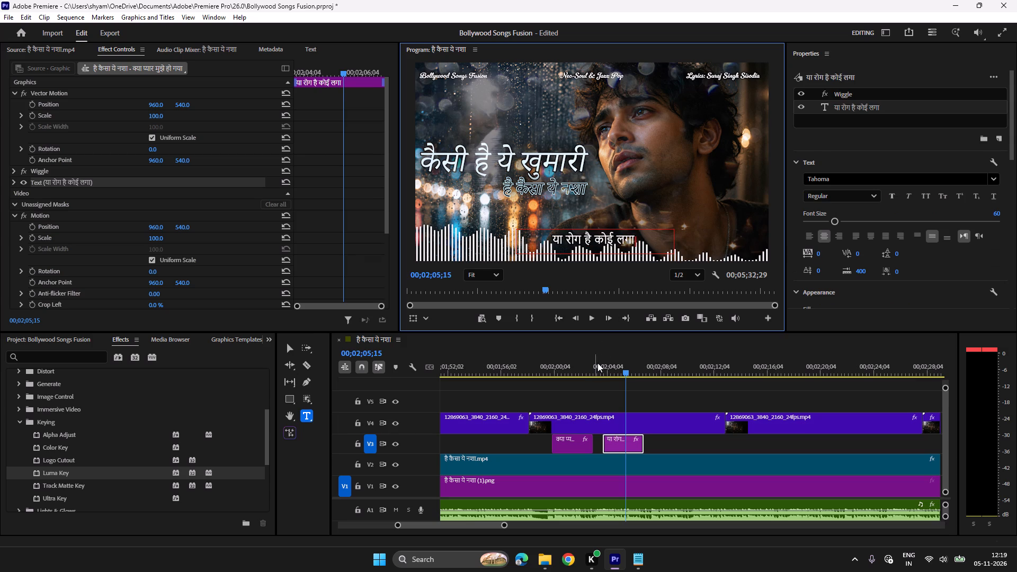
# Hide the V4 bokeh track, play through the या रोग है कोई लगा title and paste its copy on V3 at about 00;02;08.
pyautogui.click(600, 364)
pyautogui.press('space')
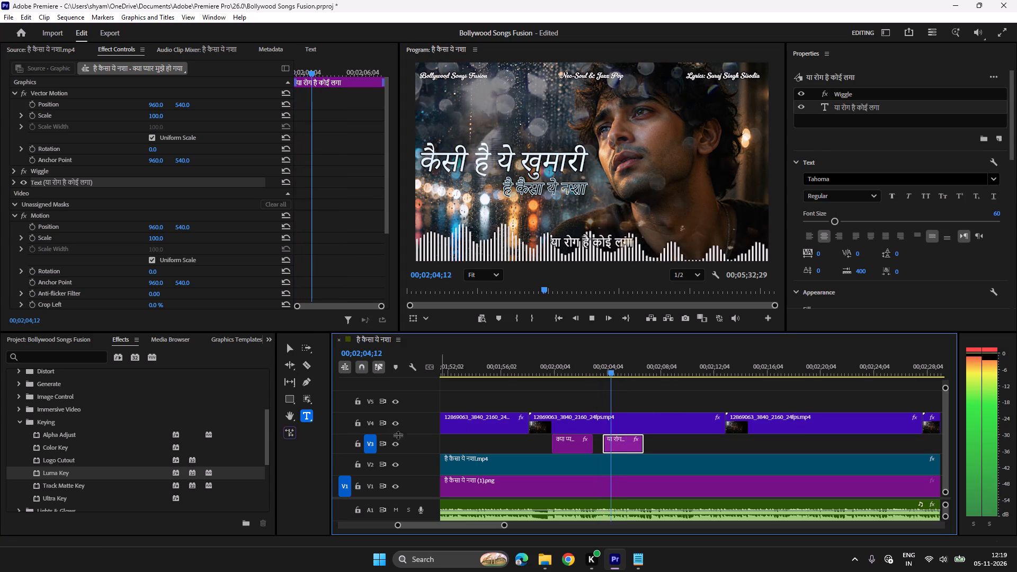
pyautogui.press('space')
pyautogui.click(396, 418)
pyautogui.press('space')
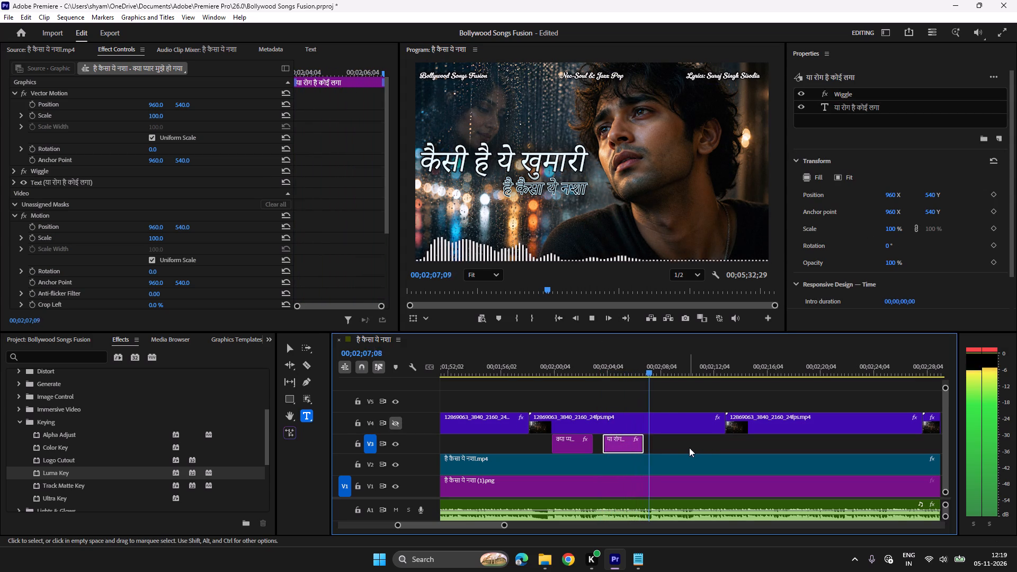
pyautogui.press('space')
pyautogui.hotkey('ctrl', 'c')
pyautogui.hotkey('ctrl', 'v')
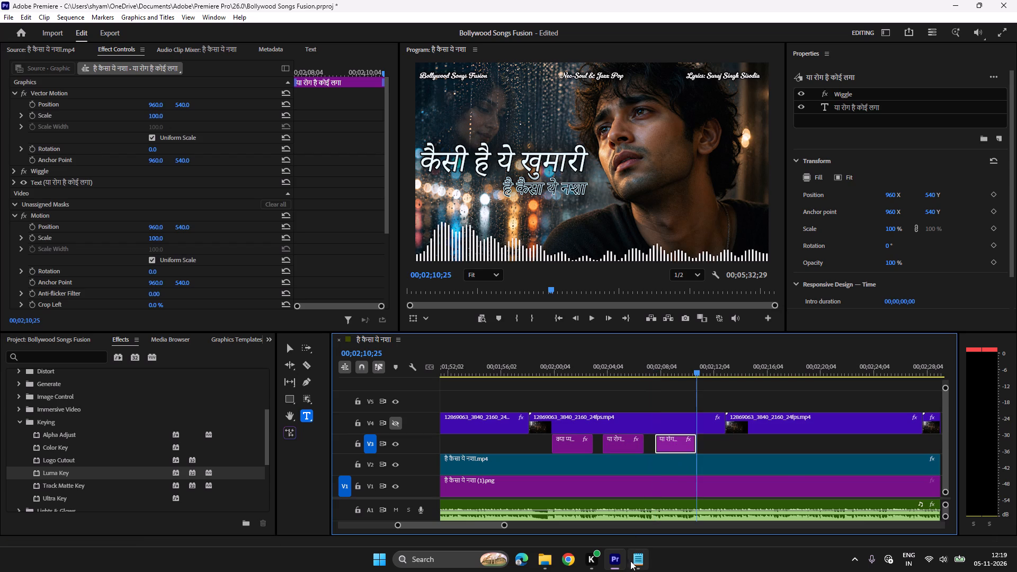
# Replace the text of the pasted title at about 00;02;08 with कोई तो मेरी सुने from the lyrics file.
pyautogui.click(636, 561)
pyautogui.moveTo(593, 365); pyautogui.dragTo(513, 364)
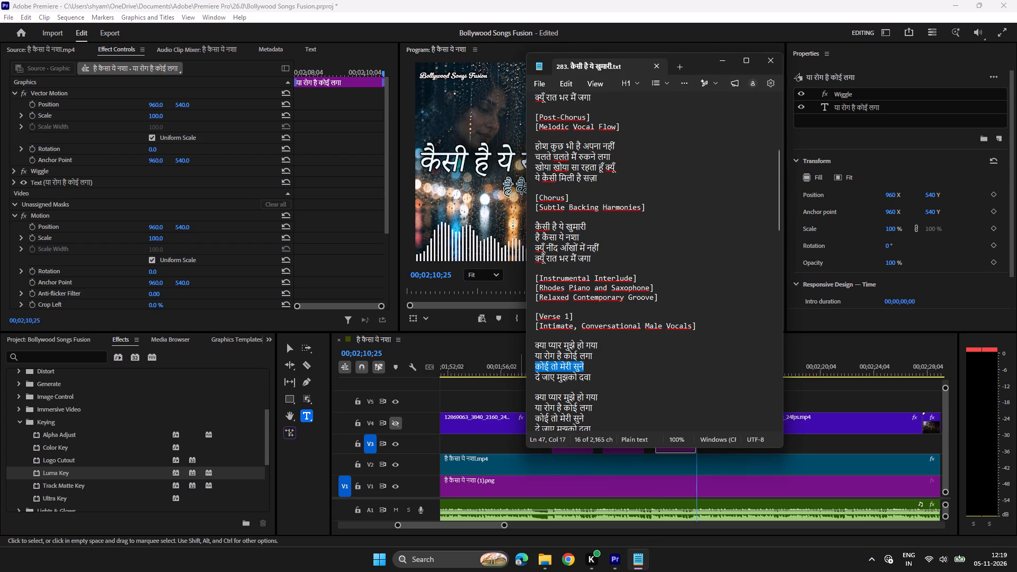
pyautogui.hotkey('ctrl', 'c')
pyautogui.click(609, 561)
pyautogui.click(670, 363)
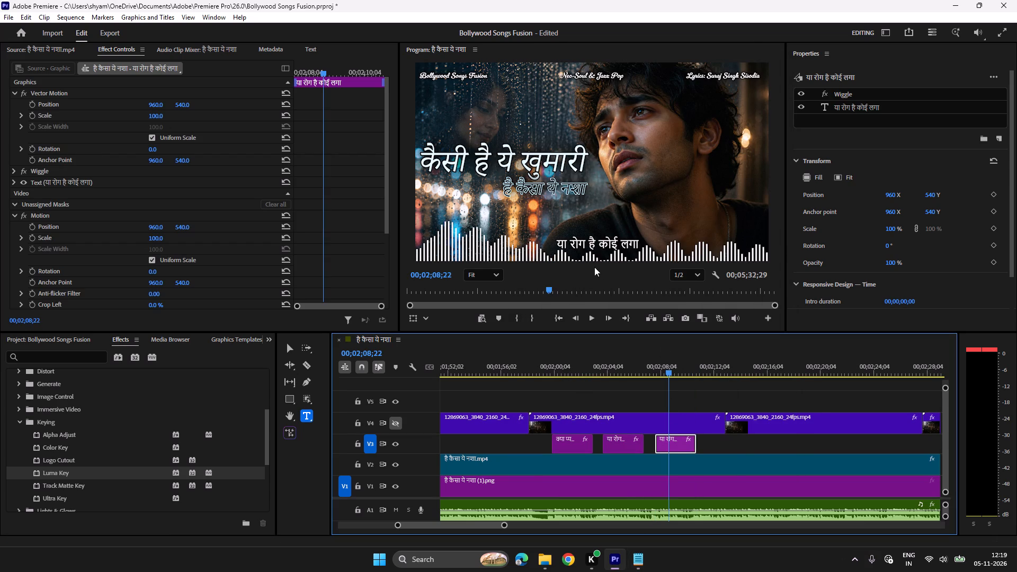
pyautogui.click(588, 244)
pyautogui.hotkey('ctrl', 'a')
pyautogui.hotkey('ctrl', 'v')
# Play through the कोई तो मेरी सुने title and paste a copy of it on V3 at about 00;02;11.
pyautogui.click(649, 363)
pyautogui.press('space')
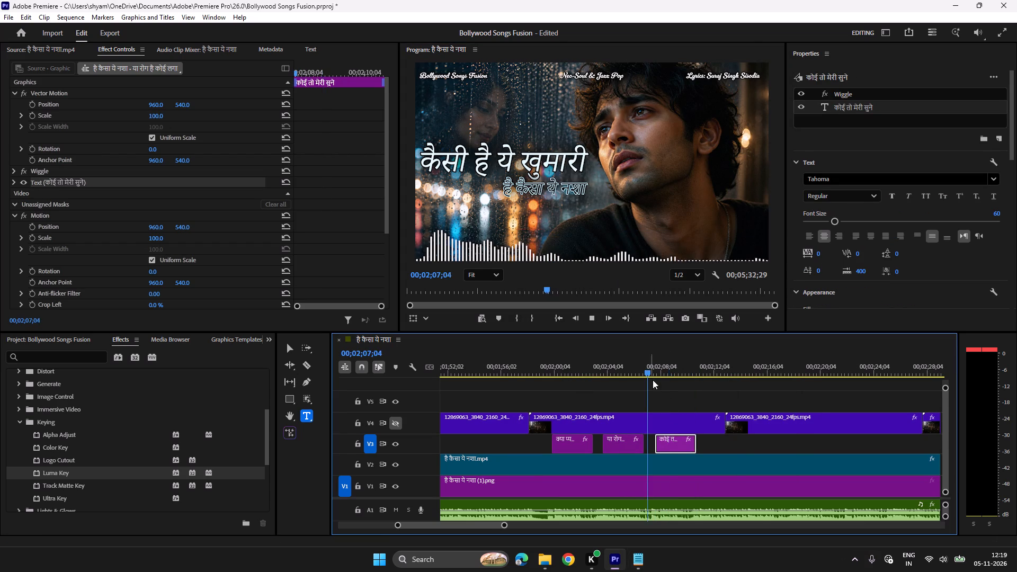
pyautogui.scroll(-4, 661, 418)
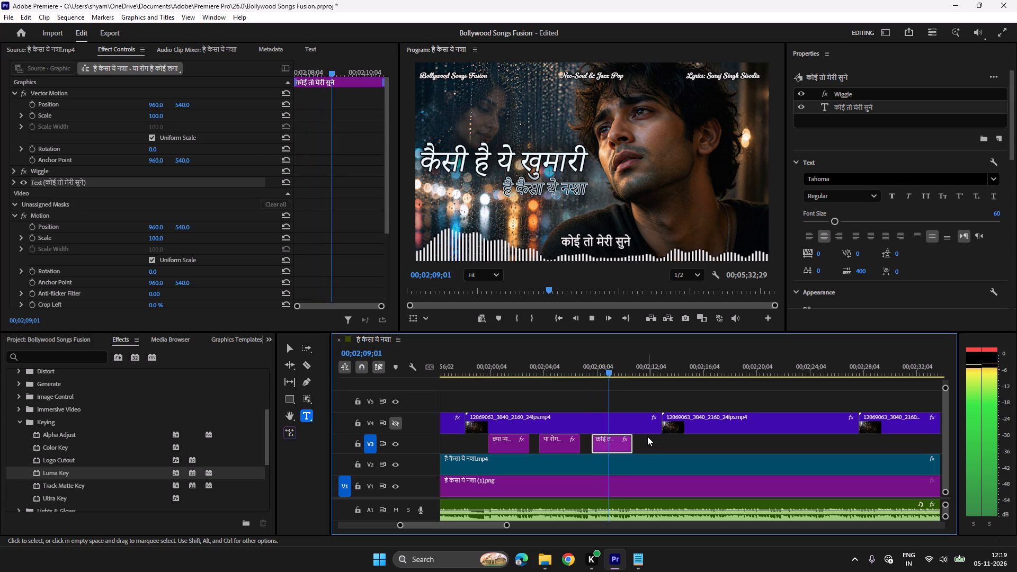
pyautogui.press('space')
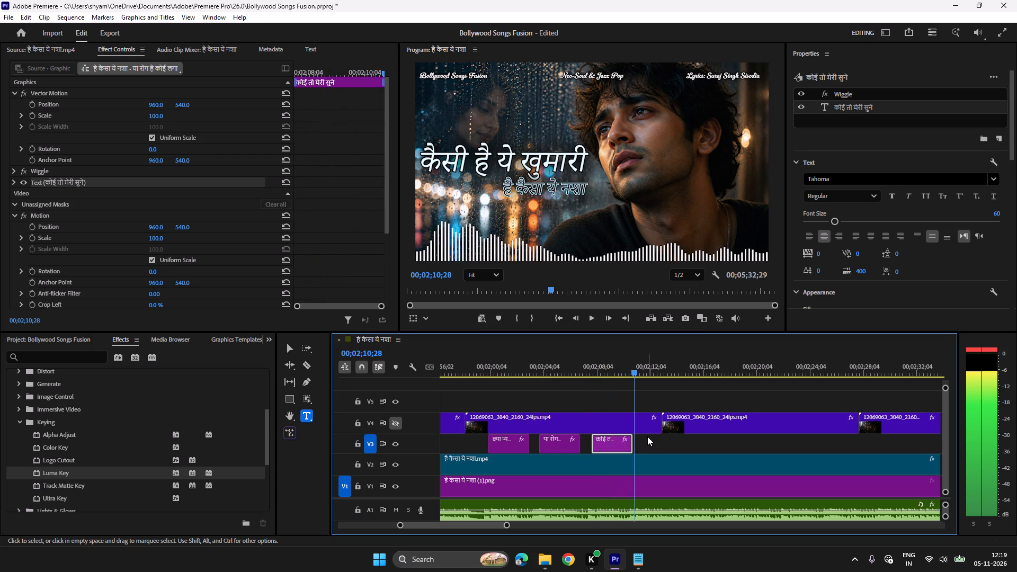
pyautogui.hotkey('ctrl', 'c')
pyautogui.hotkey('ctrl', 'v')
# Replace the text of the pasted title at about 00;02;11 with दे जाए मुझको दवा from the lyrics file.
pyautogui.click(642, 568)
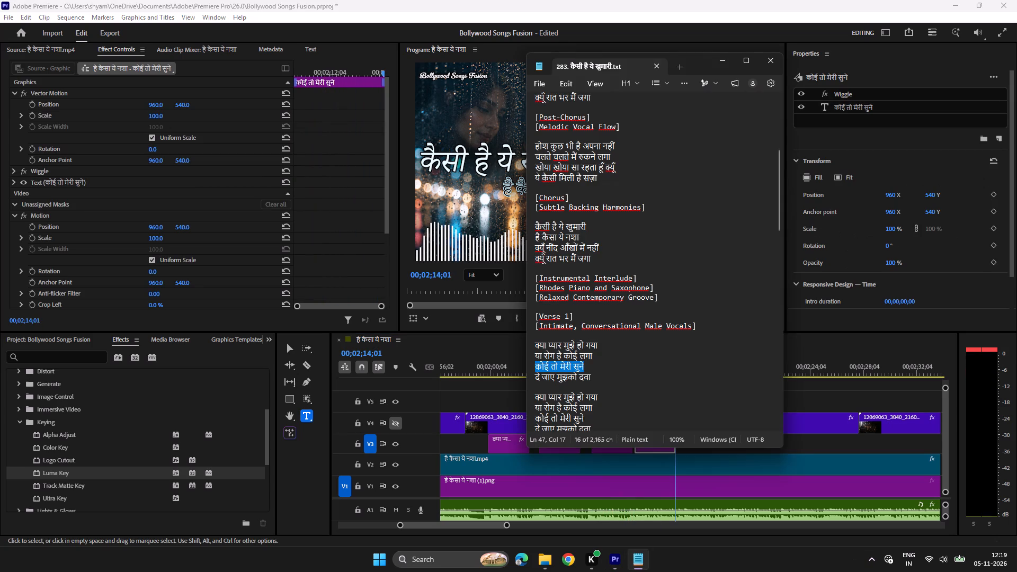
pyautogui.moveTo(593, 376); pyautogui.dragTo(511, 381)
pyautogui.hotkey('ctrl', 'c')
pyautogui.click(617, 555)
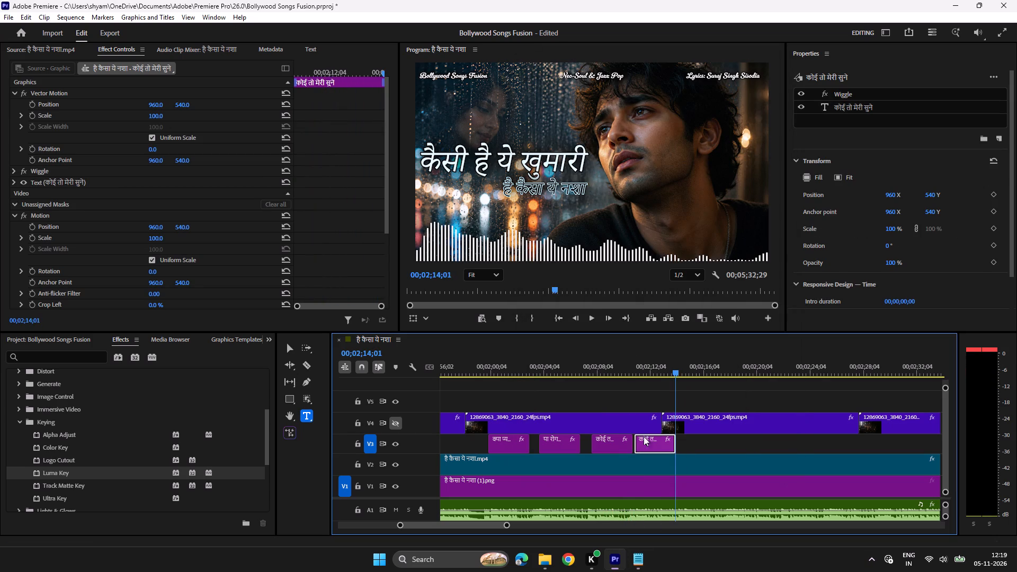
pyautogui.click(655, 371)
pyautogui.click(593, 243)
pyautogui.hotkey('ctrl', 'a')
pyautogui.hotkey('ctrl', 'v')
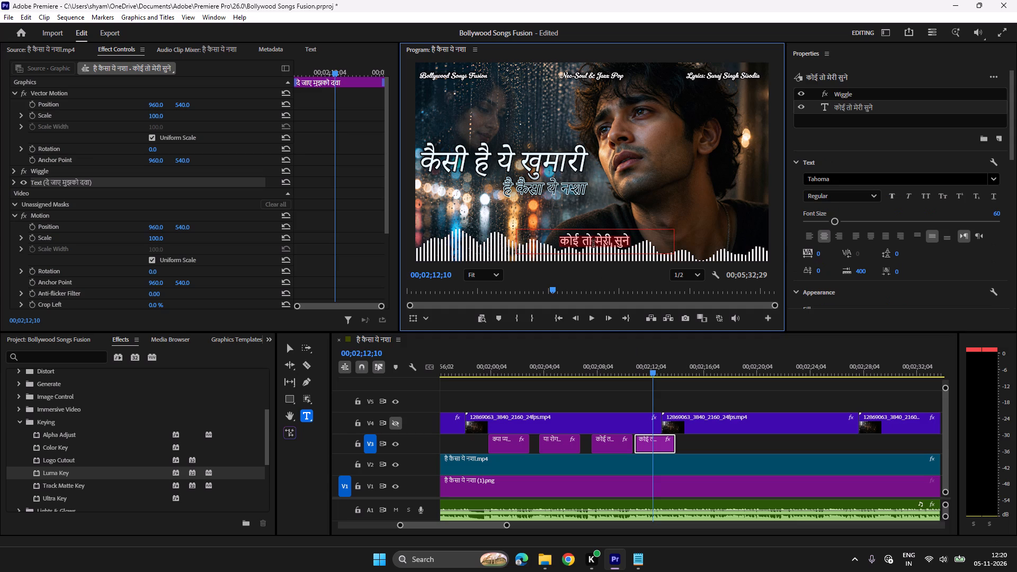
# Play through दे जाए मुझको दवा, copy the four Verse 1 titles on V3 and paste them at 00;02;14;21.
pyautogui.click(634, 355)
pyautogui.press('space')
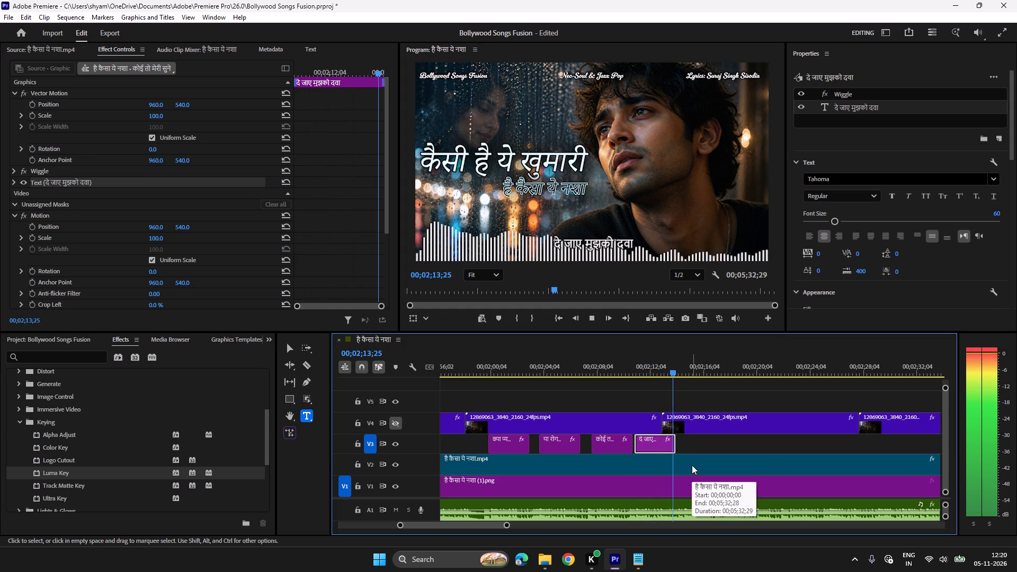
pyautogui.click(671, 365)
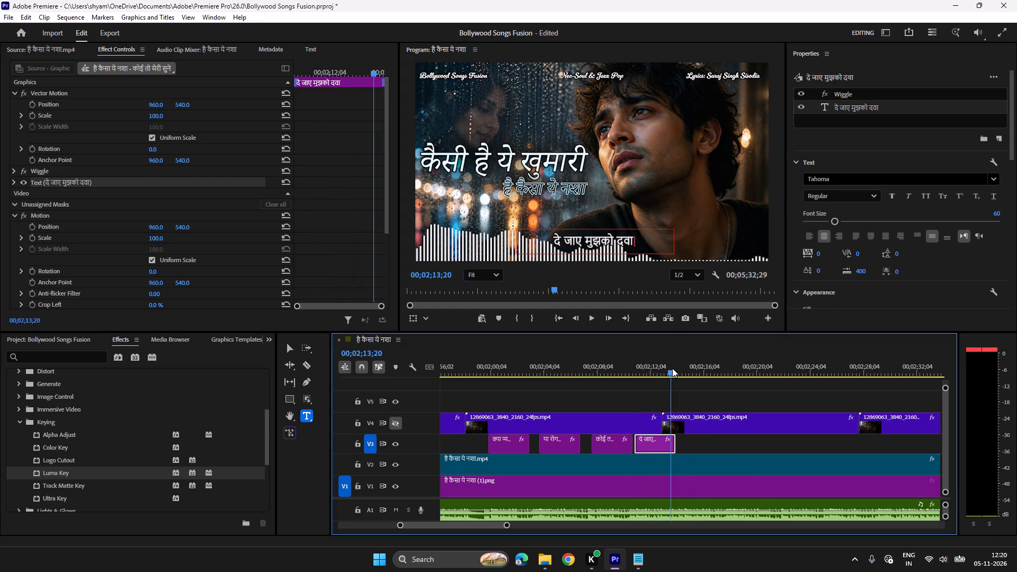
pyautogui.press('space')
pyautogui.press('space')
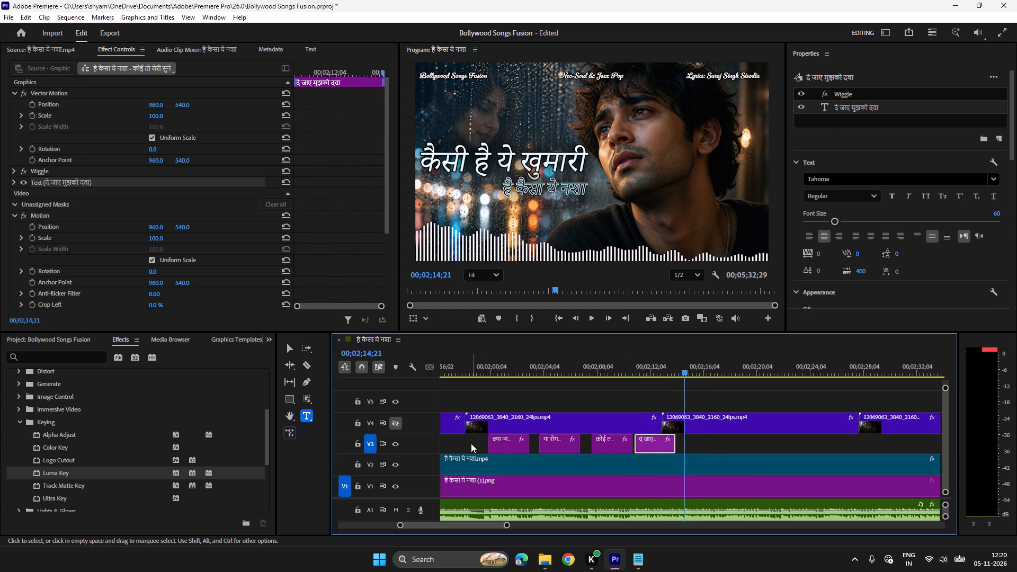
pyautogui.moveTo(471, 443); pyautogui.dragTo(639, 447)
pyautogui.hotkey('ctrl', 'c')
pyautogui.hotkey('ctrl', 'v')
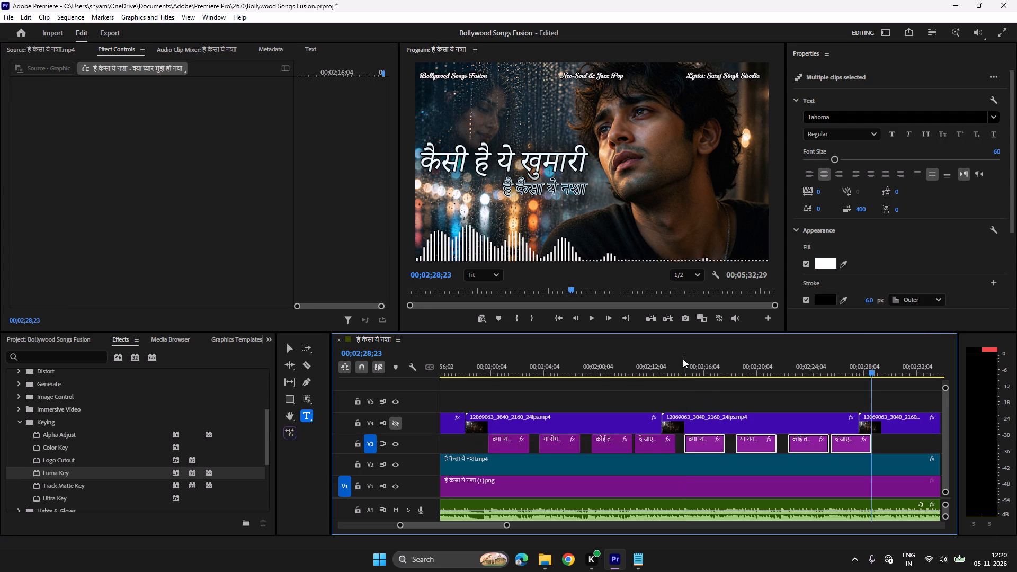
# Play from the first pasted title and move the second या रोग है कोई लगा title on V3 to start at 00;02;18;11.
pyautogui.click(683, 359)
pyautogui.press('space')
pyautogui.scroll(-5, 710, 432)
pyautogui.scroll(-3, 647, 466)
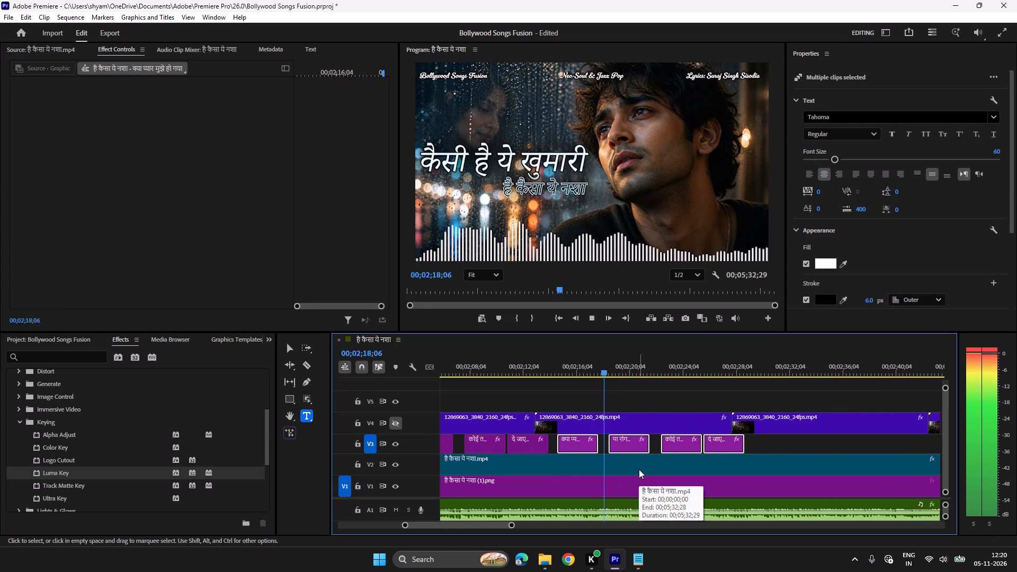
pyautogui.press('space')
pyautogui.click(552, 363)
pyautogui.press('space')
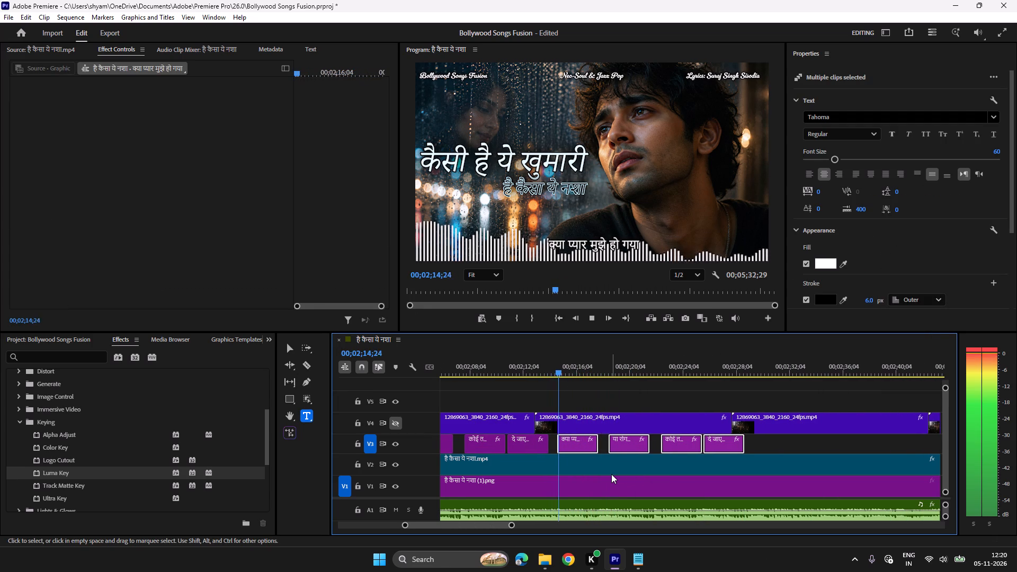
pyautogui.click(763, 446)
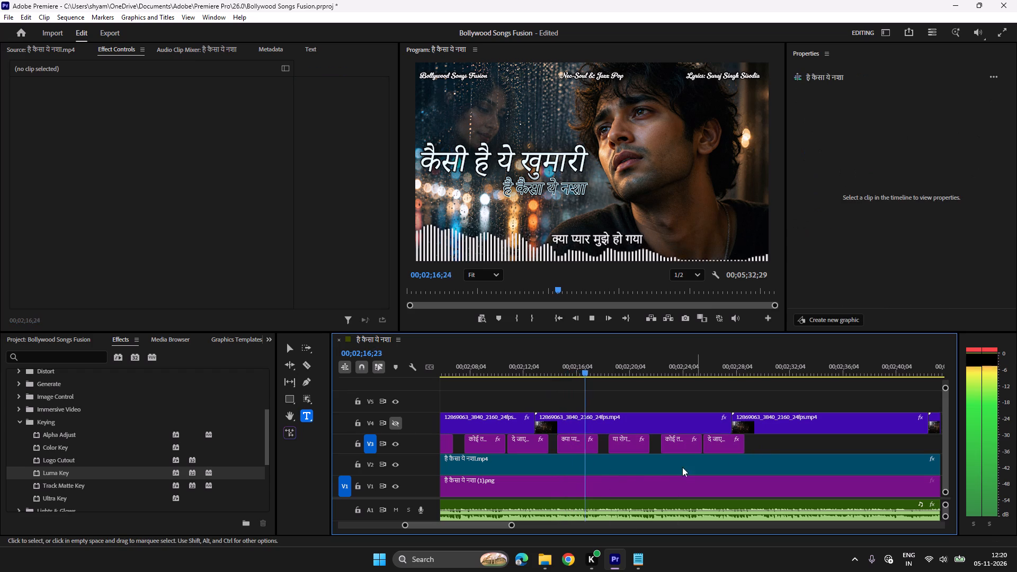
pyautogui.press('space')
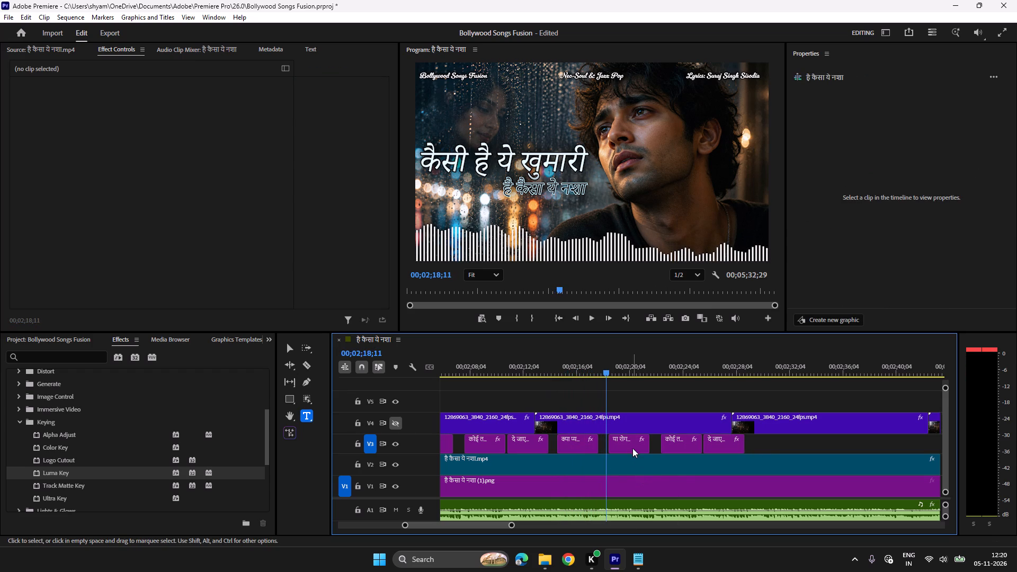
pyautogui.moveTo(632, 447); pyautogui.dragTo(628, 446)
# Play on and move the pasted कोई तो मेरी सुने title on V3 to start at 00;02;22;09.
pyautogui.press('space')
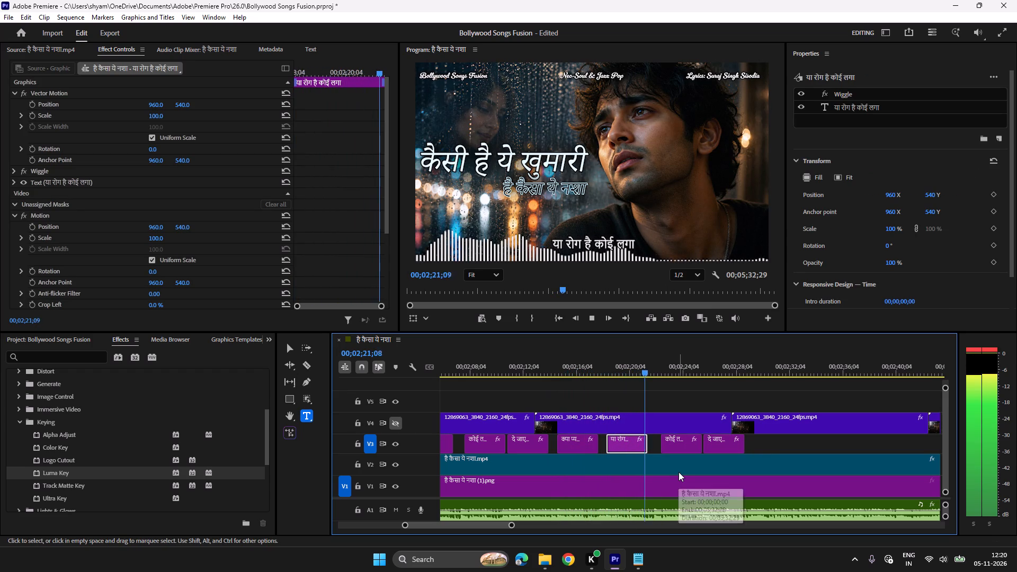
pyautogui.press('space')
pyautogui.click(681, 445)
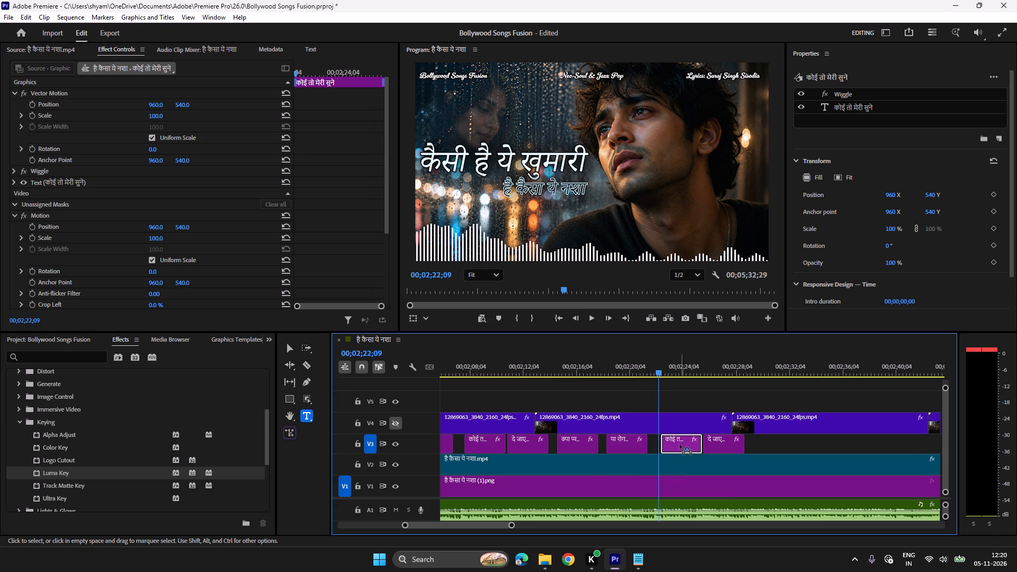
# Play on and move the pasted दे जाए मुझको दवा title on V3 to start at 00;02;25;13.
pyautogui.press('space')
pyautogui.scroll(-2, 685, 477)
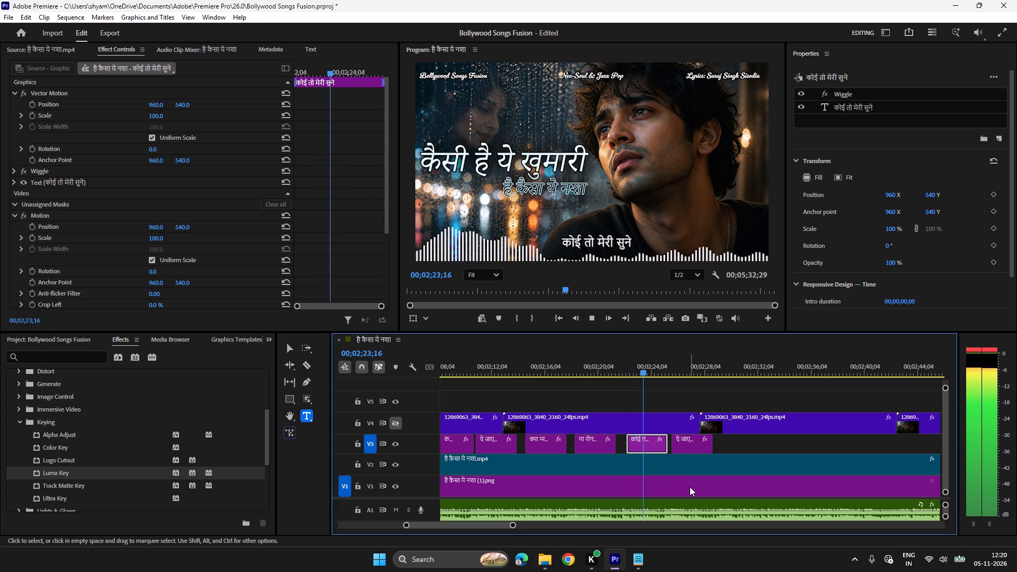
pyautogui.press('space')
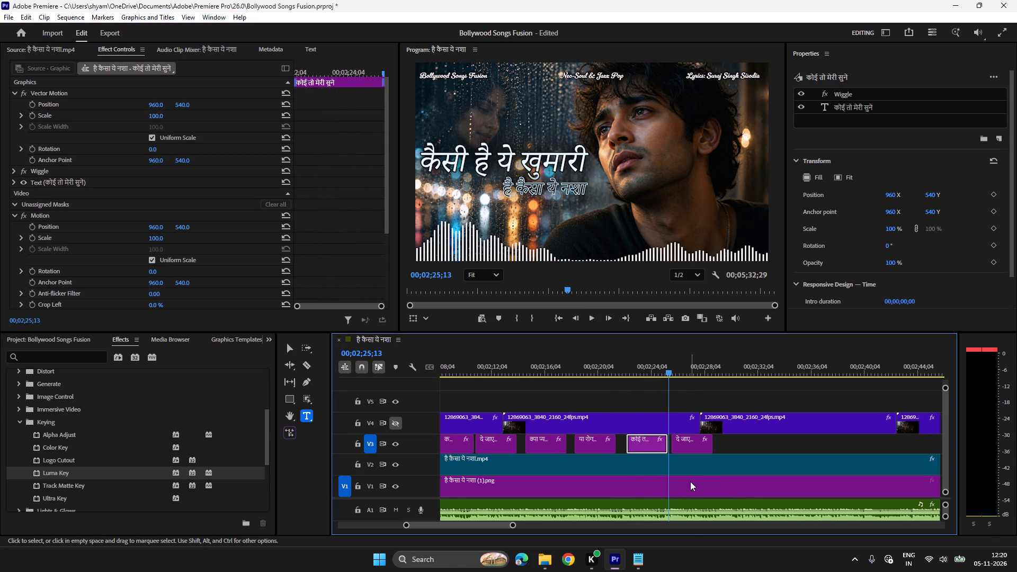
pyautogui.click(692, 446)
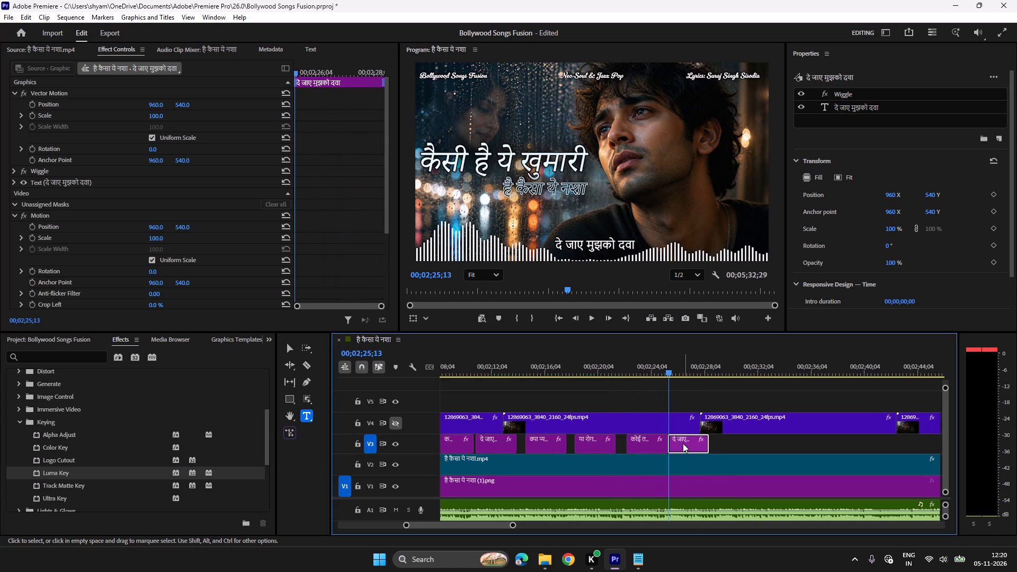
pyautogui.click(683, 443)
# Play through the last दे जाए मुझको दवा title and paste a copy of it on V3 at 00;02;29;15.
pyautogui.press('space')
pyautogui.scroll(-6, 689, 478)
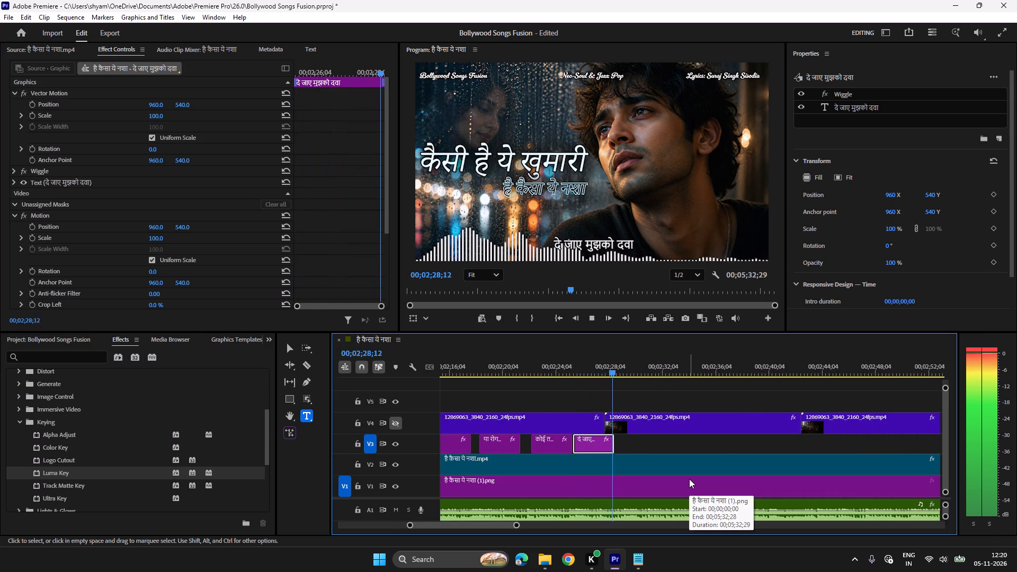
pyautogui.press('space')
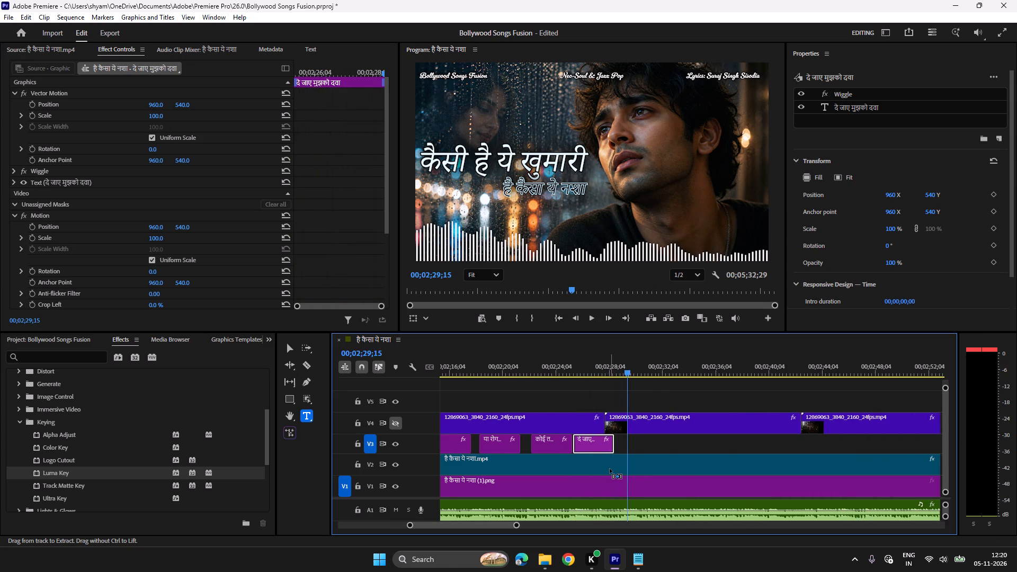
pyautogui.hotkey('ctrl', 'c')
pyautogui.hotkey('ctrl', 'v')
# Replace the pasted title's text with the Melodic Build line मिल जाए तू पल भर को from the lyrics file.
pyautogui.click(646, 555)
pyautogui.scroll(-2, 607, 396)
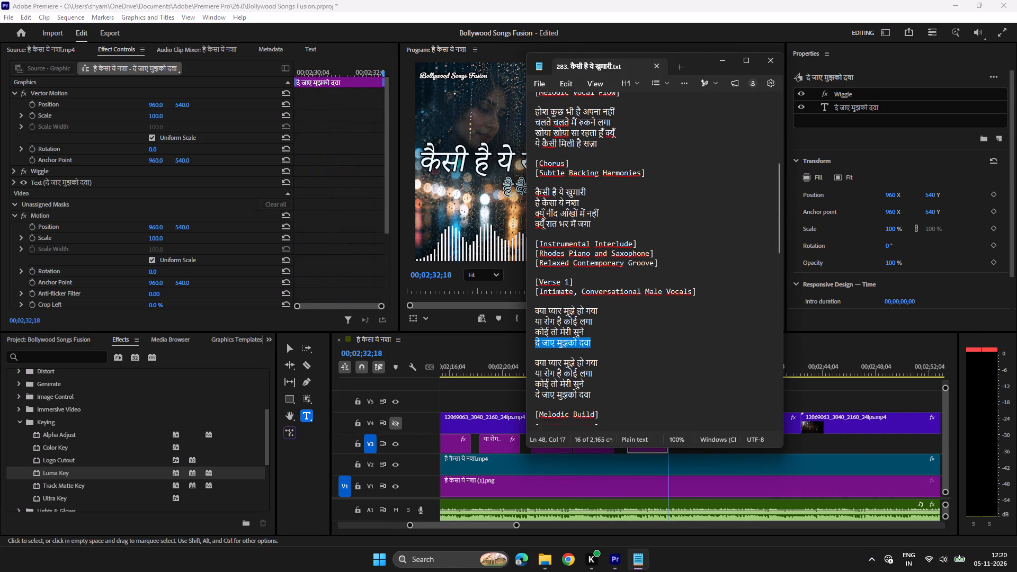
pyautogui.scroll(-2, 611, 404)
pyautogui.moveTo(610, 346); pyautogui.dragTo(567, 345)
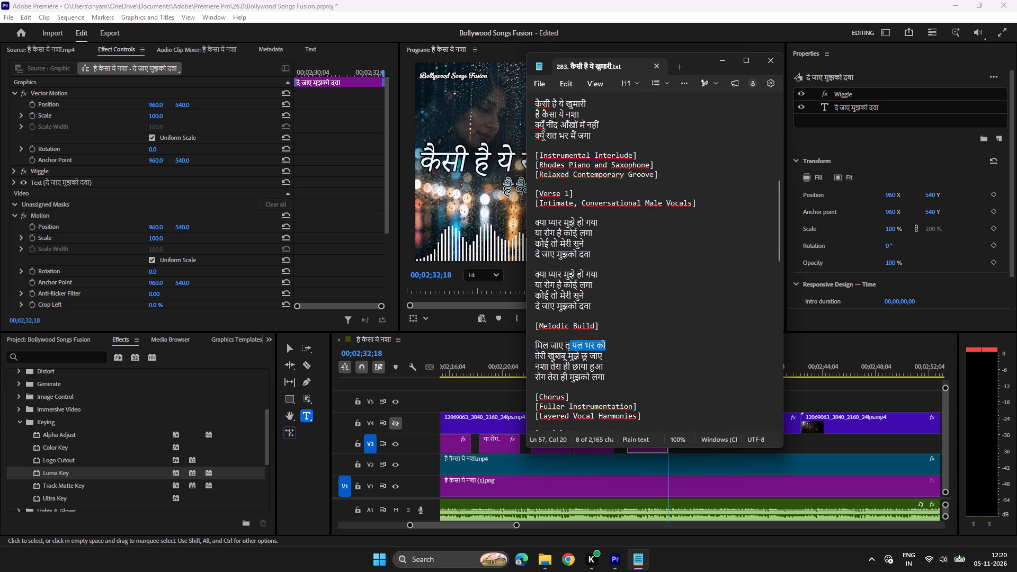
pyautogui.moveTo(567, 345); pyautogui.dragTo(512, 345)
pyautogui.hotkey('ctrl', 'c')
pyautogui.click(616, 553)
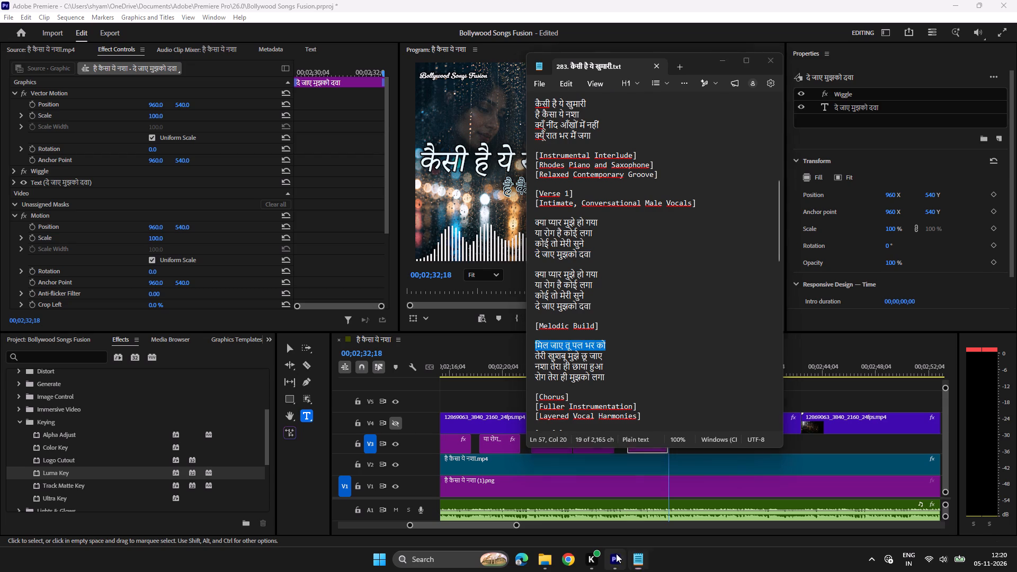
pyautogui.click(650, 367)
pyautogui.click(585, 240)
pyautogui.hotkey('ctrl', 'a')
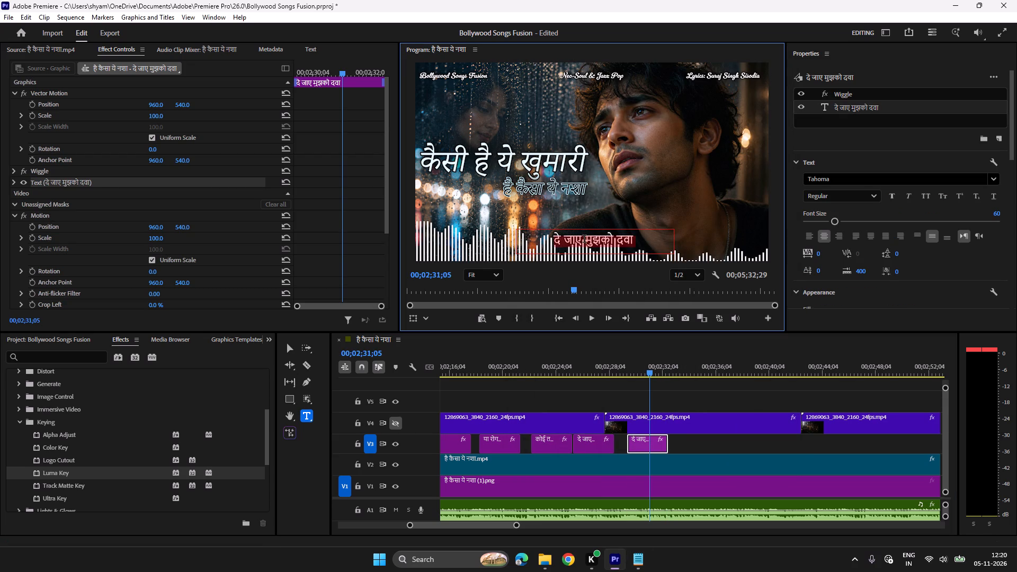
pyautogui.hotkey('ctrl', 'v')
# Play through मिल जाए तू पल भर को and paste a copy of the title on V3 just after it.
pyautogui.click(621, 367)
pyautogui.press('space')
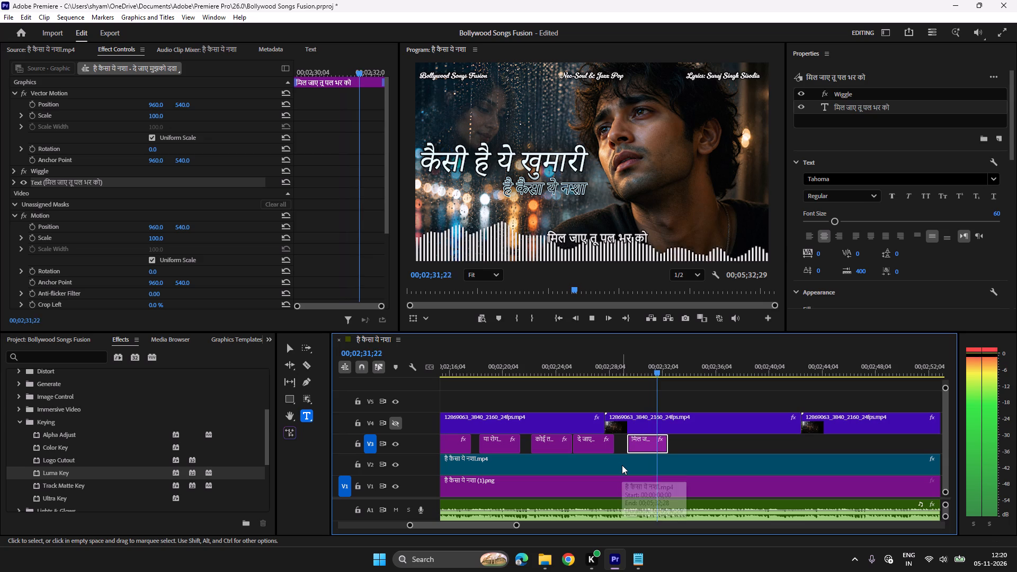
pyautogui.press('space')
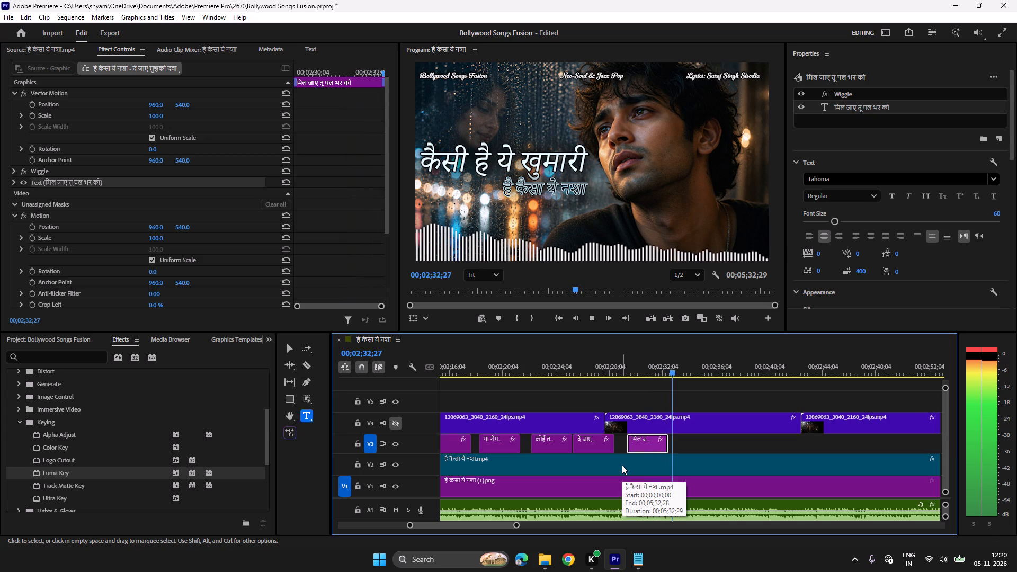
pyautogui.click(661, 370)
pyautogui.press('space')
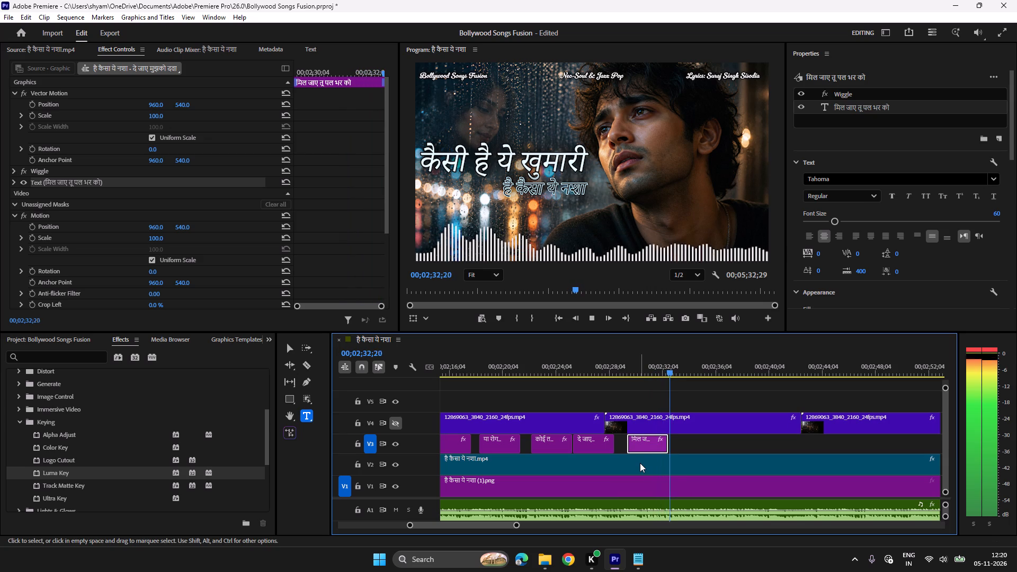
pyautogui.press('space')
pyautogui.hotkey('ctrl', 'c')
pyautogui.hotkey('ctrl', 'v')
# Replace the new copy's text with the line तेरी खुशबू मुझे छू जाए from the lyrics file.
pyautogui.click(641, 561)
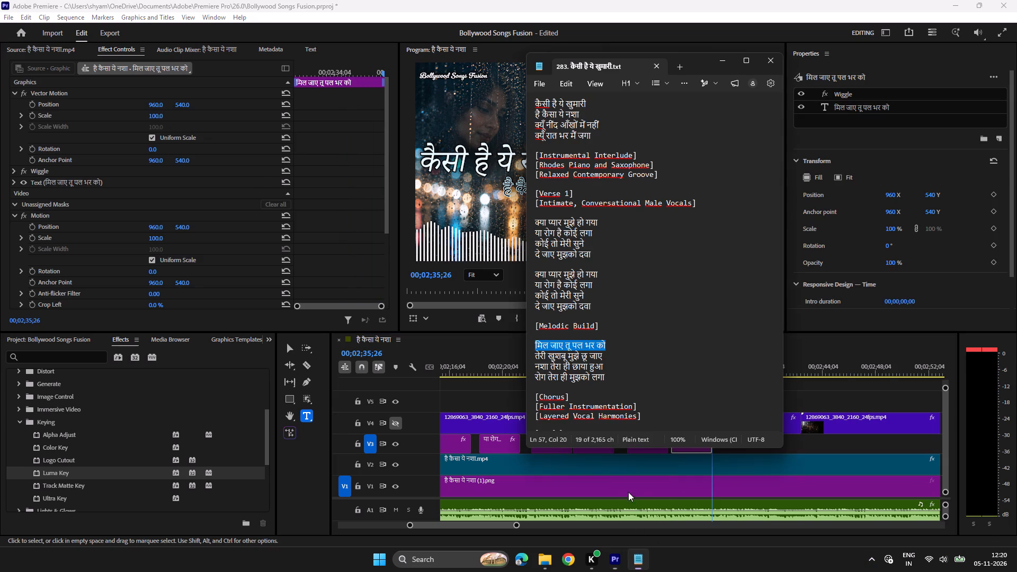
pyautogui.moveTo(610, 356); pyautogui.dragTo(515, 355)
pyautogui.hotkey('ctrl', 'c')
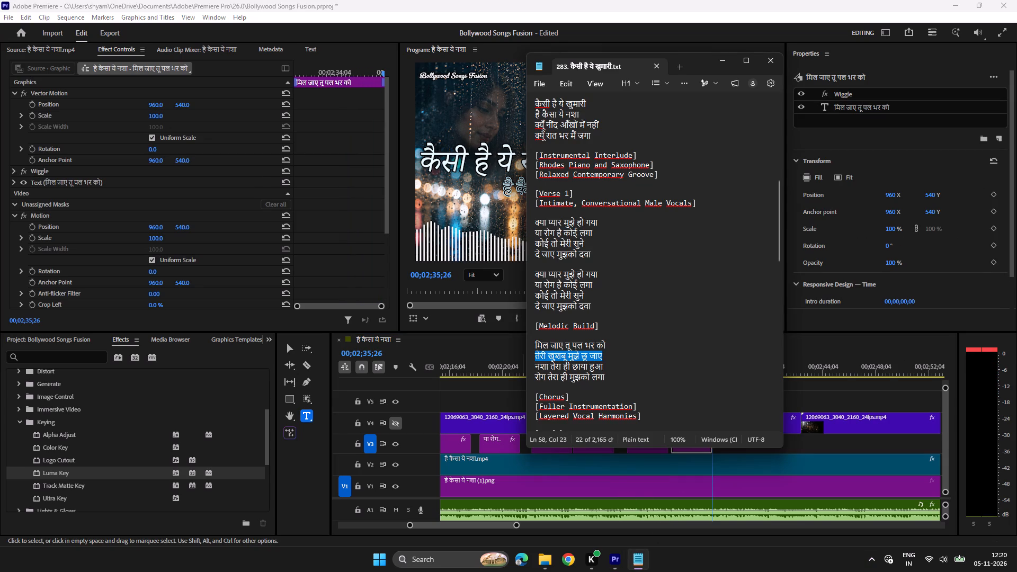
pyautogui.click(615, 553)
pyautogui.click(691, 365)
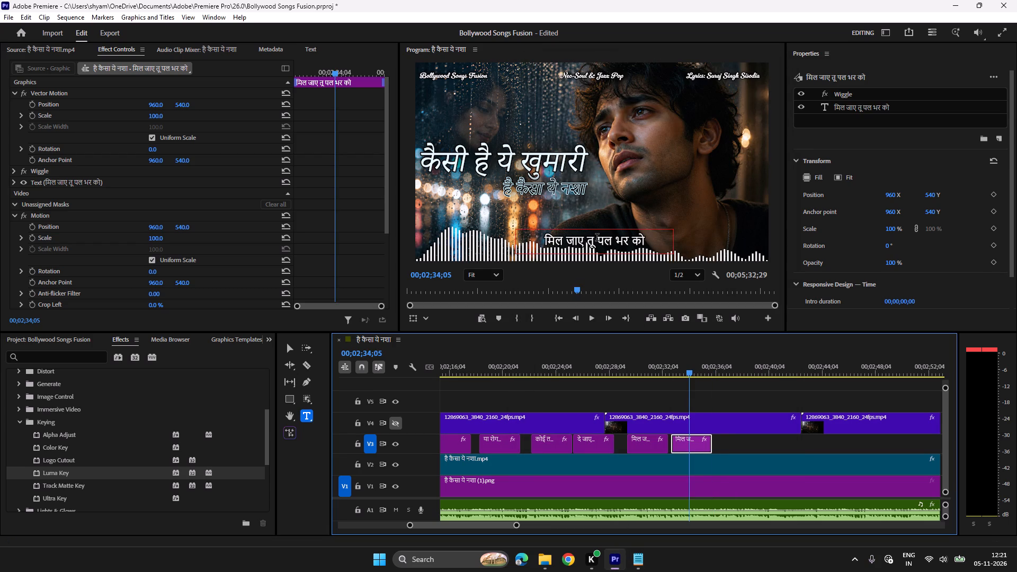
pyautogui.click(597, 238)
pyautogui.hotkey('ctrl', 'a')
pyautogui.hotkey('ctrl', 'v')
# Play through तेरी खुशबू मुझे छू जाए and paste a copy of the title on V3 at about 00;02;36;23.
pyautogui.click(668, 361)
pyautogui.press('space')
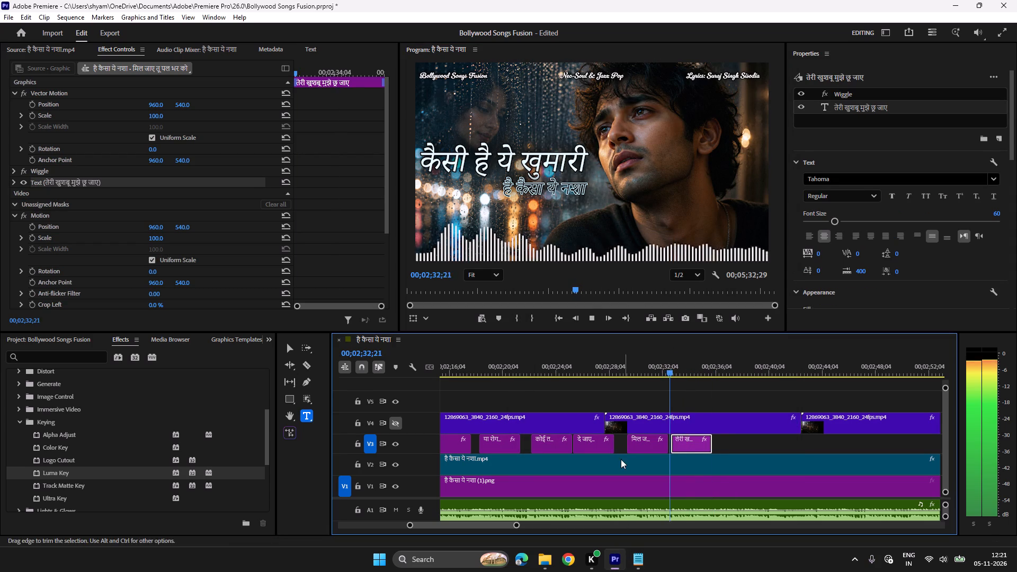
pyautogui.scroll(-3, 625, 451)
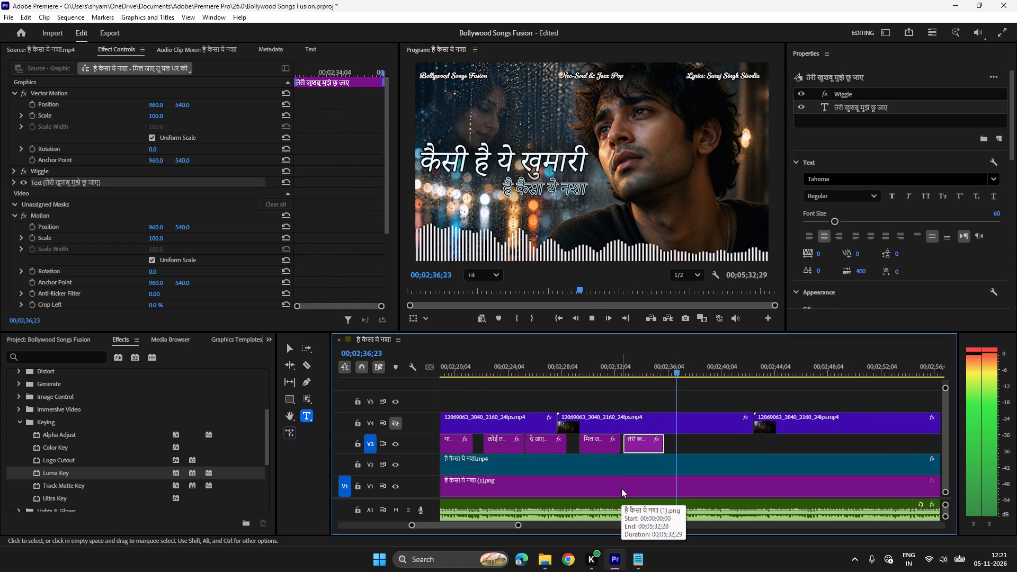
pyautogui.press('space')
pyautogui.hotkey('ctrl', 'c')
pyautogui.hotkey('ctrl', 'v')
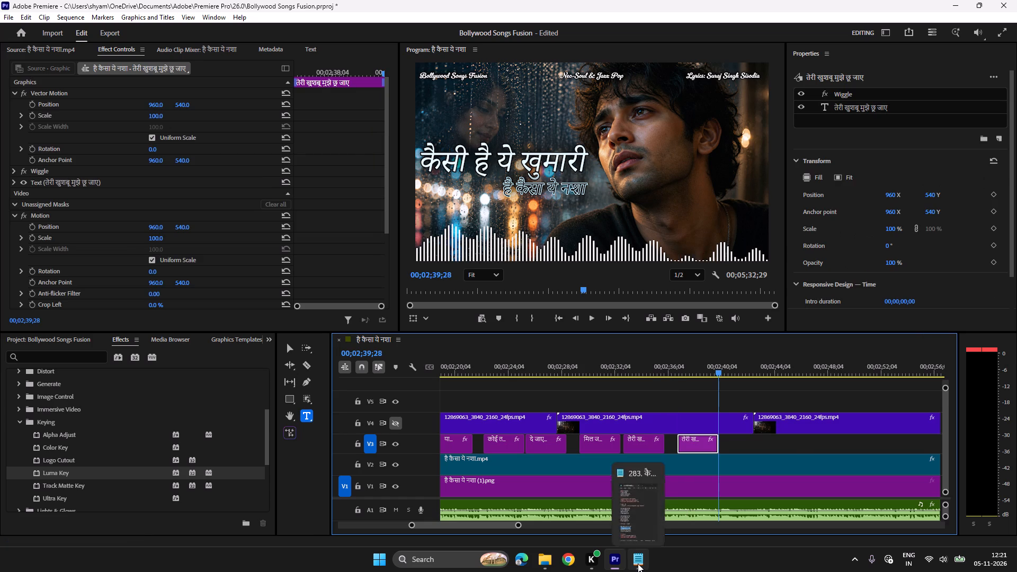
# Replace the new copy's text with the line नशा तेरा ही छाया हुआ from the lyrics file.
pyautogui.click(638, 564)
pyautogui.moveTo(615, 366); pyautogui.dragTo(514, 369)
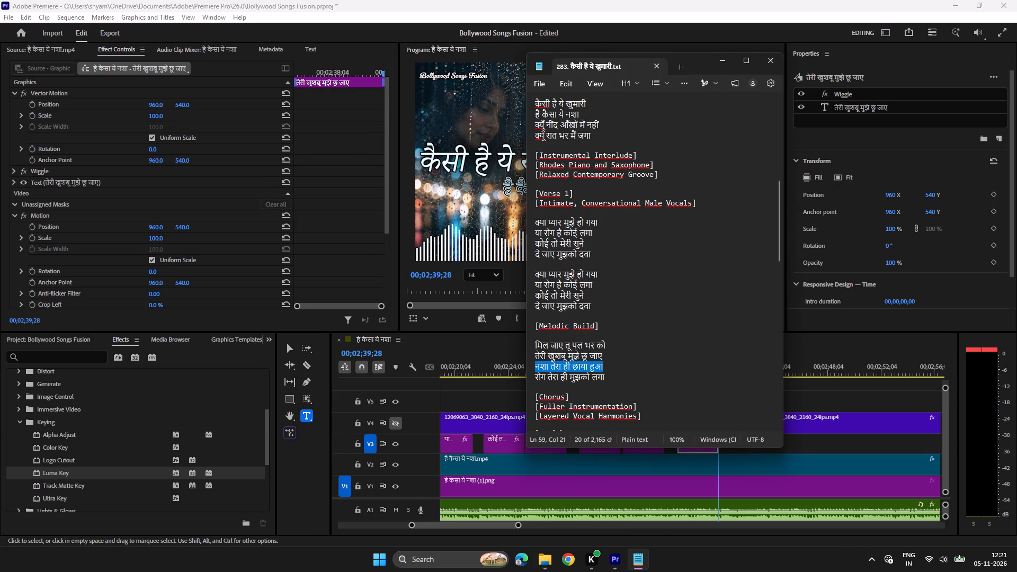
pyautogui.hotkey('ctrl', 'c')
pyautogui.click(616, 562)
pyautogui.click(699, 363)
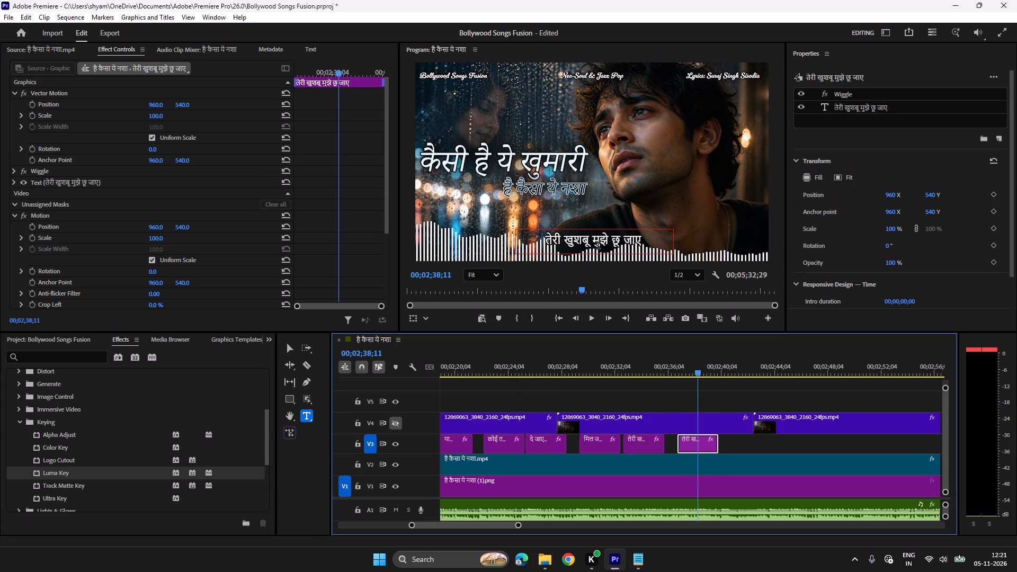
pyautogui.click(598, 246)
pyautogui.hotkey('ctrl', 'a')
pyautogui.hotkey('ctrl', 'v')
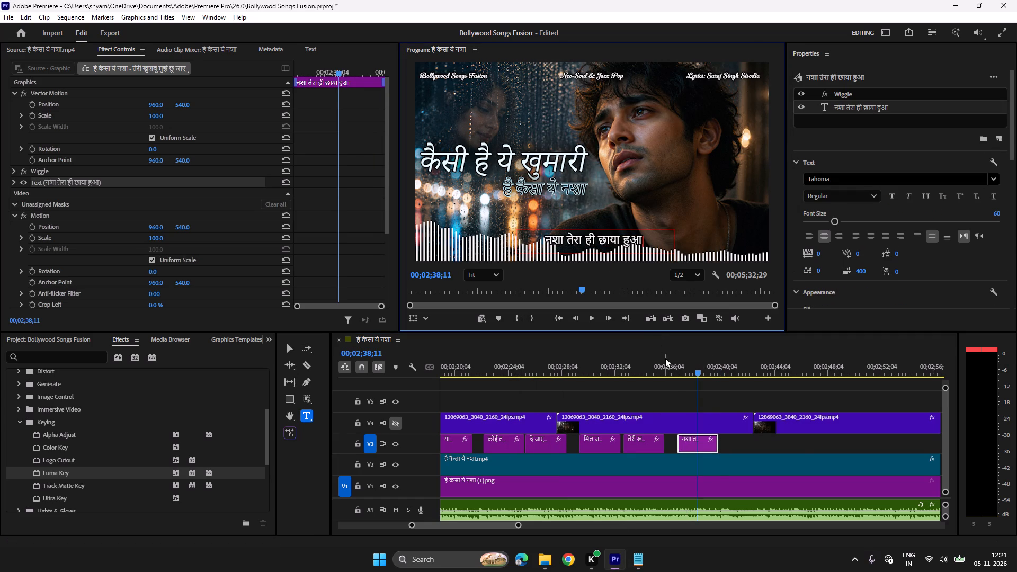
# Play through नशा तेरा ही छाया हुआ and paste a copy of the title on V3 at about 00;02;39;28.
pyautogui.click(674, 364)
pyautogui.press('space')
pyautogui.scroll(-4, 635, 422)
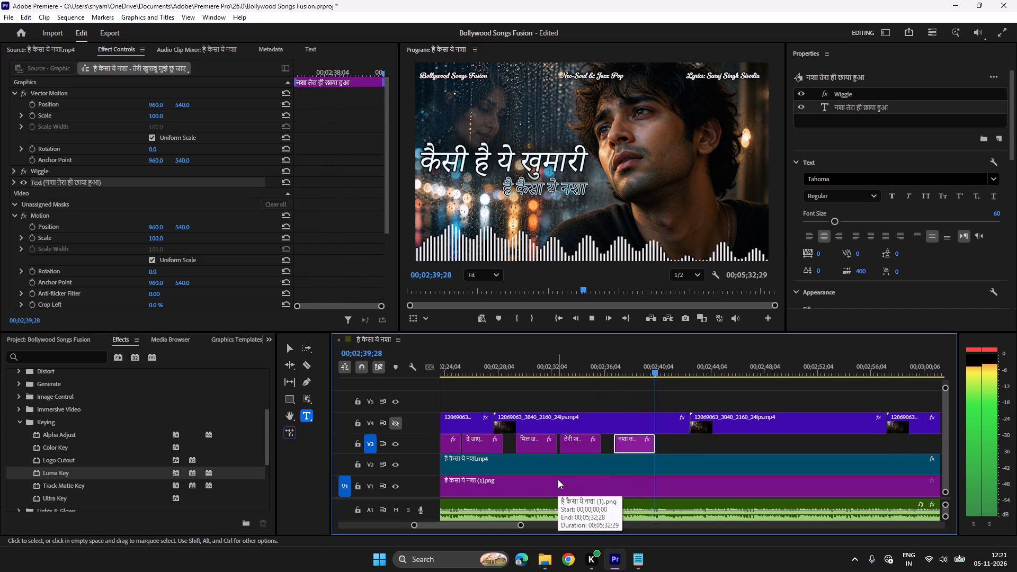
pyautogui.press('space')
pyautogui.hotkey('ctrl', 'c')
pyautogui.hotkey('ctrl', 'v')
# Replace the new copy's text with the line रोग तेरा ही मुझको लगा from the lyrics file.
pyautogui.click(640, 564)
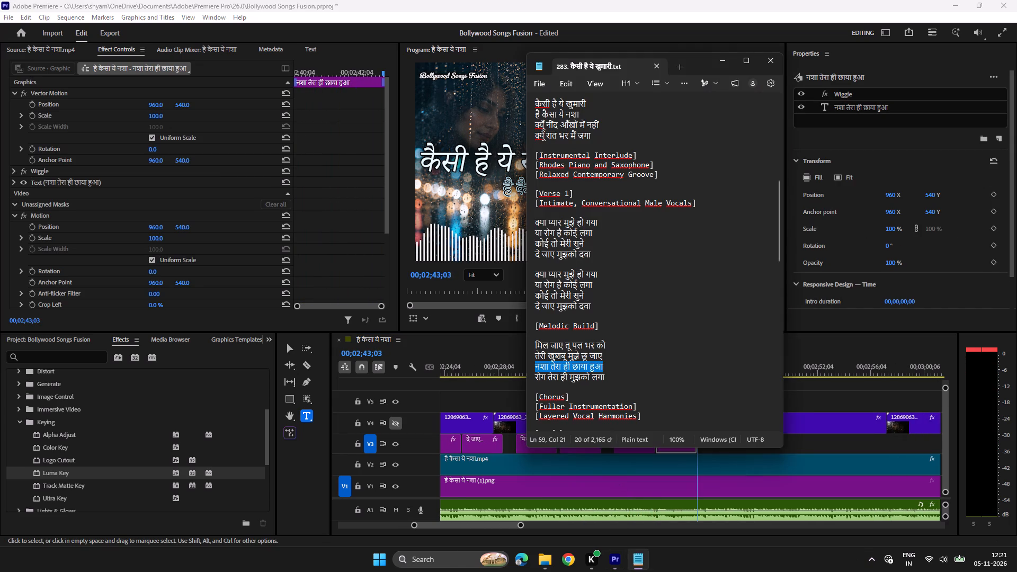
pyautogui.moveTo(608, 375); pyautogui.dragTo(520, 378)
pyautogui.hotkey('ctrl', 'c')
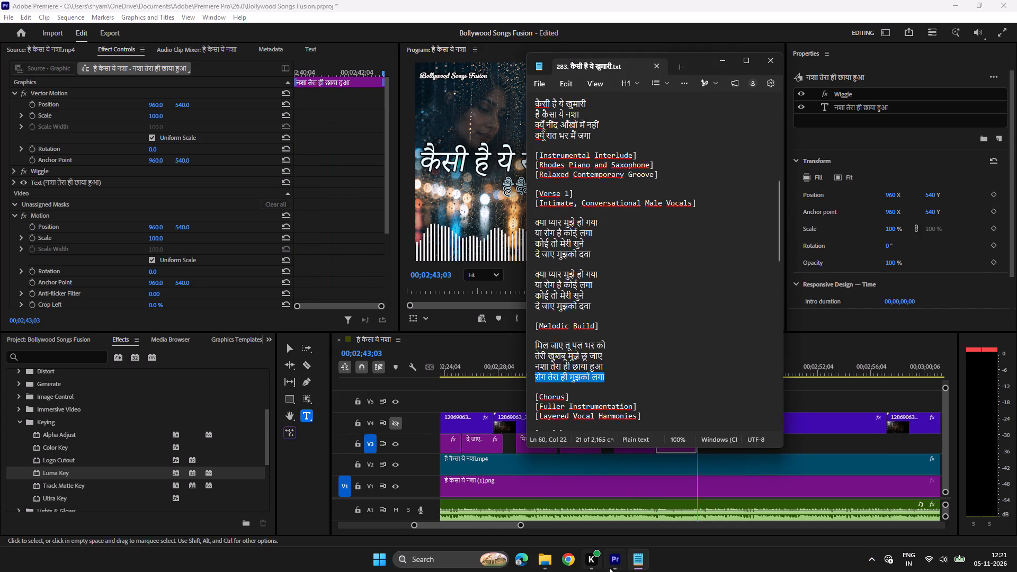
pyautogui.click(615, 567)
pyautogui.click(681, 366)
pyautogui.click(589, 244)
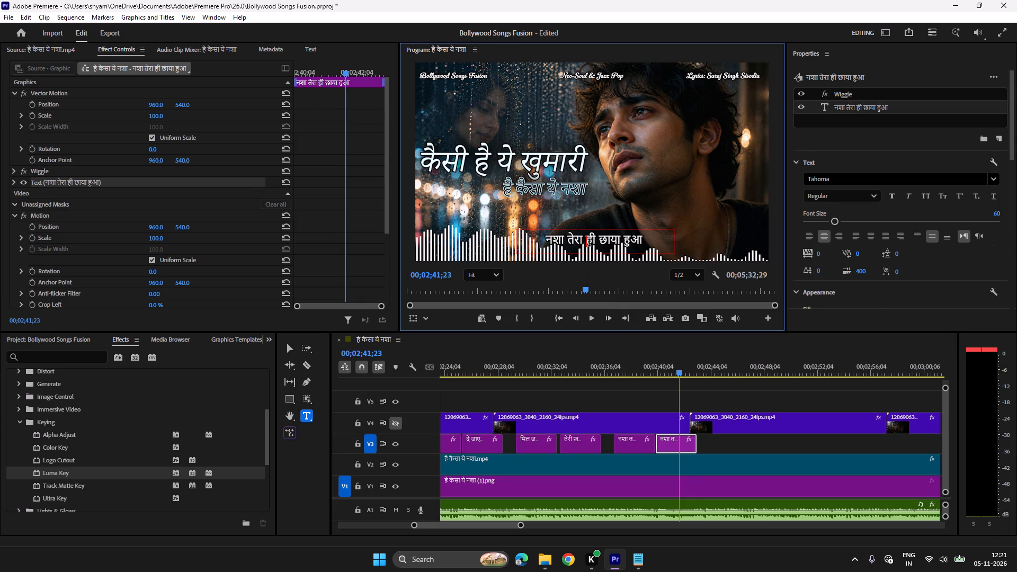
pyautogui.hotkey('ctrl', 'a')
pyautogui.hotkey('ctrl', 'v')
# Play through रोग तेरा ही मुझको लगा, copy the four earlier chorus titles on V3 and paste them at 00;02;44;03.
pyautogui.click(653, 358)
pyautogui.press('space')
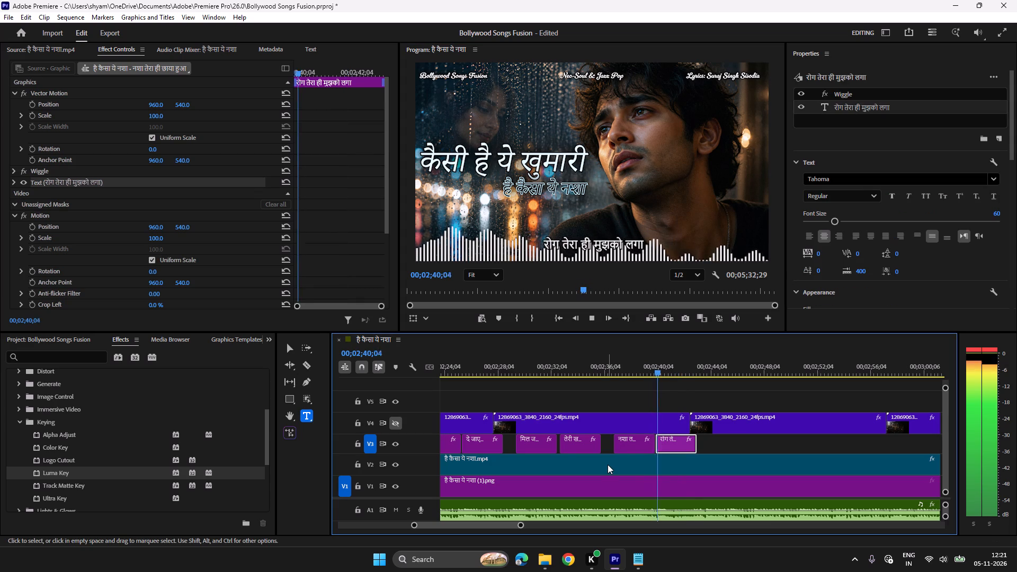
pyautogui.scroll(-3, 607, 463)
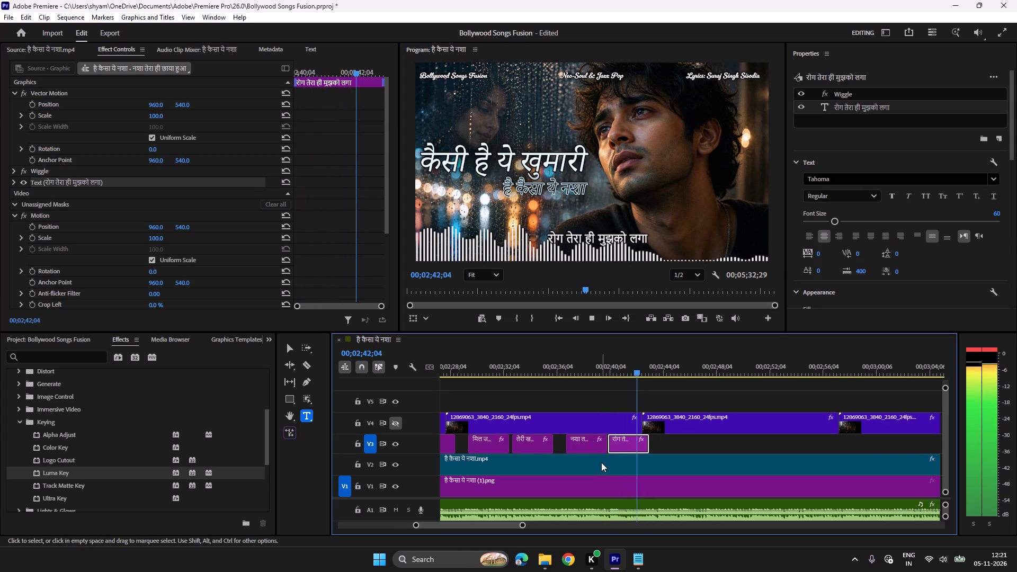
pyautogui.press('space')
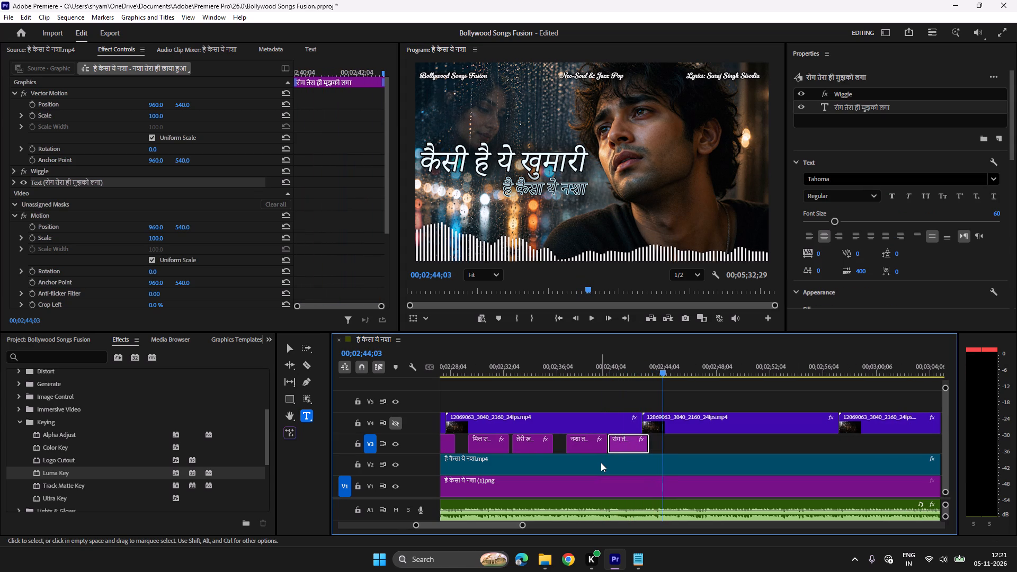
pyautogui.scroll(18, 603, 462)
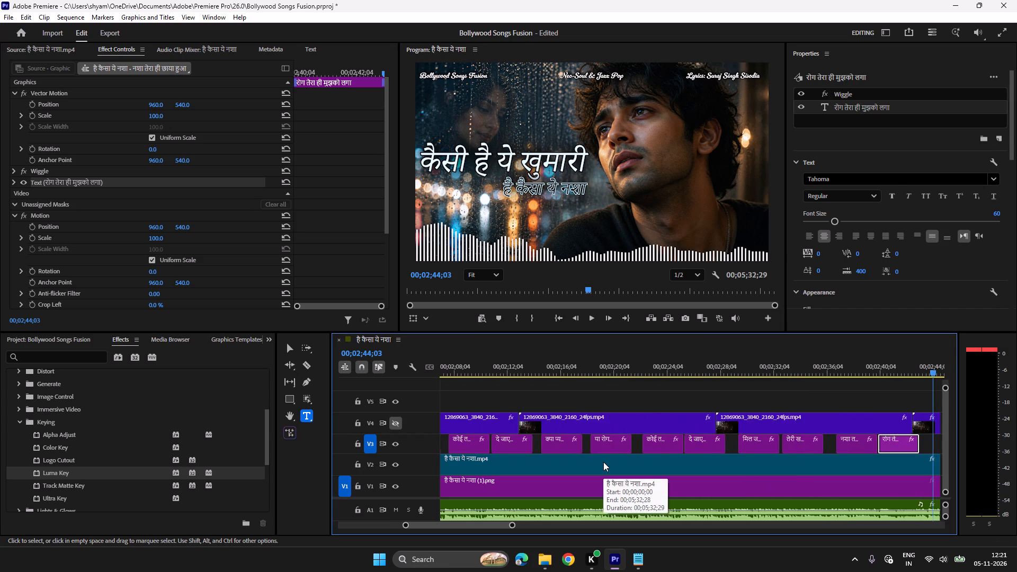
pyautogui.scroll(20, 603, 462)
pyautogui.scroll(18, 603, 462)
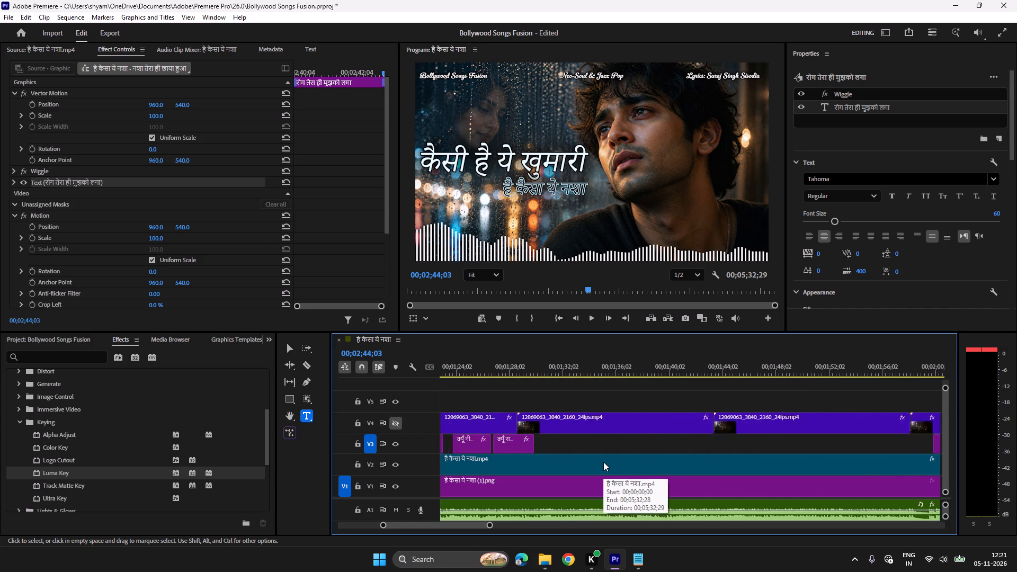
pyautogui.scroll(8, 603, 462)
pyautogui.moveTo(725, 440); pyautogui.dragTo(556, 445)
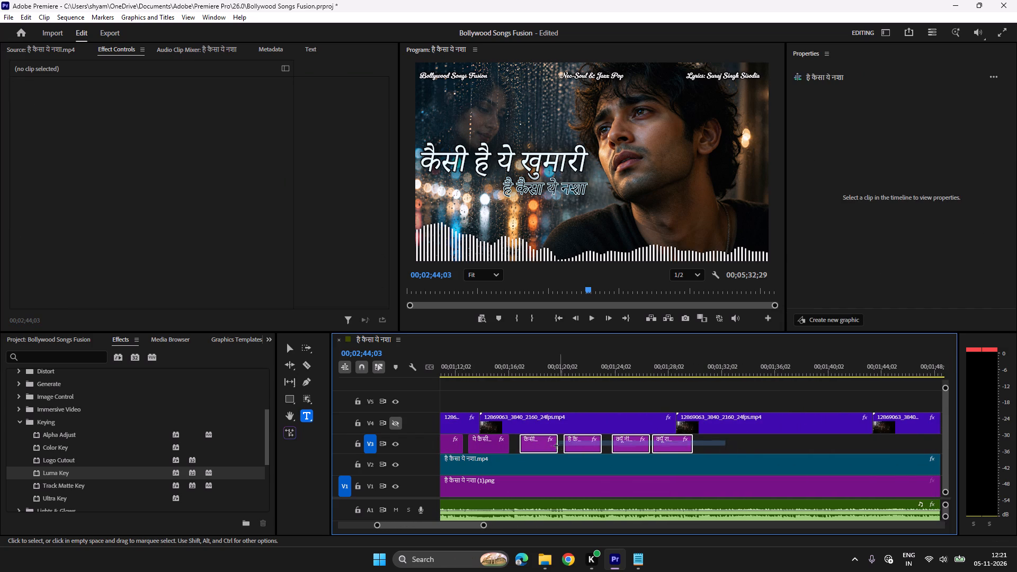
pyautogui.moveTo(556, 445); pyautogui.dragTo(547, 444)
pyautogui.hotkey('ctrl', 'c')
pyautogui.hotkey('ctrl', 'v')
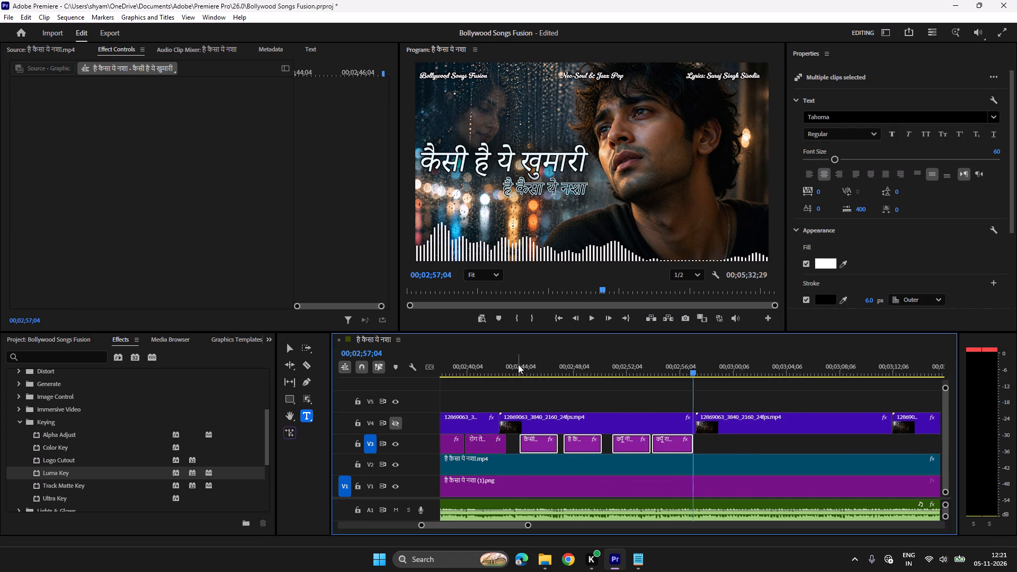
# Play through the four pasted chorus titles to check their timing against the song.
pyautogui.click(518, 364)
pyautogui.press('space')
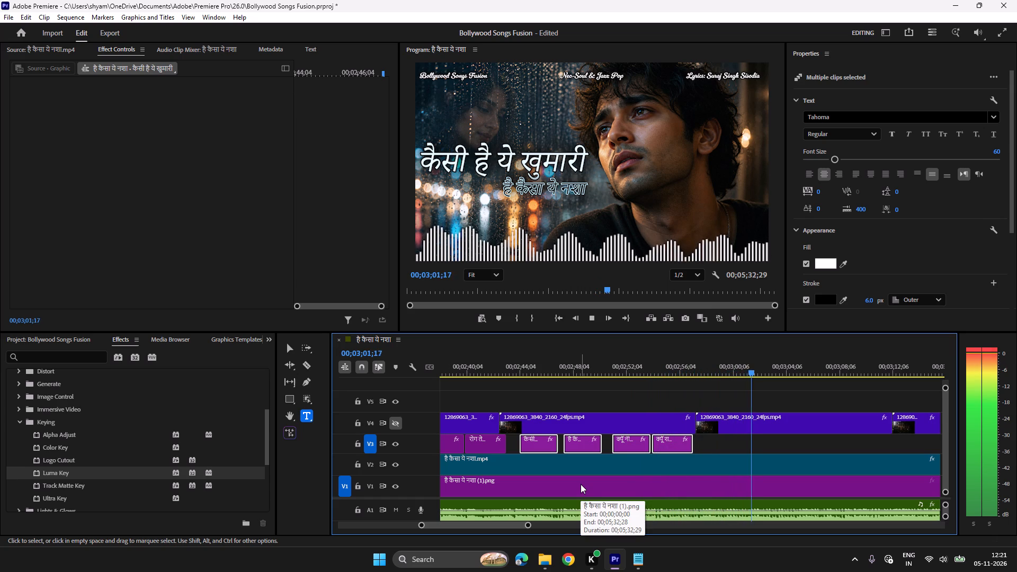
pyautogui.scroll(-3, 584, 481)
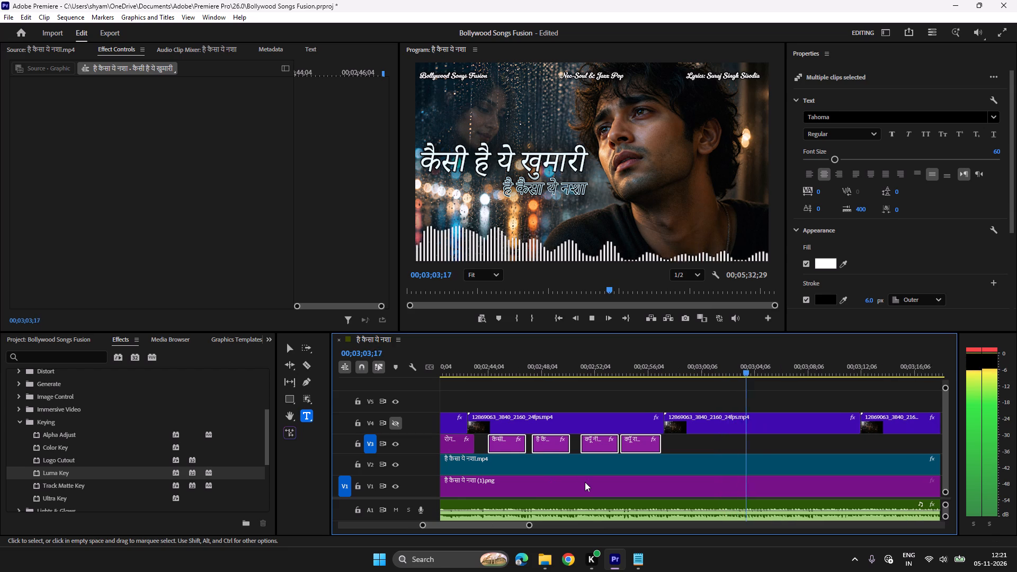
# Copy the last chorus title क्यूँ रात भर मैं जगा, find where verse 2 starts and paste it on V3 at about 00;03;26;20.
pyautogui.click(691, 445)
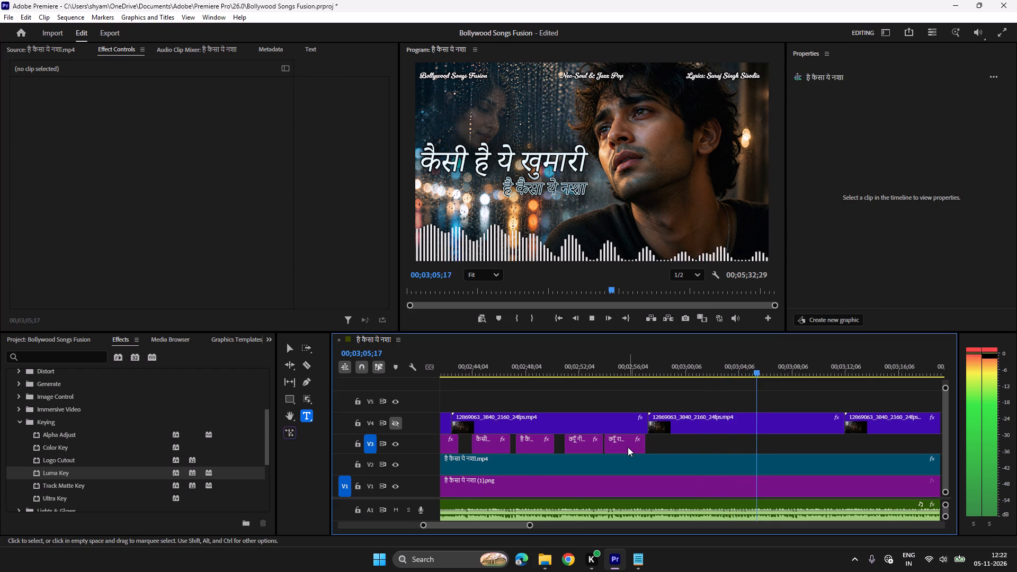
pyautogui.click(628, 447)
pyautogui.hotkey('ctrl', 'c')
pyautogui.keyDown('ctrl'); pyautogui.scroll(-9, 655, 452); pyautogui.keyUp('ctrl')
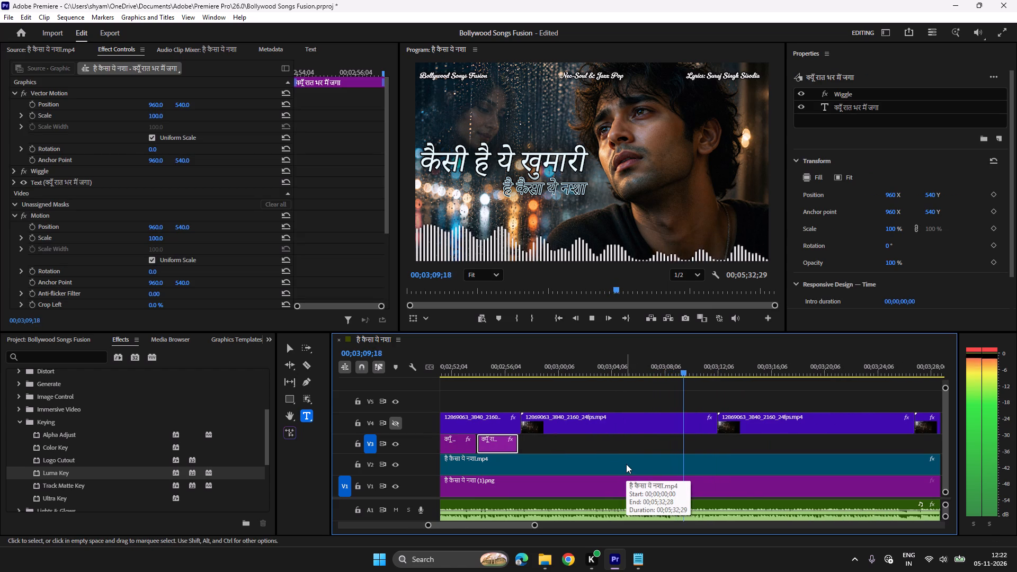
pyautogui.scroll(-3, 626, 464)
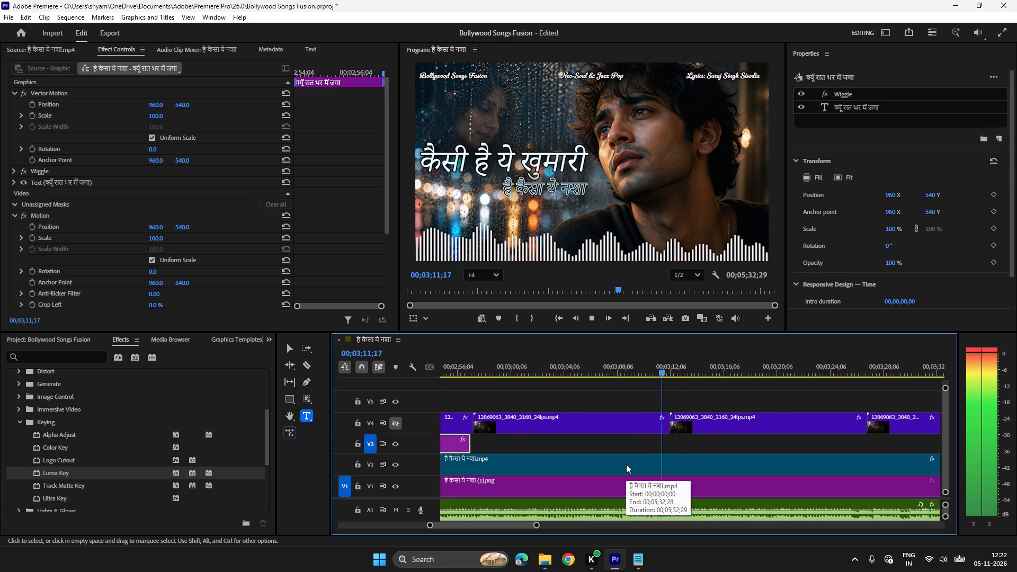
pyautogui.scroll(-6, 626, 464)
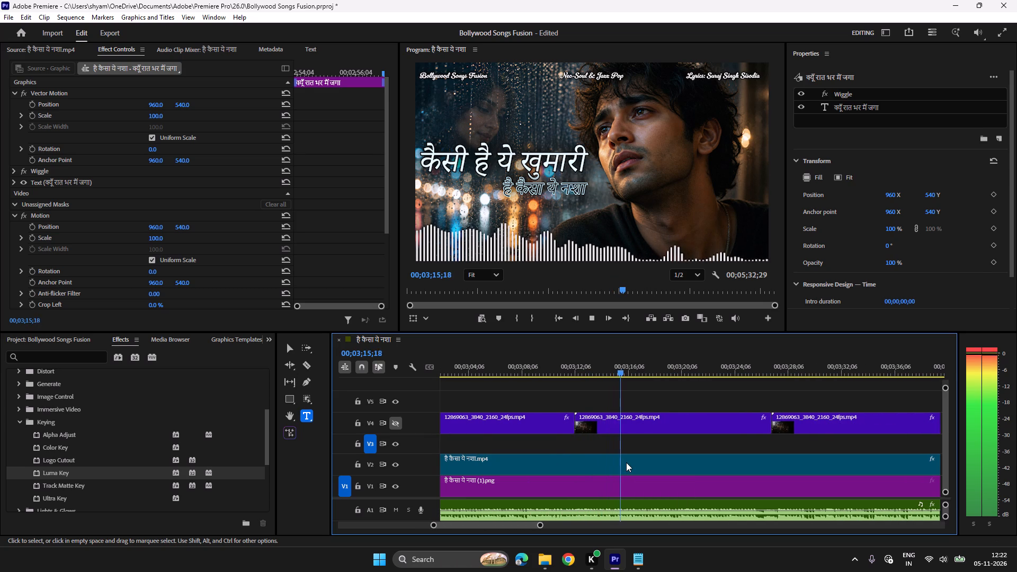
pyautogui.scroll(-3, 626, 462)
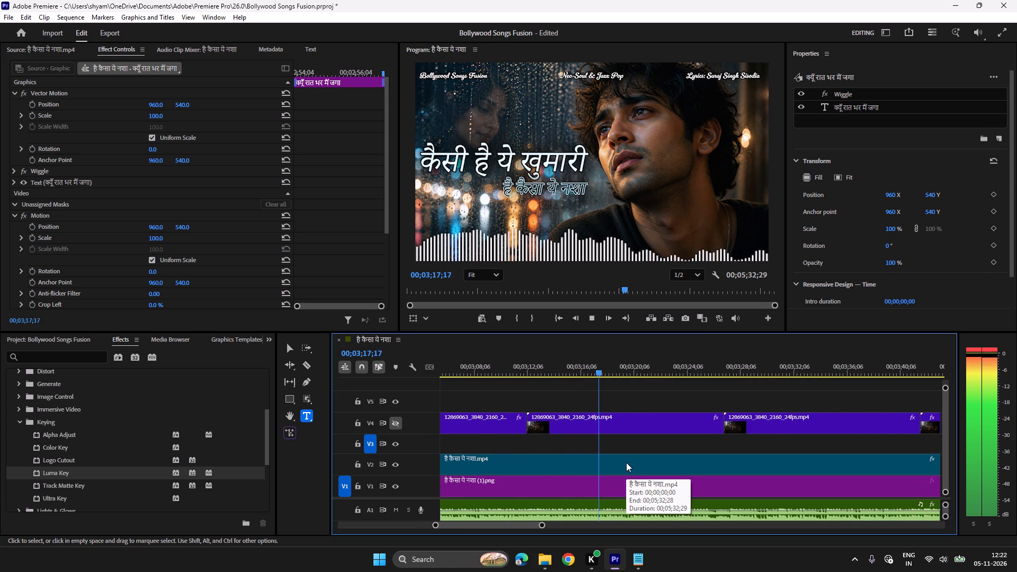
pyautogui.scroll(-3, 626, 462)
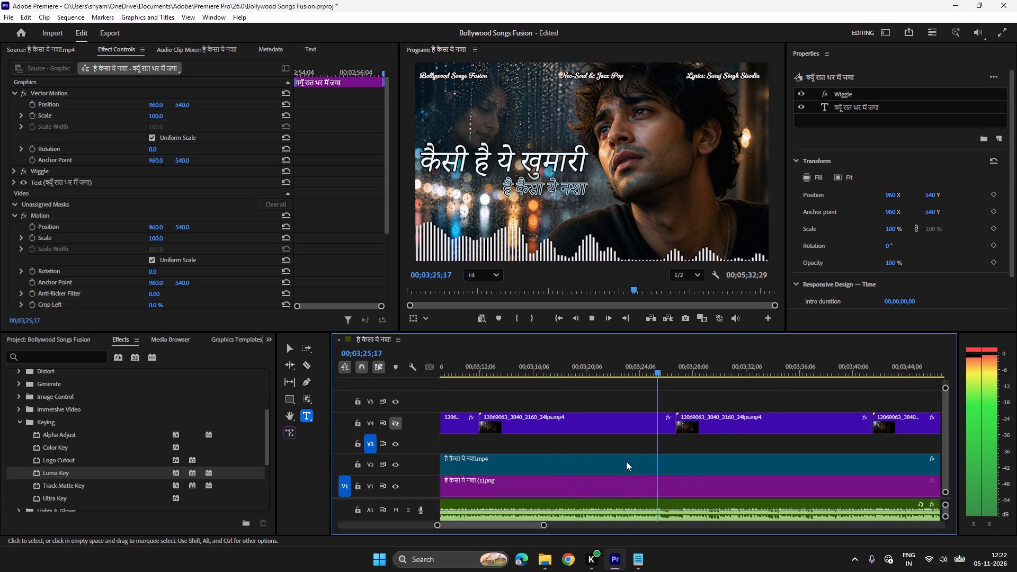
pyautogui.press('space')
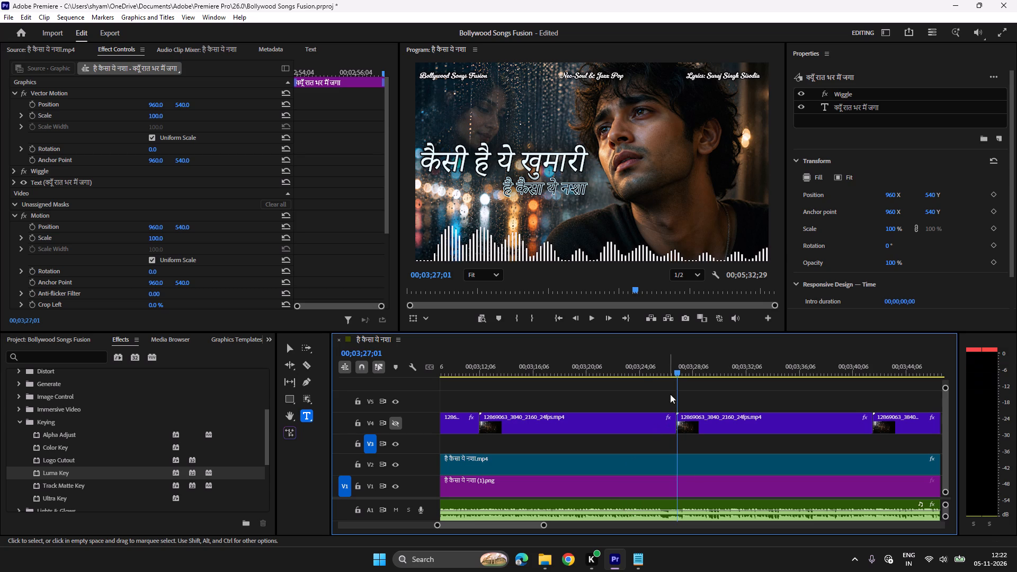
pyautogui.click(671, 364)
pyautogui.click(662, 365)
pyautogui.press('space')
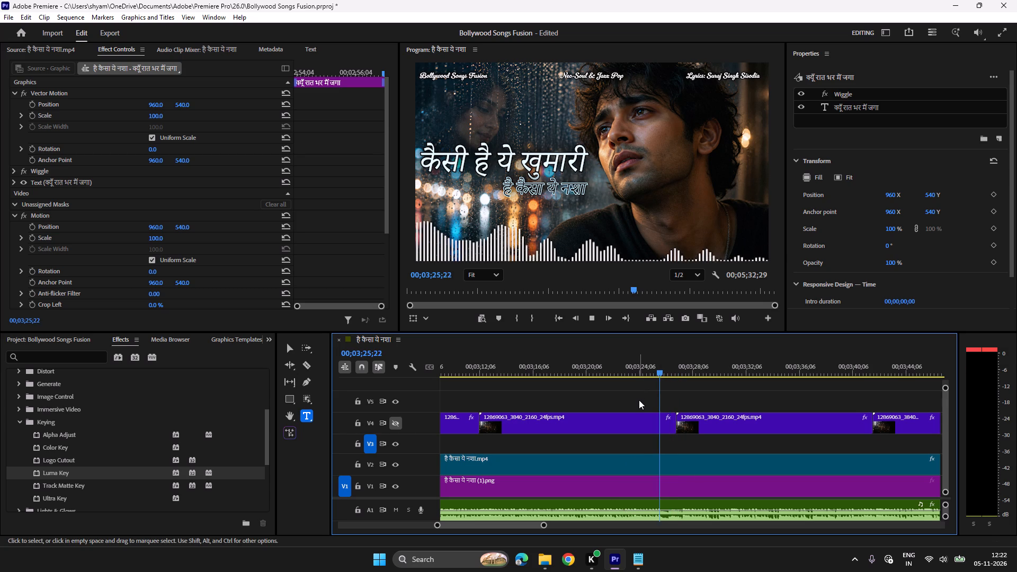
pyautogui.press('space')
pyautogui.press('space')
pyautogui.press('space')
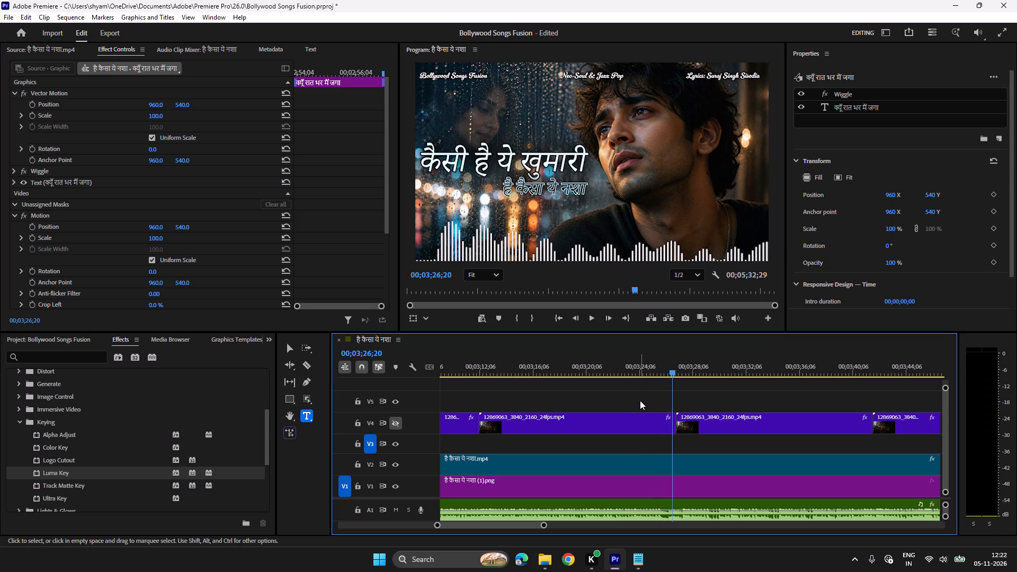
pyautogui.hotkey('ctrl', 'c')
pyautogui.hotkey('ctrl', 'v')
# Replace the pasted title's text with the verse 2 line मेरे सब खोए रास्ते from the lyrics file.
pyautogui.click(644, 556)
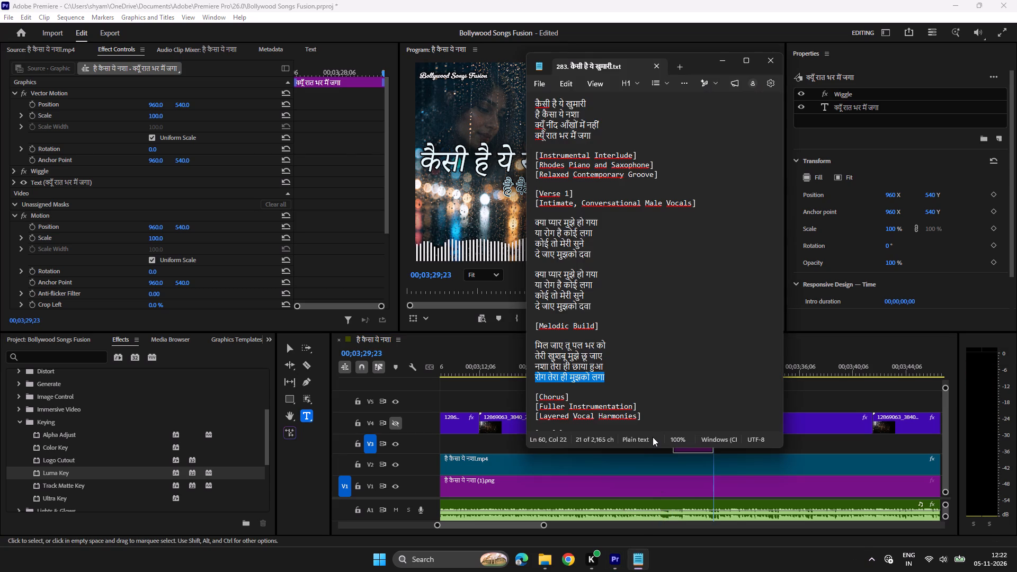
pyautogui.scroll(-8, 640, 408)
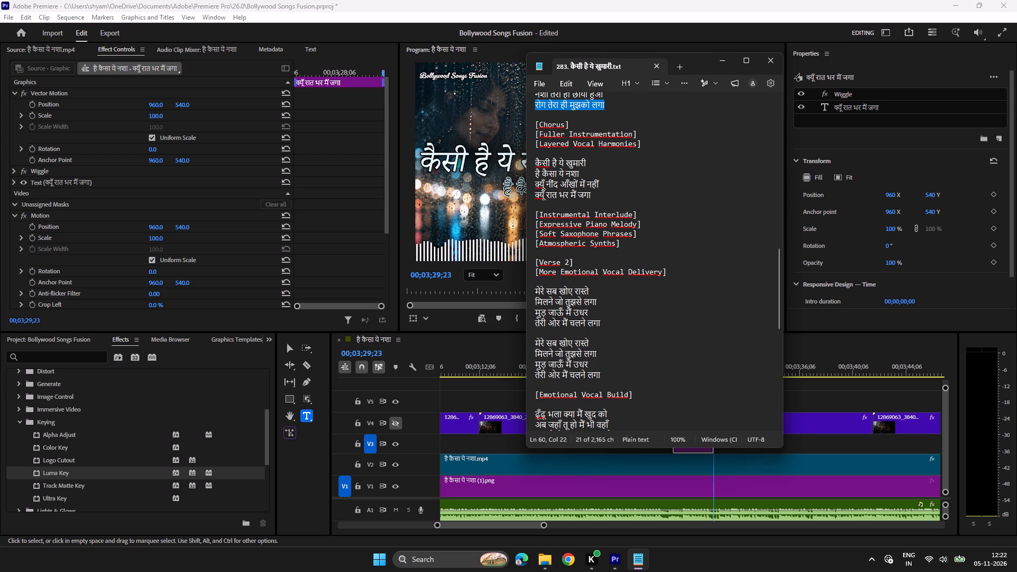
pyautogui.moveTo(599, 291); pyautogui.dragTo(534, 290)
pyautogui.hotkey('ctrl', 'c')
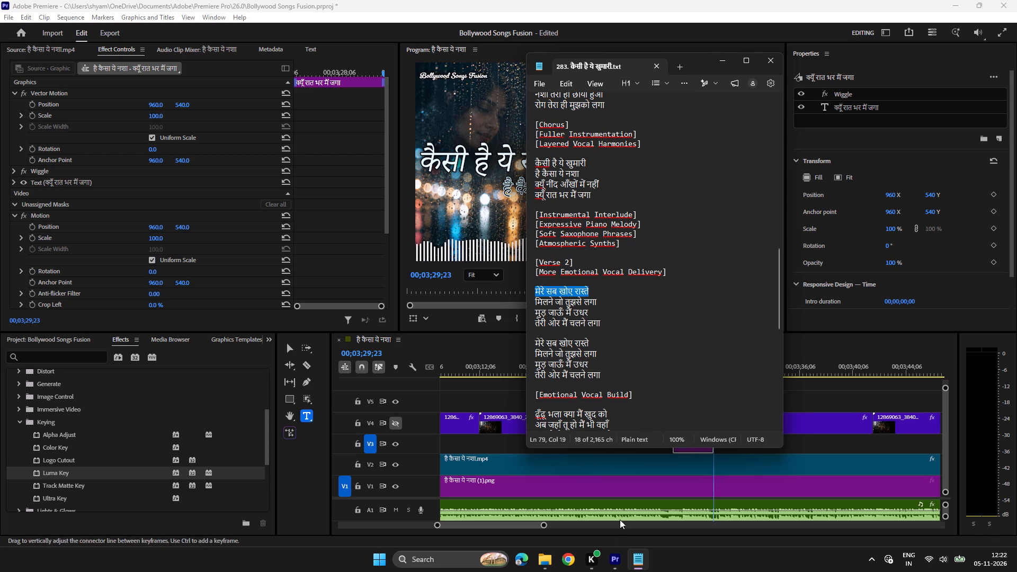
pyautogui.click(620, 552)
pyautogui.click(704, 366)
pyautogui.click(602, 244)
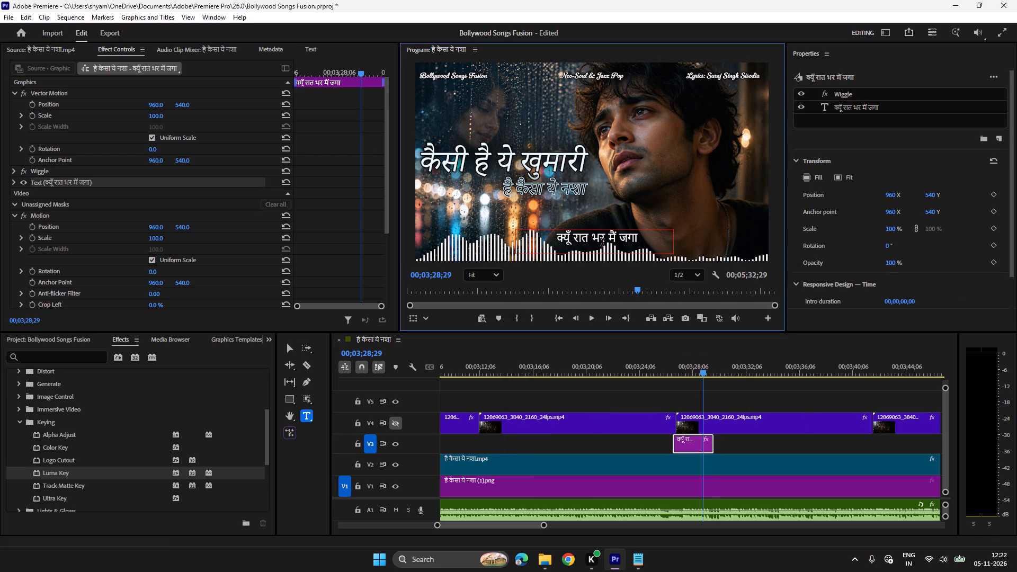
pyautogui.hotkey('ctrl', 'a')
pyautogui.hotkey('ctrl', 'v')
# Play through मेरे सब खोए रास्ते and paste a copy of the title on V3 at about 00;03;30;14.
pyautogui.click(669, 364)
pyautogui.press('space')
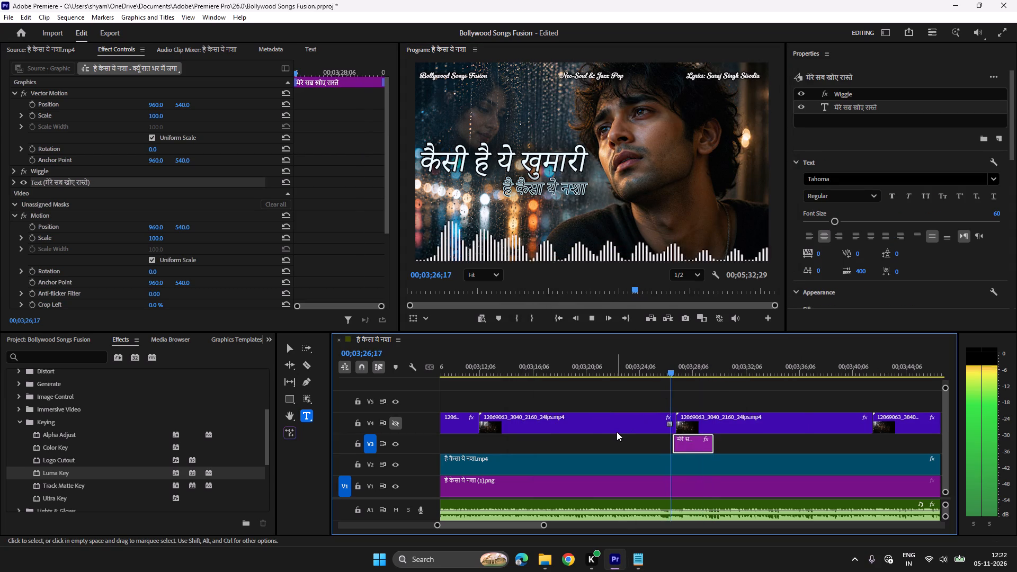
pyautogui.scroll(-2, 616, 432)
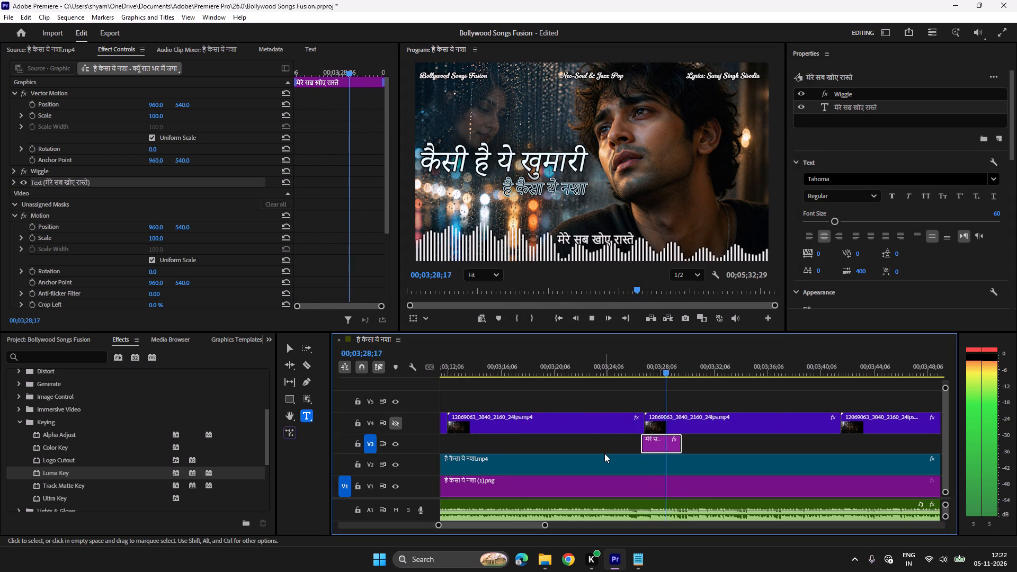
pyautogui.press('space')
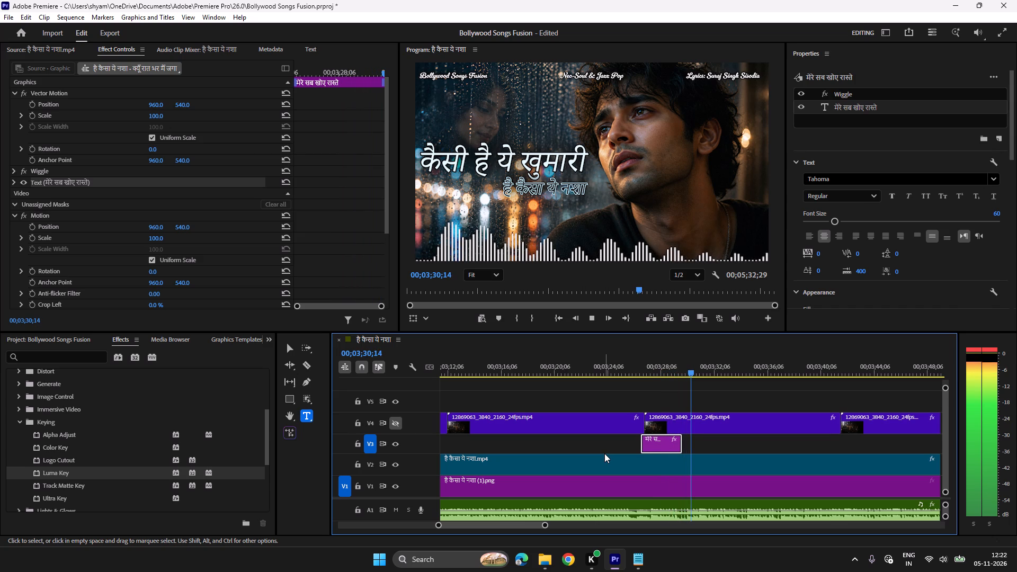
pyautogui.hotkey('ctrl', 'c')
pyautogui.hotkey('ctrl', 'v')
# Replace the new copy's text with the line मिलने जो तुझसे लगा from the lyrics file.
pyautogui.click(632, 561)
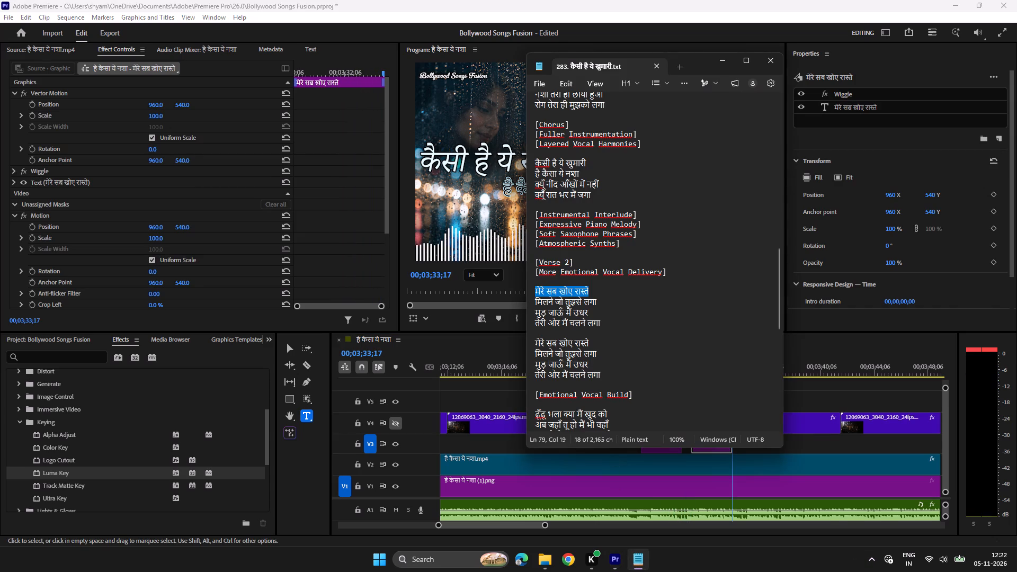
pyautogui.moveTo(604, 300); pyautogui.dragTo(520, 301)
pyautogui.hotkey('ctrl', 'c')
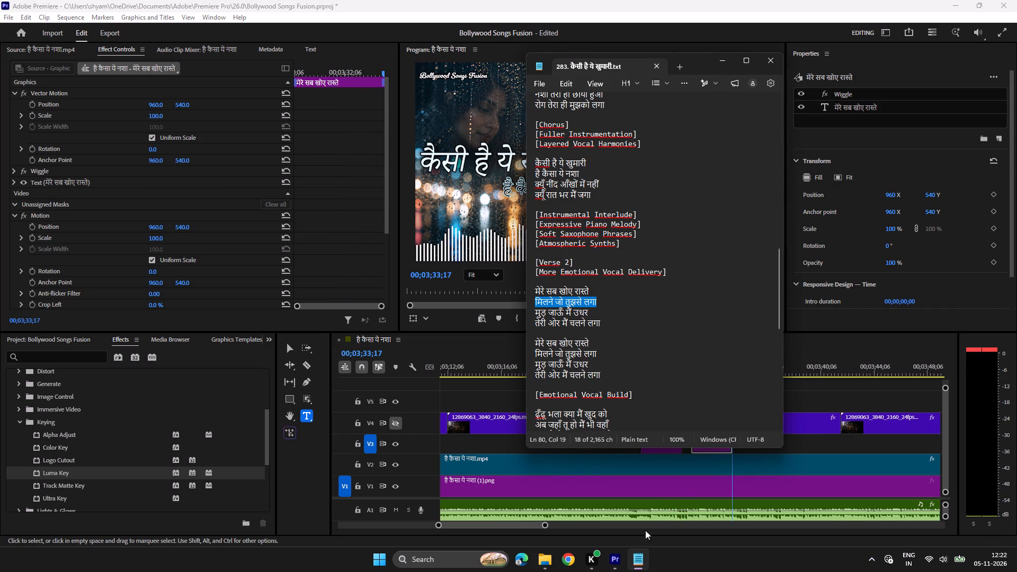
pyautogui.click(614, 562)
pyautogui.click(712, 360)
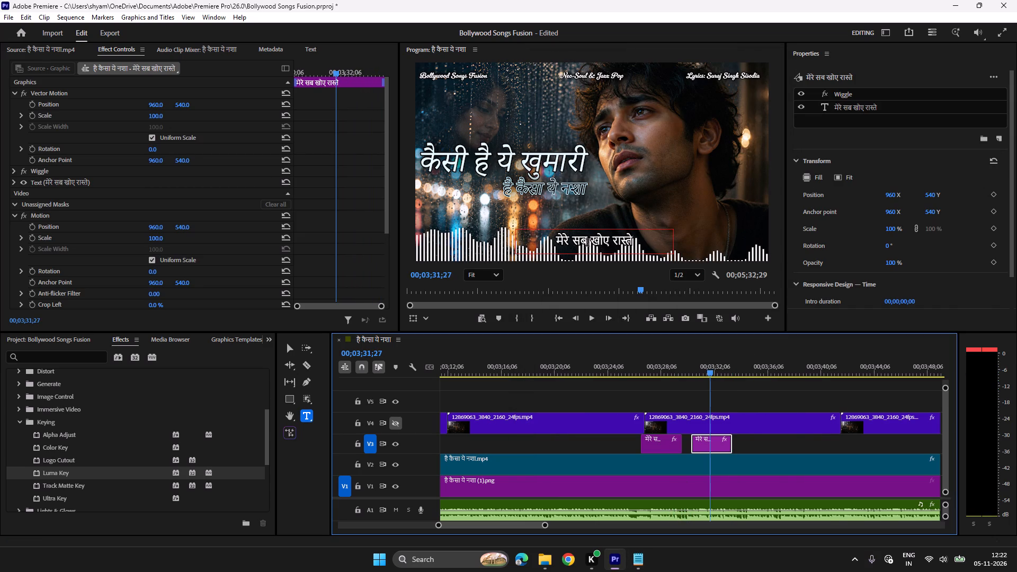
pyautogui.click(587, 244)
pyautogui.hotkey('ctrl', 'a')
pyautogui.hotkey('ctrl', 'v')
# Play through मिलने जो तुझसे लगा and paste a copy of the title on V3 at about 00;03;34;27.
pyautogui.click(685, 361)
pyautogui.press('space')
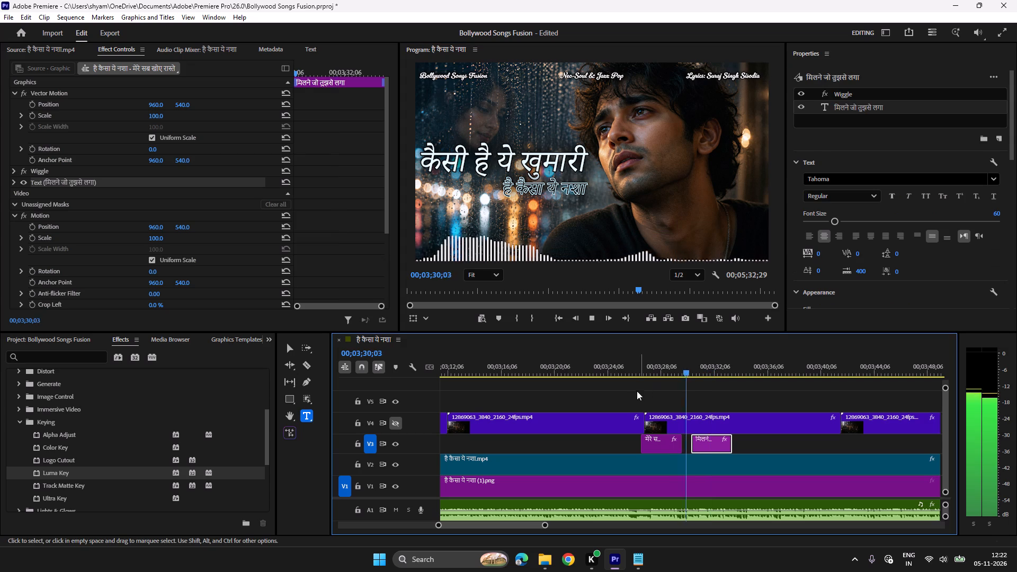
pyautogui.scroll(-4, 631, 394)
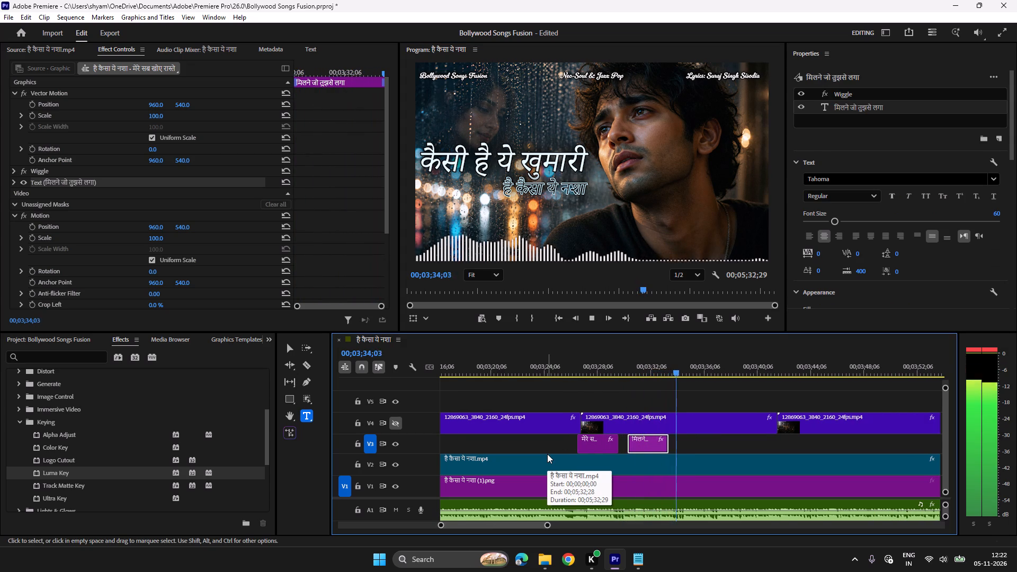
pyautogui.click(657, 364)
pyautogui.press('space')
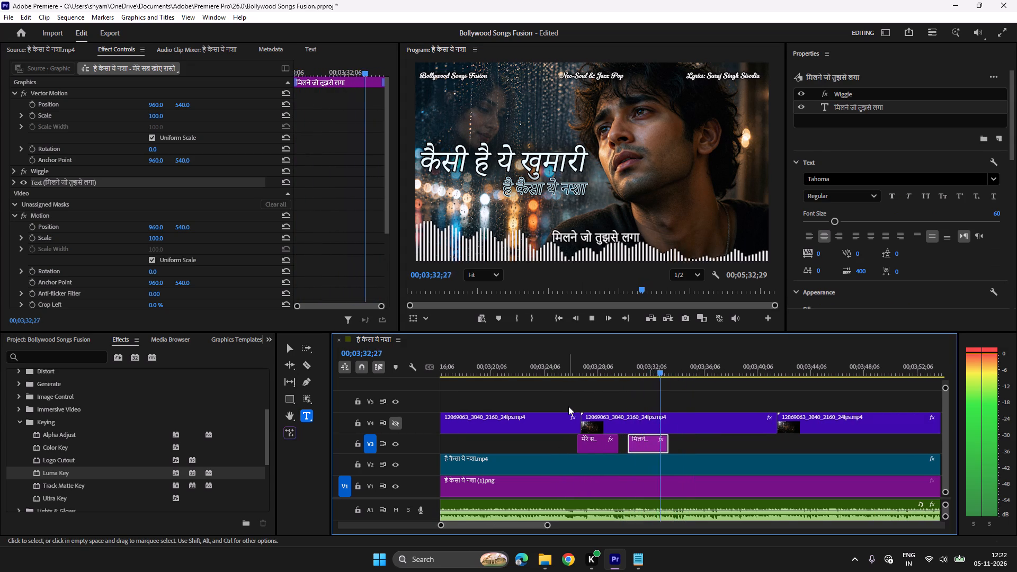
pyautogui.press('space')
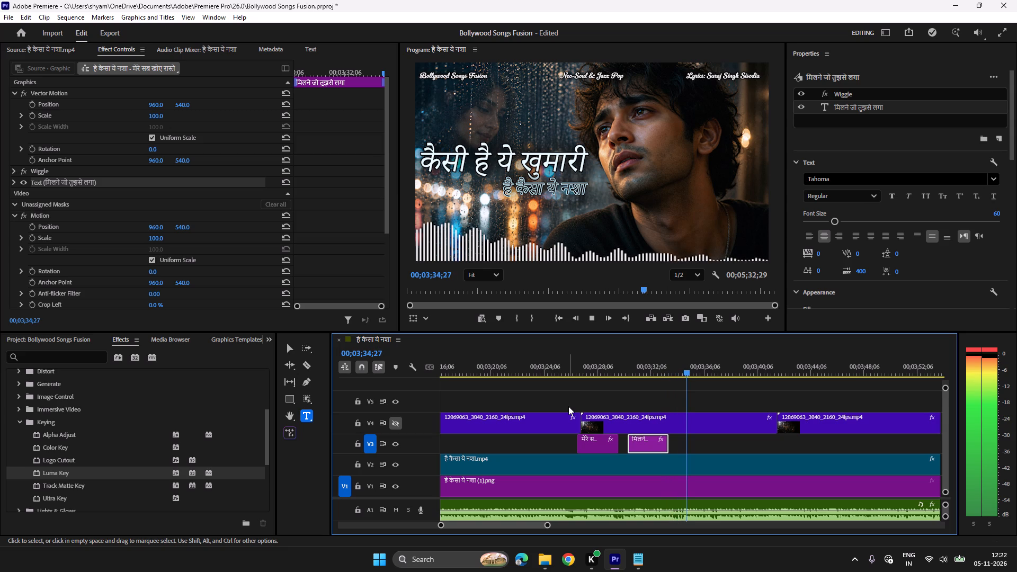
pyautogui.hotkey('ctrl', 'c')
pyautogui.hotkey('ctrl', 'v')
# Replace the new copy's text with the line मुड़ जाऊँ मैं उधर from the lyrics file.
pyautogui.click(639, 561)
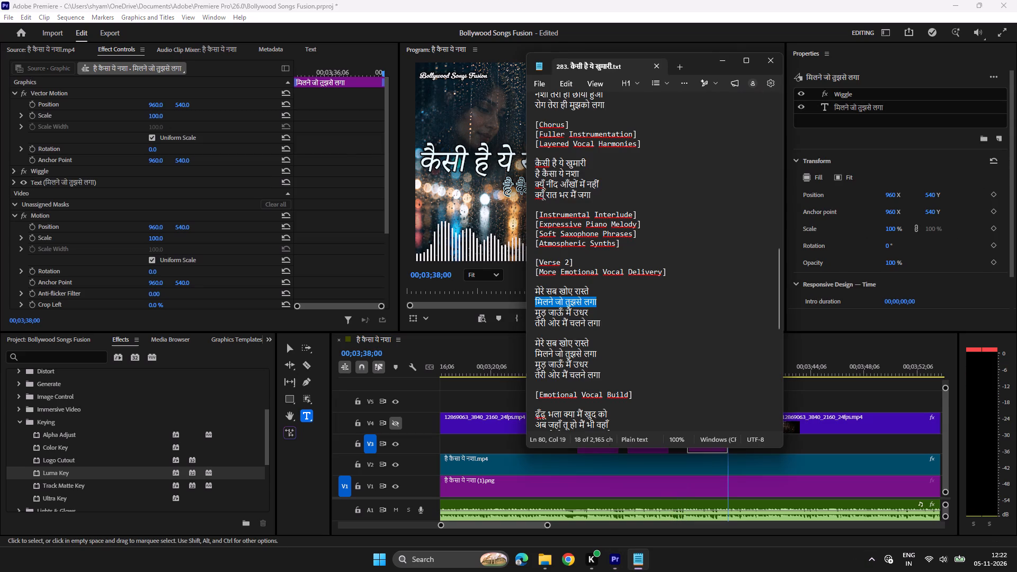
pyautogui.moveTo(594, 311); pyautogui.dragTo(532, 316)
pyautogui.hotkey('ctrl', 'c')
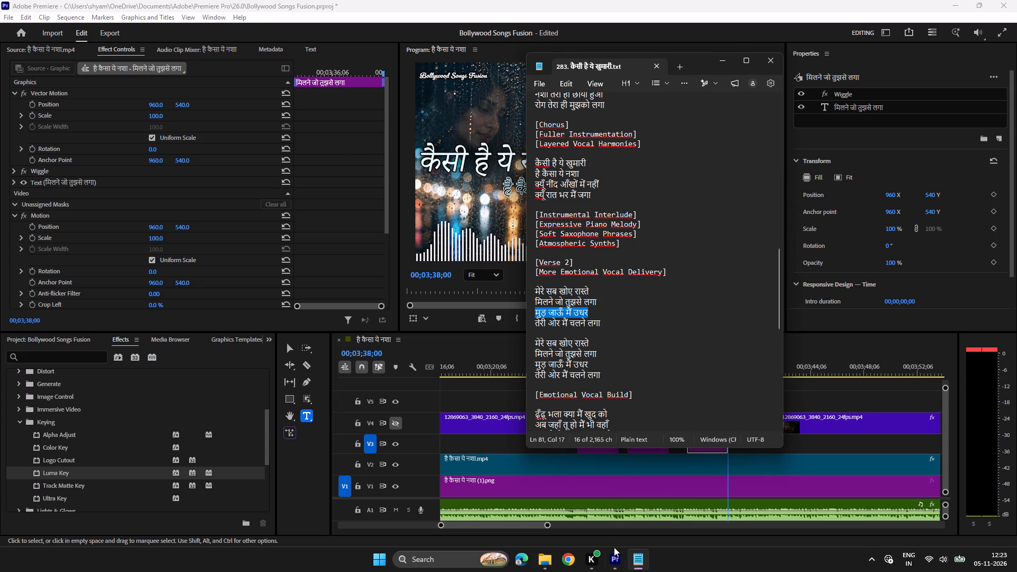
pyautogui.click(615, 558)
pyautogui.click(708, 368)
pyautogui.click(621, 242)
pyautogui.hotkey('ctrl', 'a')
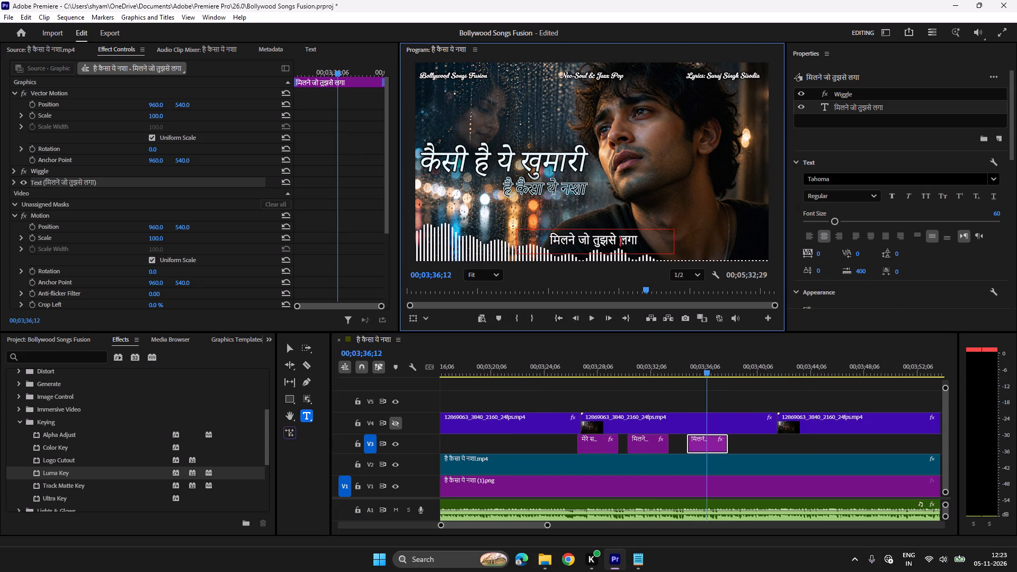
pyautogui.hotkey('ctrl', 'v')
# Play through मुड़ जाऊँ मैं उधर and paste a copy of the title on V3 at about 00;03;37;12.
pyautogui.click(679, 367)
pyautogui.press('space')
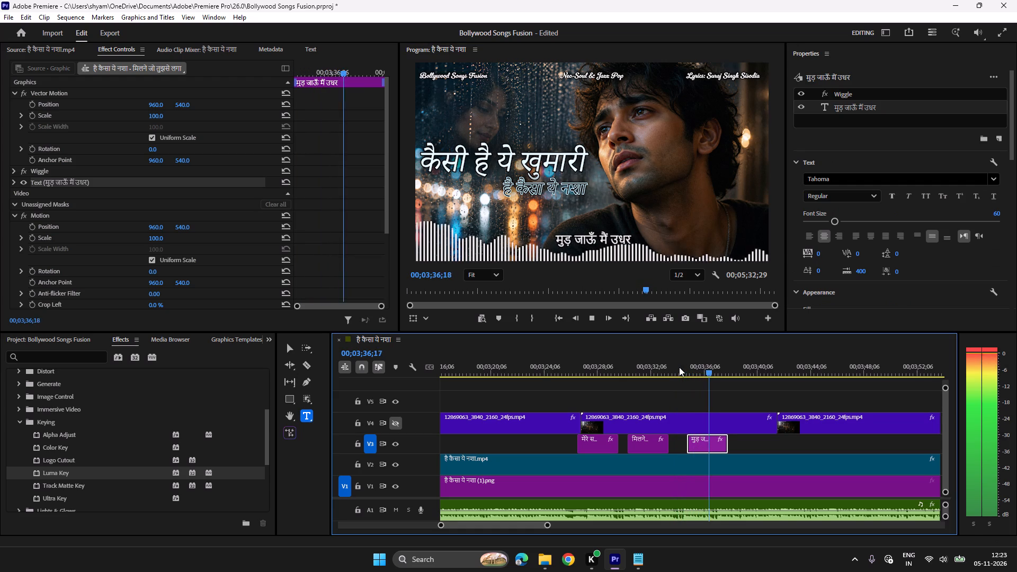
pyautogui.press('space')
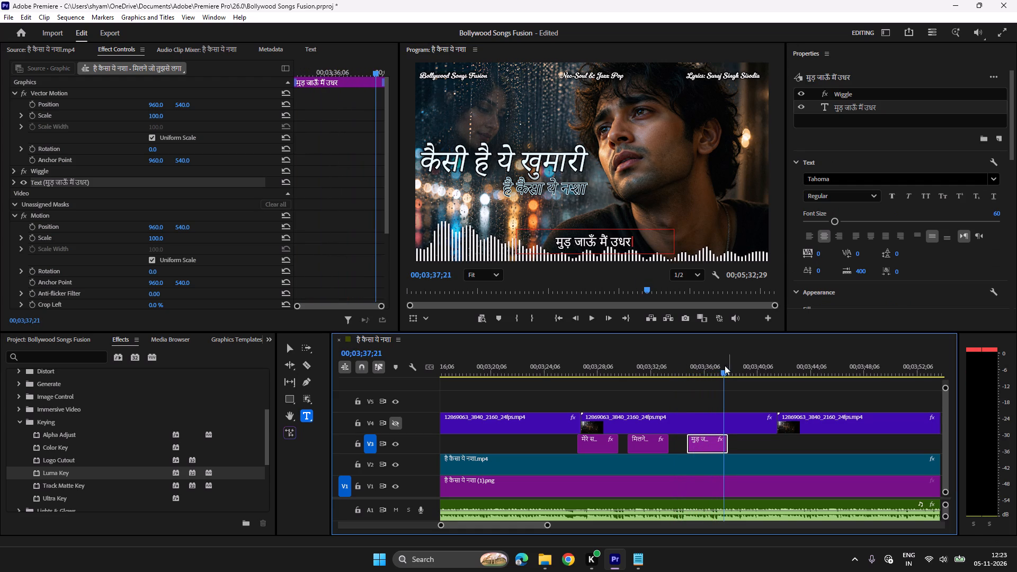
pyautogui.click(717, 364)
pyautogui.press('space')
pyautogui.press('space')
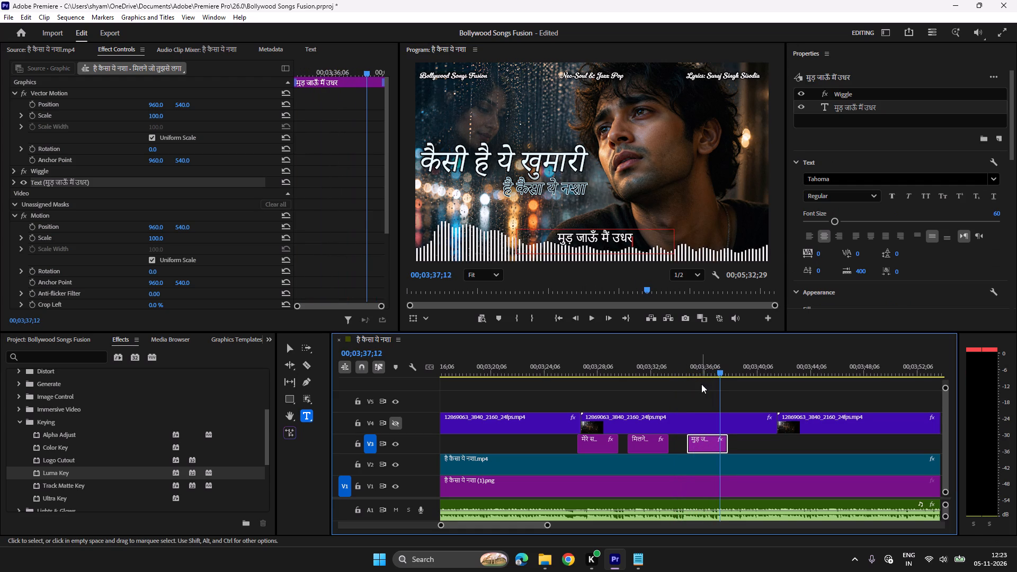
pyautogui.press('space')
pyautogui.press('space')
pyautogui.hotkey('ctrl', 'c')
pyautogui.hotkey('ctrl', 'v')
# Replace the new copy's text with the line तेरी ओर मैं चलने लगा from the lyrics file.
pyautogui.click(641, 558)
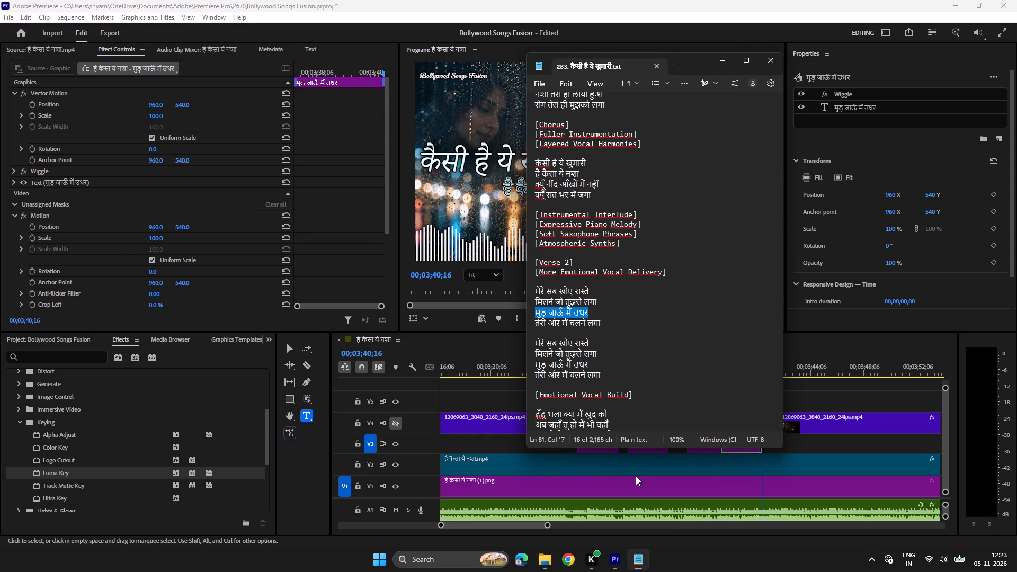
pyautogui.moveTo(608, 321); pyautogui.dragTo(518, 321)
pyautogui.hotkey('ctrl', 'c')
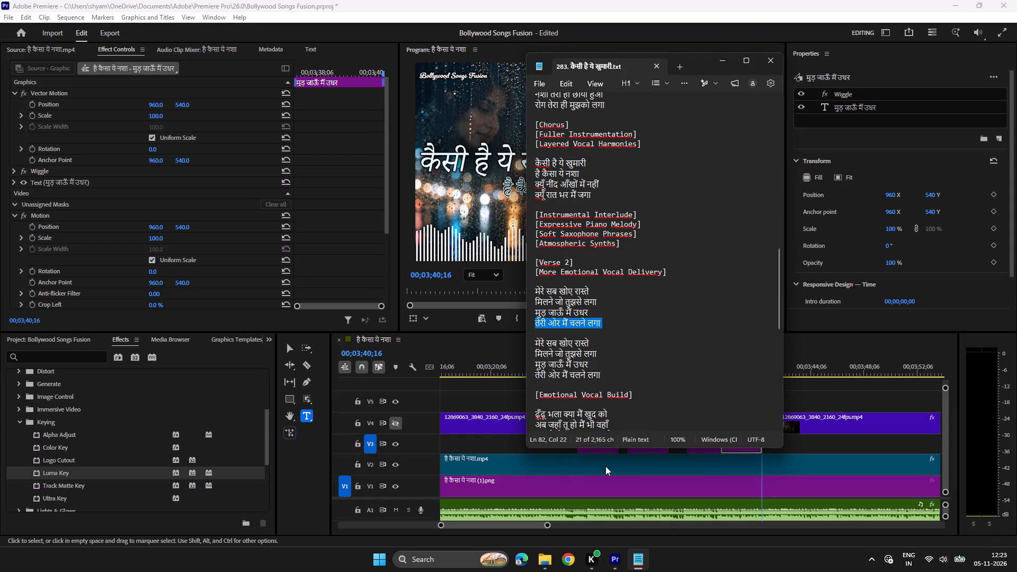
pyautogui.click(616, 553)
pyautogui.click(739, 368)
pyautogui.click(603, 245)
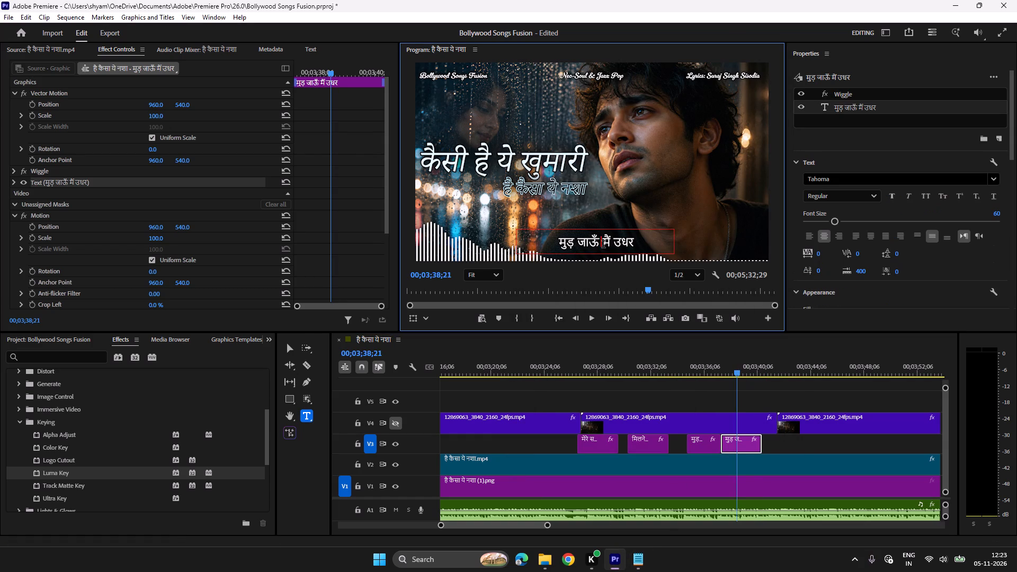
pyautogui.hotkey('ctrl', 'a')
pyautogui.hotkey('ctrl', 'v')
# Play through तेरी ओर मैं चलने लगा and extend the end of its title on V3 to about 00;03;41.
pyautogui.click(711, 369)
pyautogui.press('space')
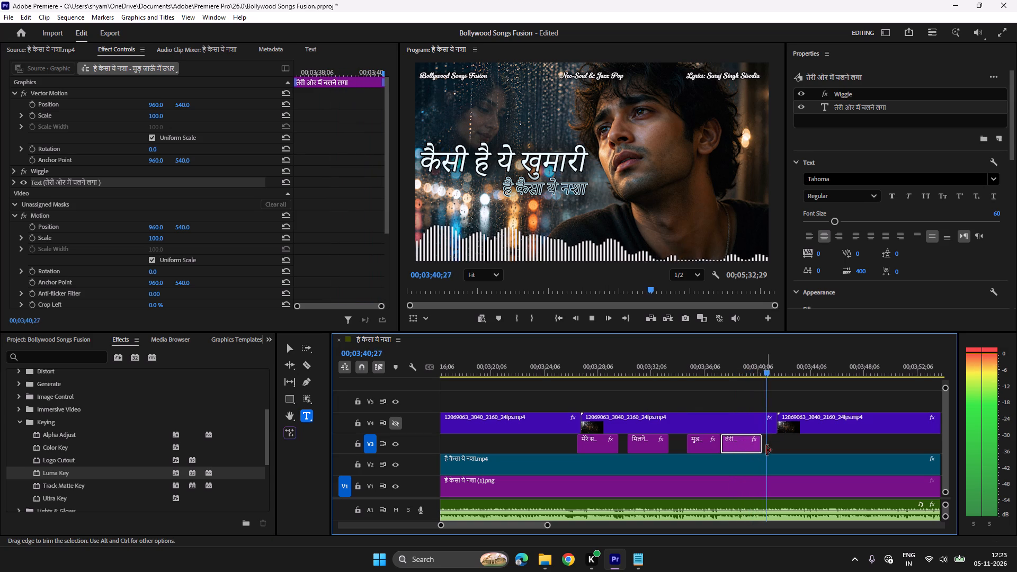
pyautogui.press('space')
pyautogui.moveTo(760, 446); pyautogui.dragTo(765, 446)
pyautogui.press('space')
pyautogui.press('space')
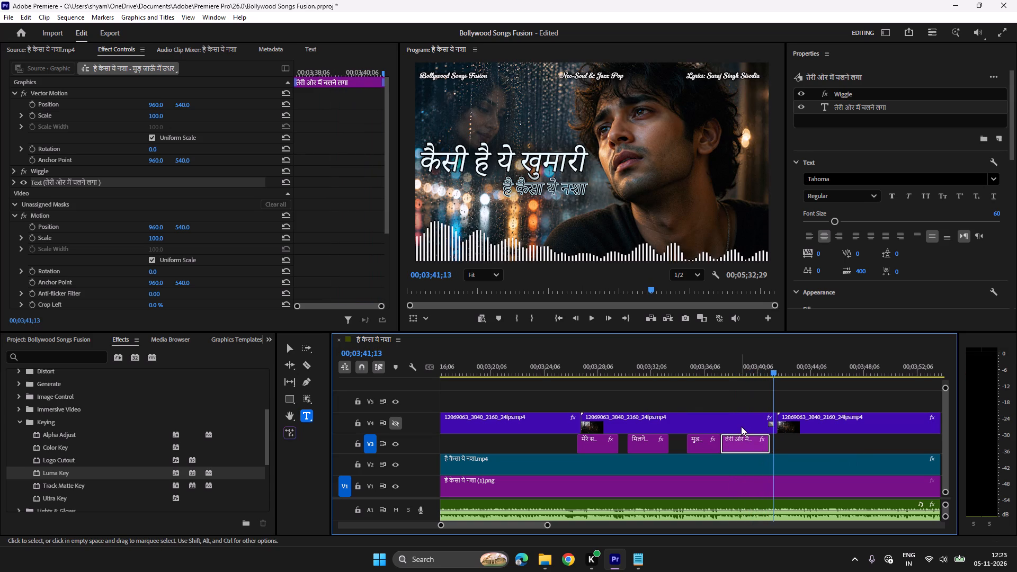
# Copy the four V3 titles from मेरे सब खोए रास्ते to तेरी ओर मैं चलने लगा and paste them at about 00;03;41;12.
pyautogui.moveTo(555, 443); pyautogui.dragTo(733, 450)
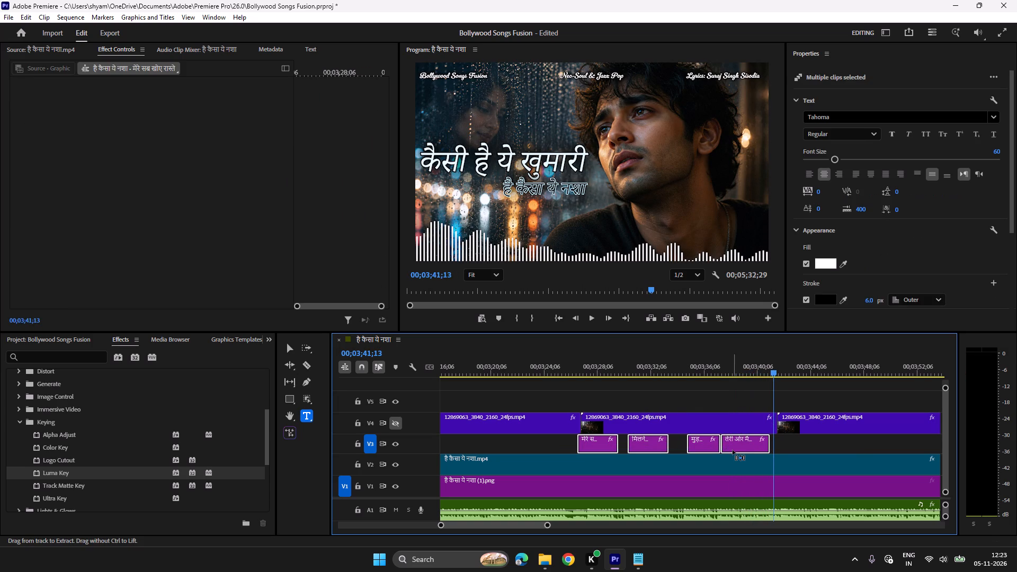
pyautogui.hotkey('ctrl', 'c')
pyautogui.click(766, 365)
pyautogui.press('space')
pyautogui.press('space')
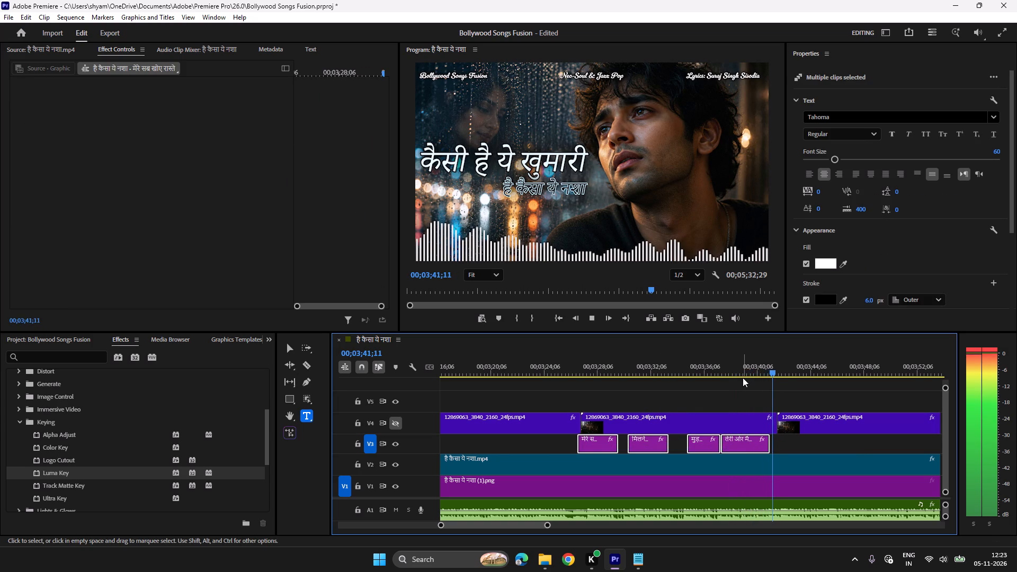
pyautogui.hotkey('ctrl', 'v')
# Play through the repeated verse titles and paste a copy of मिलने जो तुझसे लगा on V3 at about 00;03;56;24.
pyautogui.click(497, 367)
pyautogui.press('space')
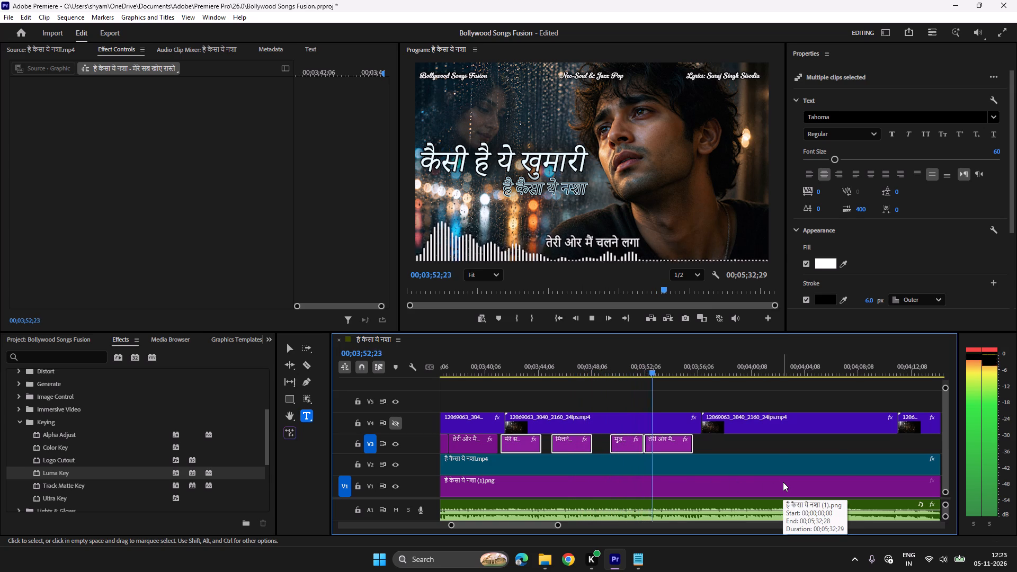
pyautogui.click(769, 442)
pyautogui.click(626, 448)
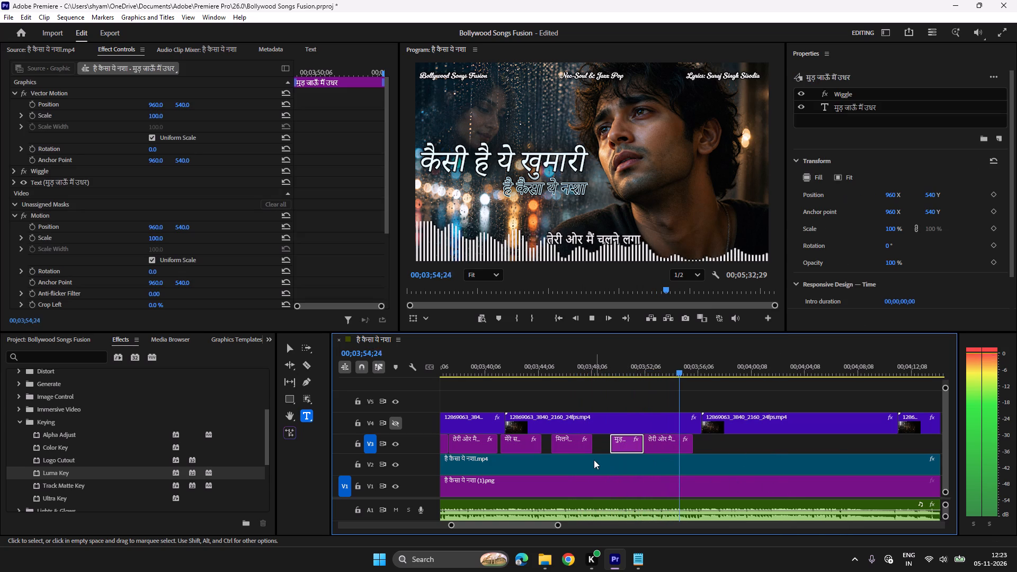
pyautogui.click(579, 449)
pyautogui.hotkey('ctrl', 'c')
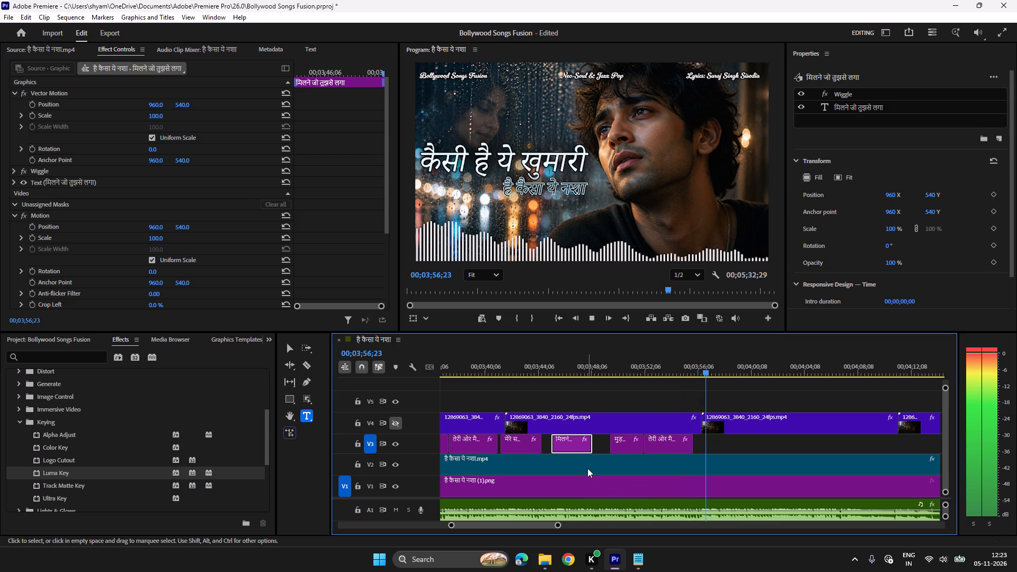
pyautogui.press('space')
pyautogui.hotkey('ctrl', 'v')
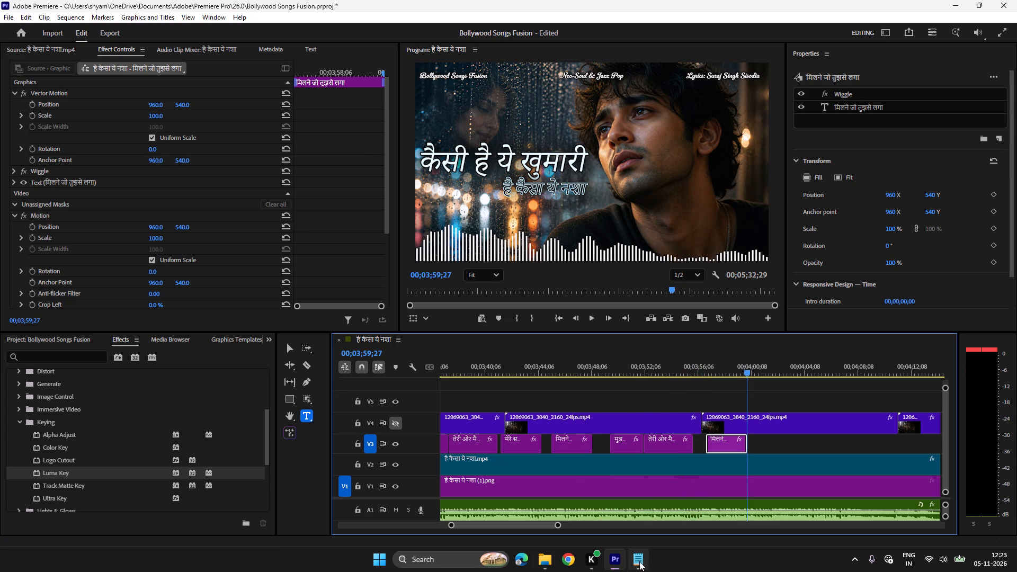
# Replace the new copy's text with the line ढूँढू भला क्या मैं खुद को from the lyrics file.
pyautogui.click(639, 561)
pyautogui.scroll(-4, 683, 353)
pyautogui.click(640, 562)
pyautogui.scroll(-4, 675, 337)
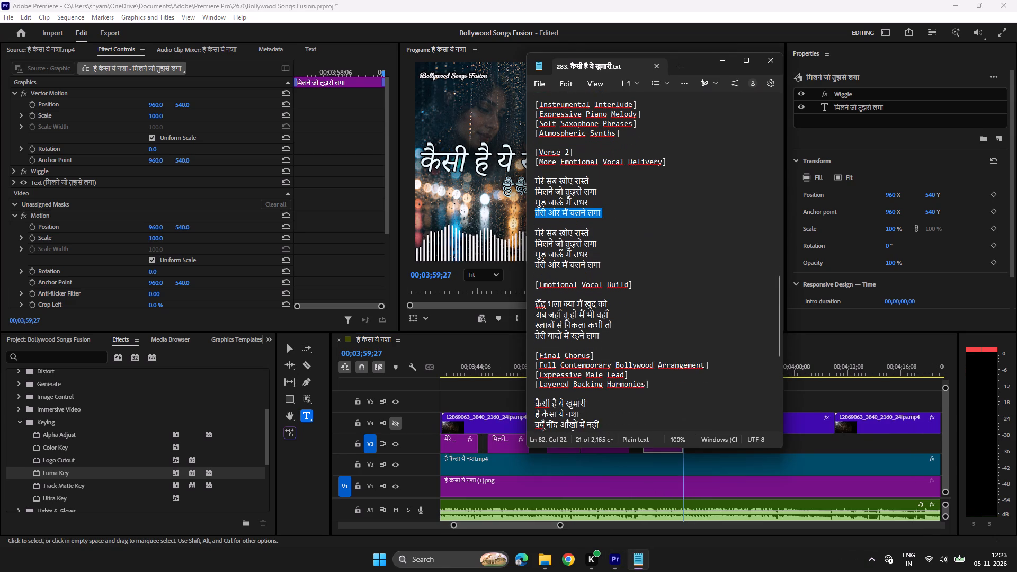
pyautogui.moveTo(614, 292); pyautogui.dragTo(531, 293)
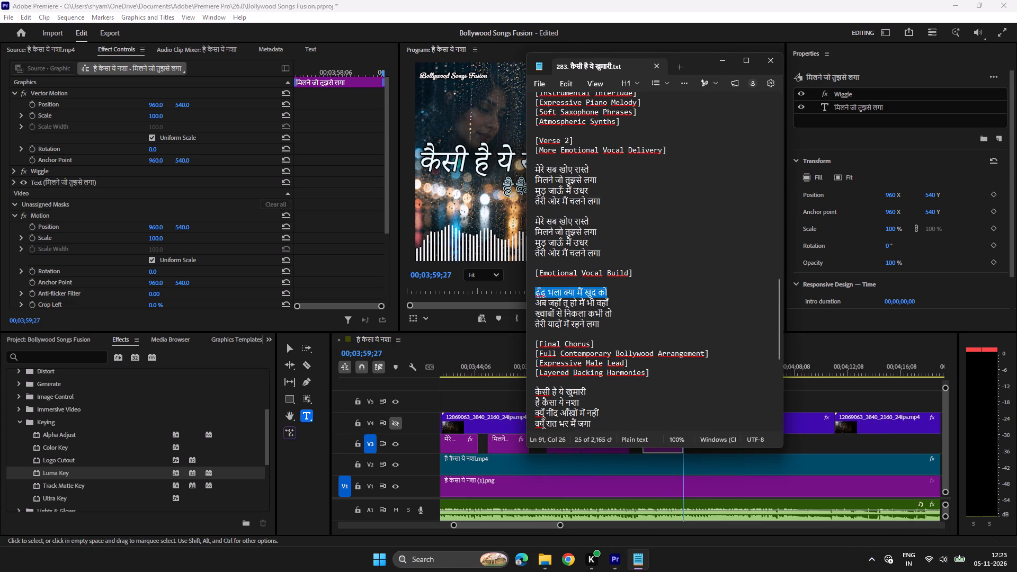
pyautogui.hotkey('ctrl', 'c')
pyautogui.click(613, 555)
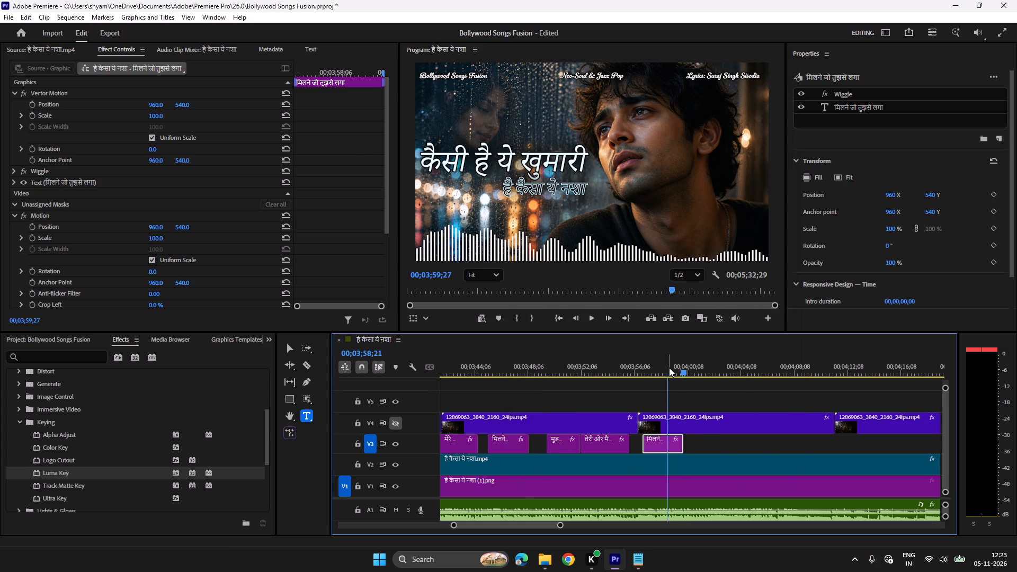
pyautogui.click(669, 368)
pyautogui.click(600, 240)
pyautogui.hotkey('ctrl', 'a')
pyautogui.hotkey('ctrl', 'v')
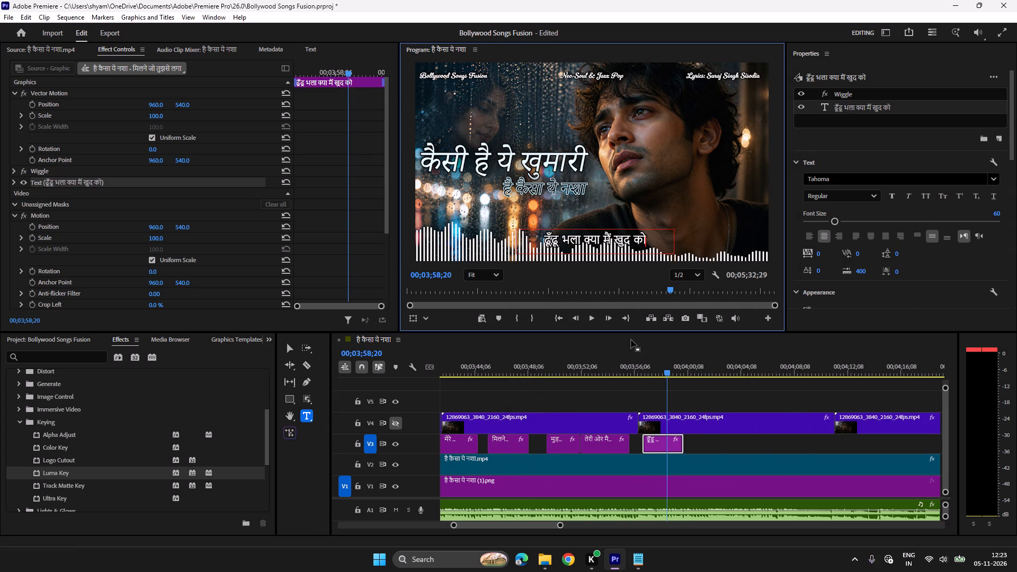
# Play through ढूँढू भला क्या मैं खुद को and paste a copy of the title on V3 at about 00;04;00;03.
pyautogui.click(636, 365)
pyautogui.press('space')
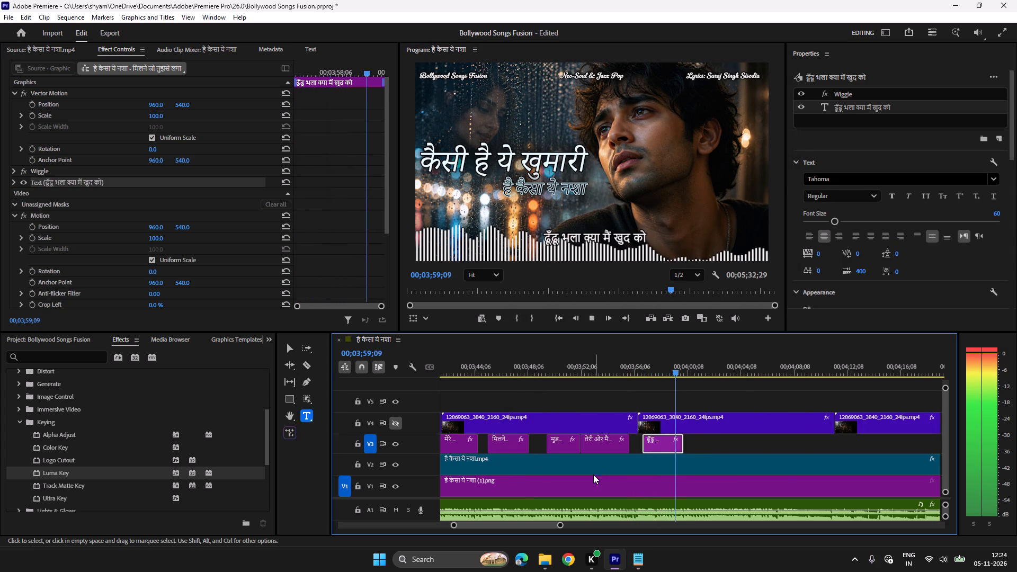
pyautogui.press('space')
pyautogui.hotkey('ctrl', 'c')
pyautogui.hotkey('ctrl', 'v')
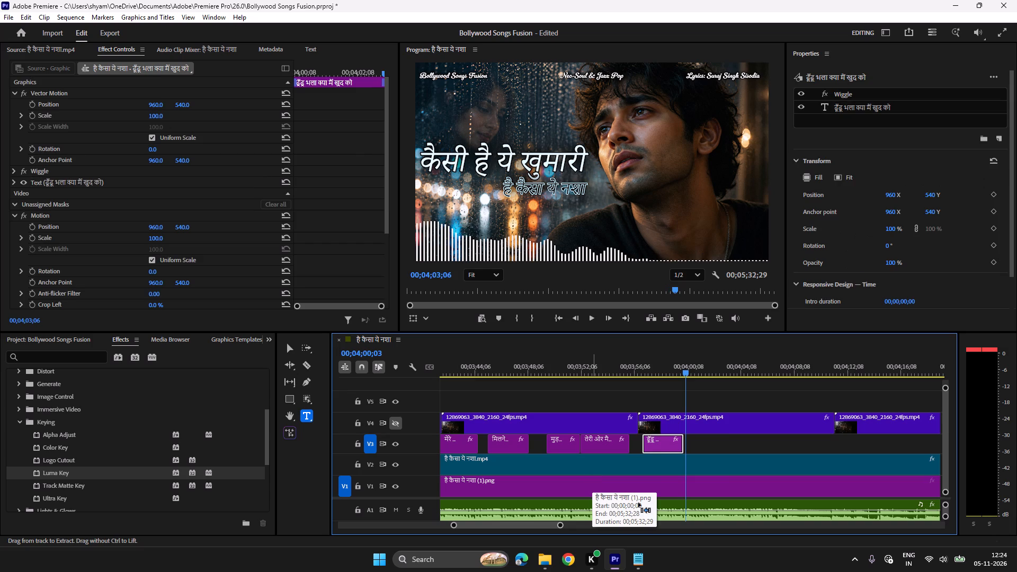
# Replace the new copy's text with the line अब जहाँ तू हो मैं भी वहाँ from the lyrics file.
pyautogui.click(644, 564)
pyautogui.moveTo(610, 304); pyautogui.dragTo(541, 307)
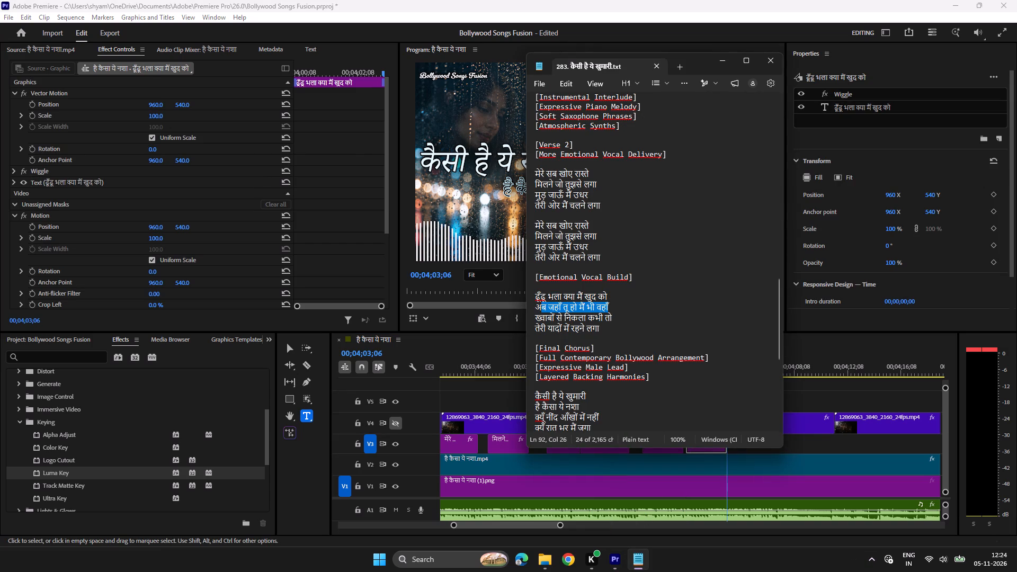
pyautogui.moveTo(541, 307); pyautogui.dragTo(519, 309)
pyautogui.hotkey('ctrl', 'c')
pyautogui.click(617, 555)
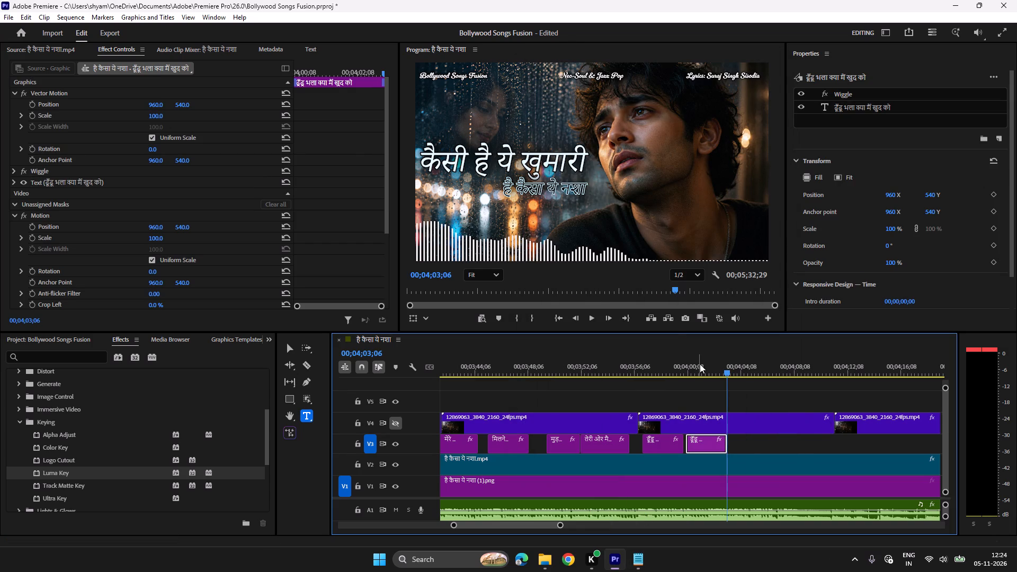
pyautogui.click(701, 363)
pyautogui.click(614, 247)
pyautogui.hotkey('ctrl', 'a')
pyautogui.hotkey('ctrl', 'v')
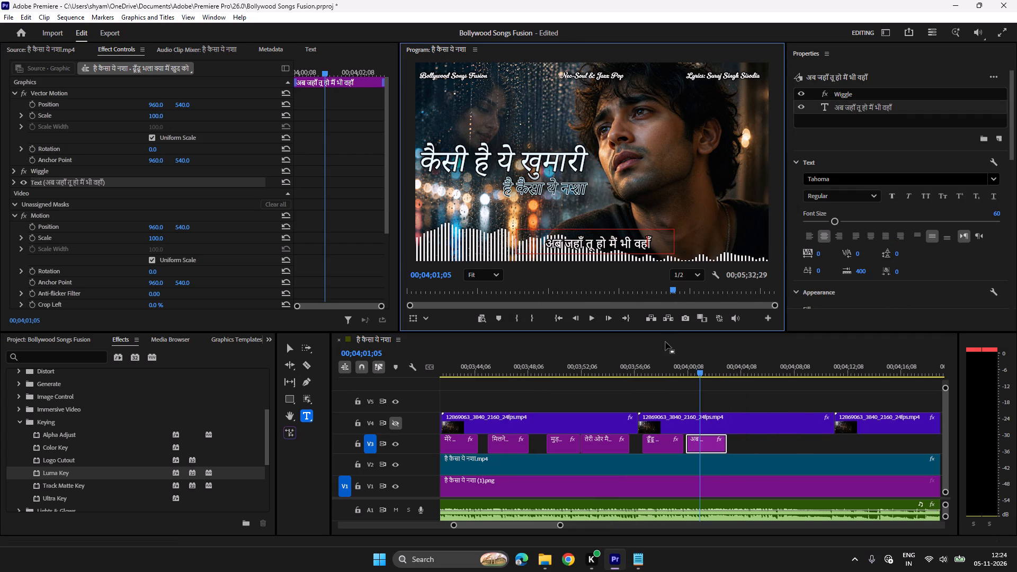
# Play through अब जहाँ तू हो मैं भी वहाँ and paste a copy of the title on V3 at about 00;04;04;02.
pyautogui.click(672, 355)
pyautogui.press('space')
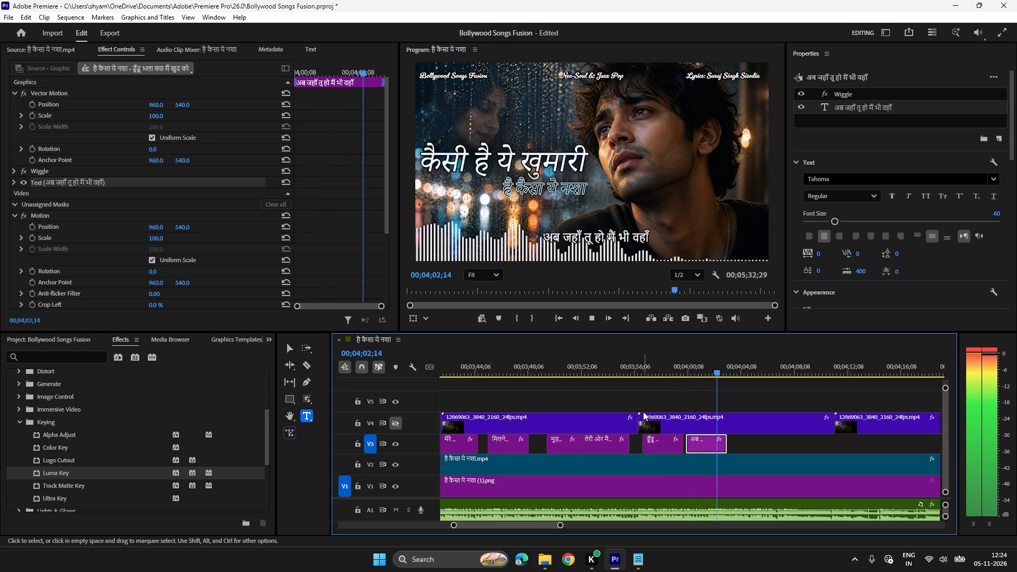
pyautogui.press('space')
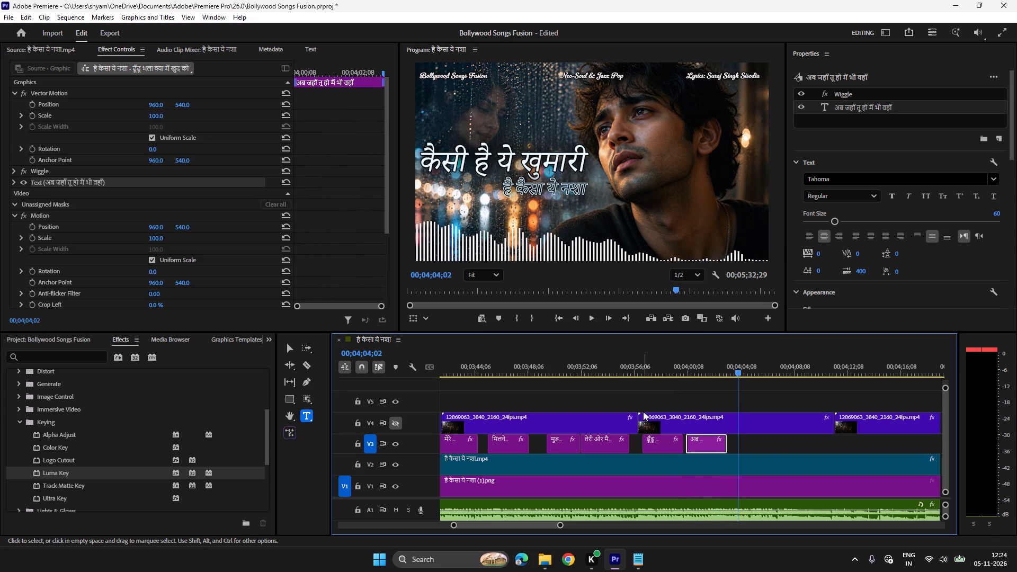
pyautogui.hotkey('ctrl', 'c')
pyautogui.hotkey('ctrl', 'v')
# Replace the new copy's text with the line ख्वाबों से निकला कभी तो from the lyrics file.
pyautogui.click(645, 563)
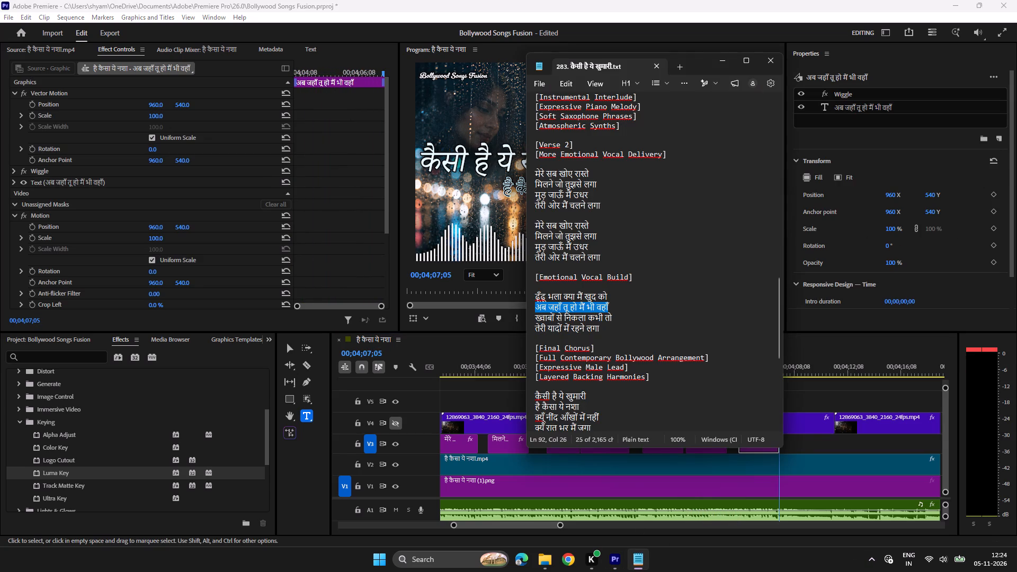
pyautogui.moveTo(621, 316); pyautogui.dragTo(521, 320)
pyautogui.hotkey('ctrl', 'c')
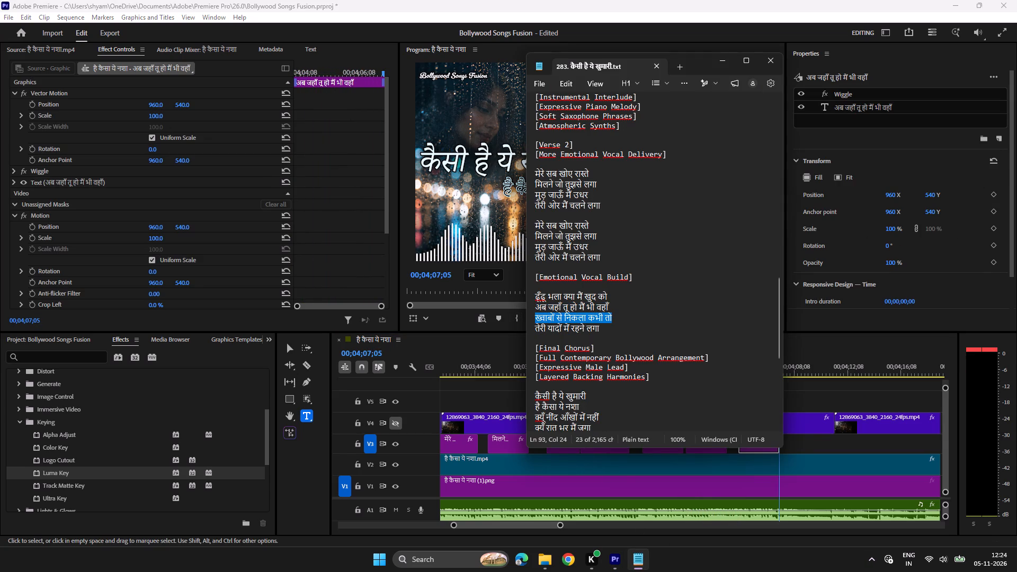
pyautogui.click(618, 552)
pyautogui.click(620, 562)
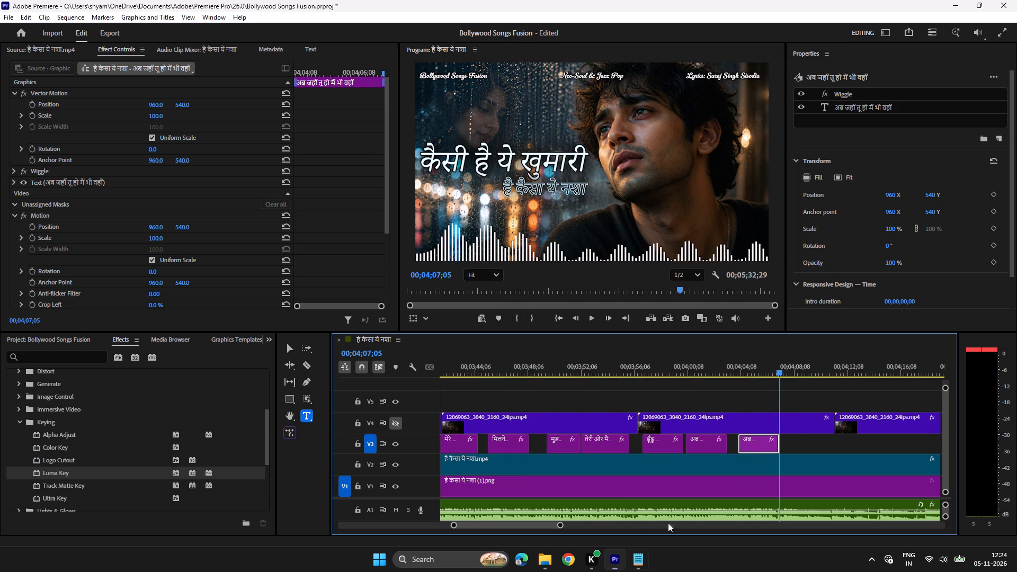
pyautogui.click(761, 369)
pyautogui.click(611, 238)
pyautogui.hotkey('ctrl', 'a')
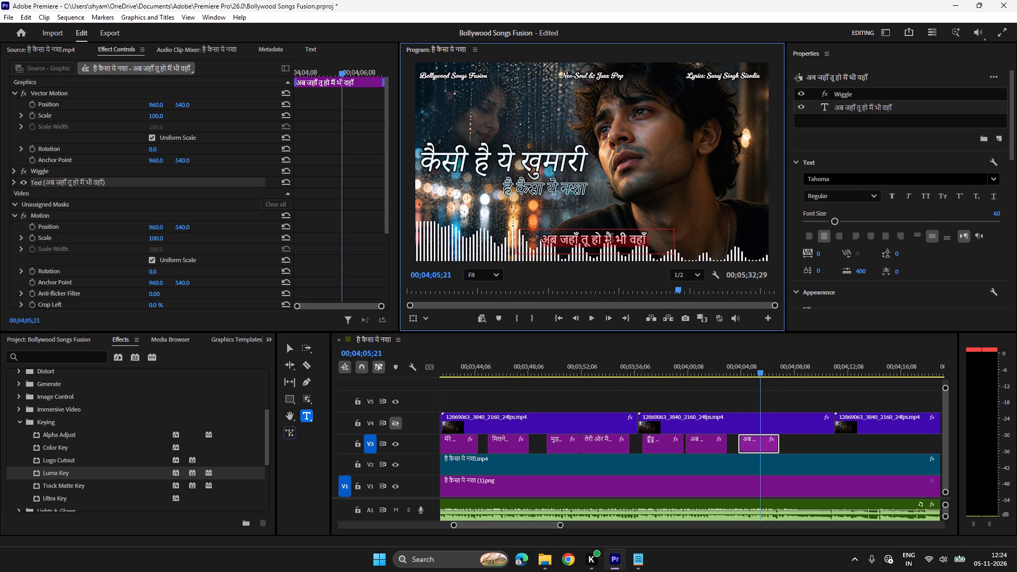
pyautogui.hotkey('ctrl', 'v')
# Check the title against the song and insert the Hindi word जो after से in ख्वाबों से निकला कभी तो.
pyautogui.click(731, 357)
pyautogui.press('space')
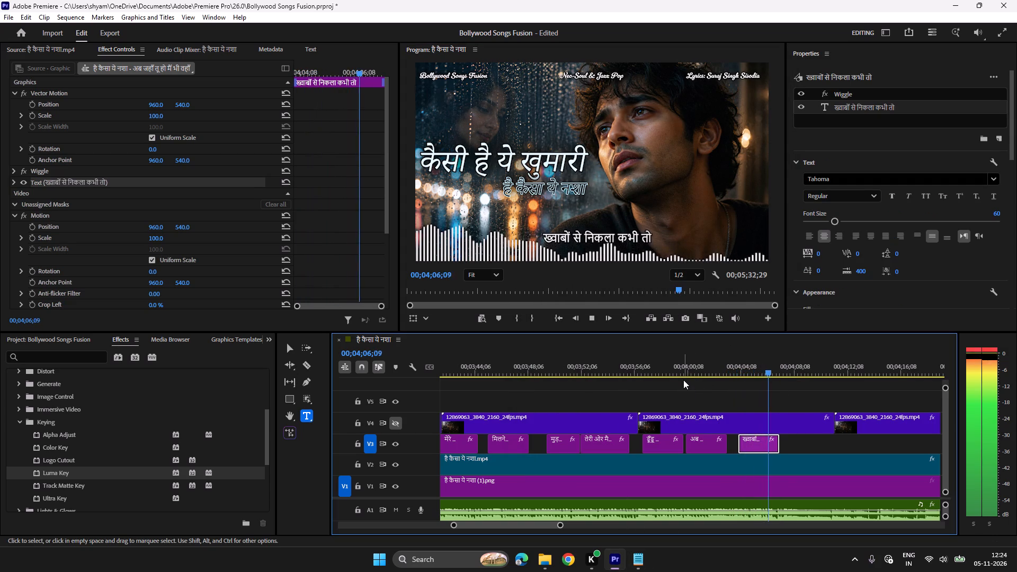
pyautogui.press('space')
pyautogui.click(585, 236)
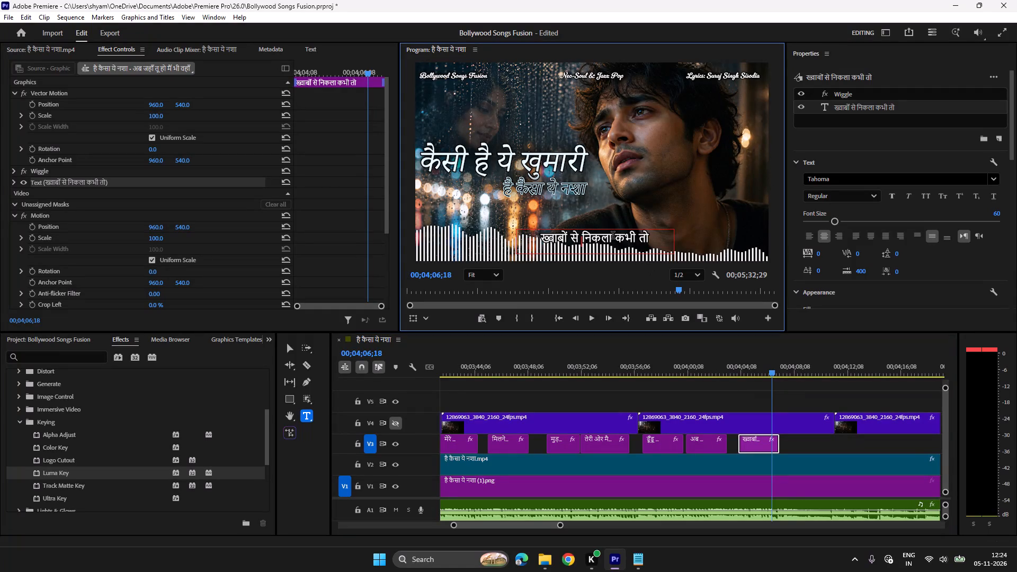
pyautogui.press('super+space')
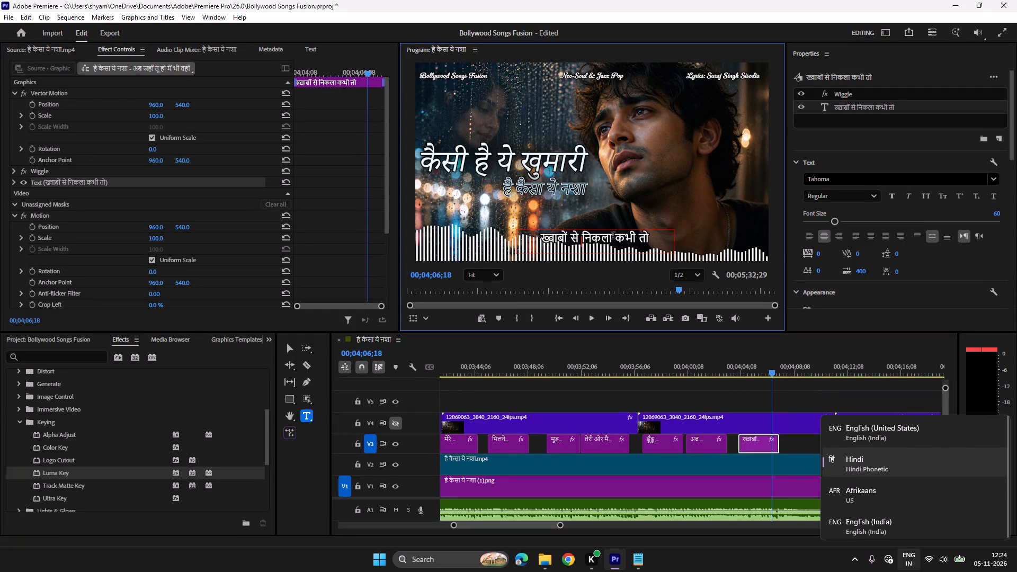
pyautogui.write('jo')
pyautogui.press('space')
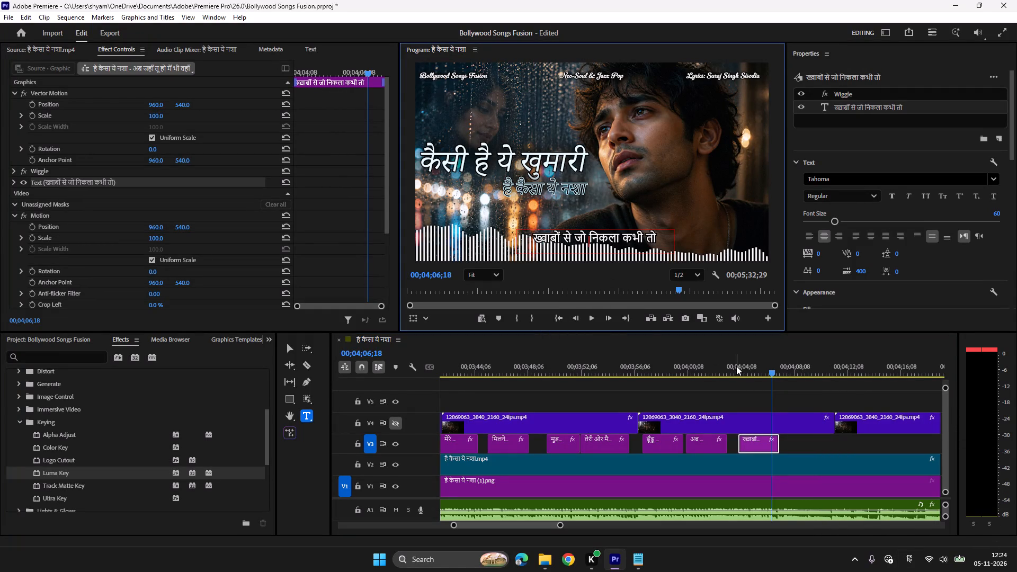
pyautogui.press('super+space')
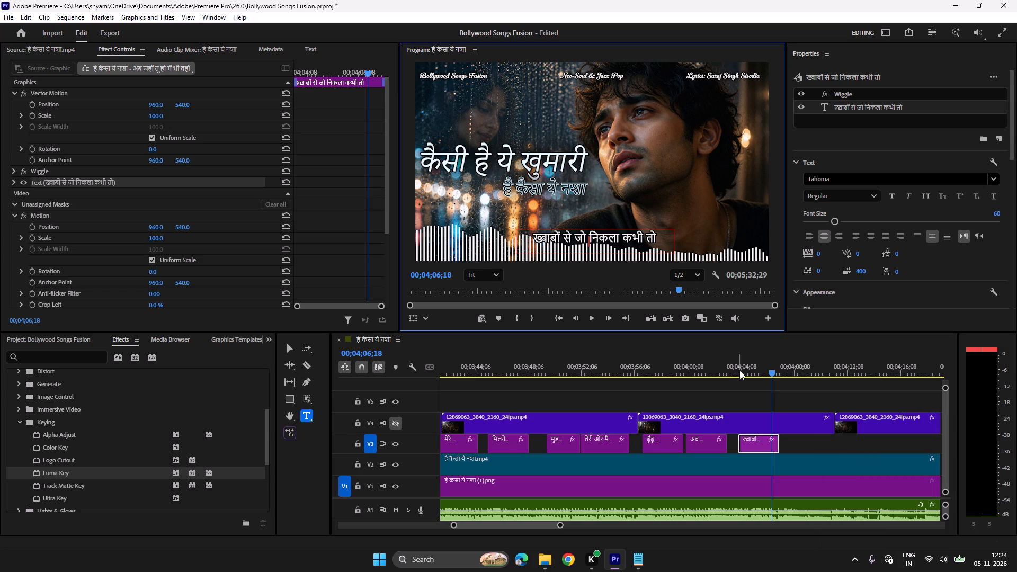
# Play through ख्वाबों से जो निकला कभी तो and paste a copy of the title on V3 at about 00;04;07;13.
pyautogui.click(730, 368)
pyautogui.press('space')
pyautogui.scroll(-4, 689, 372)
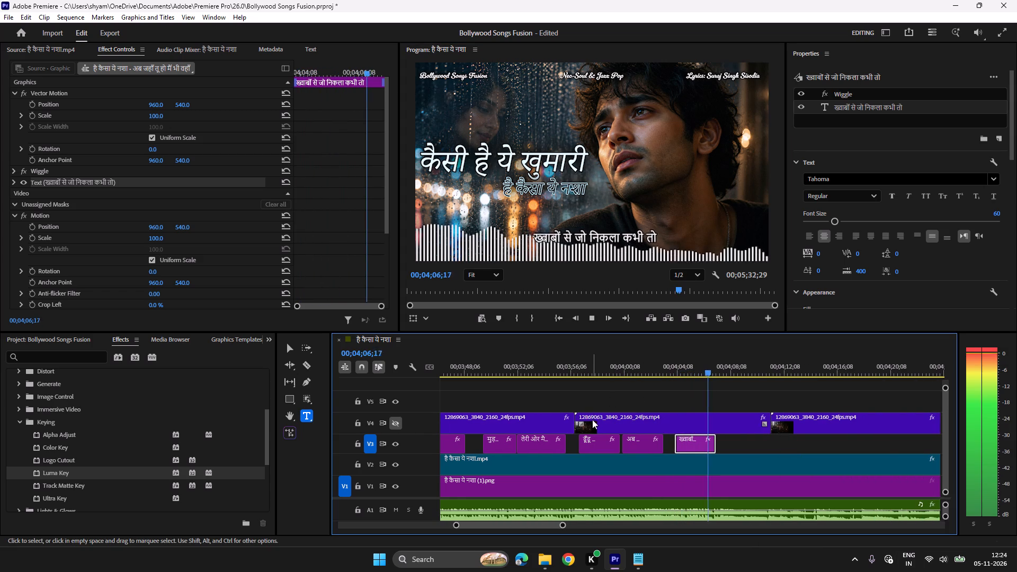
pyautogui.press('space')
pyautogui.hotkey('ctrl', 'c')
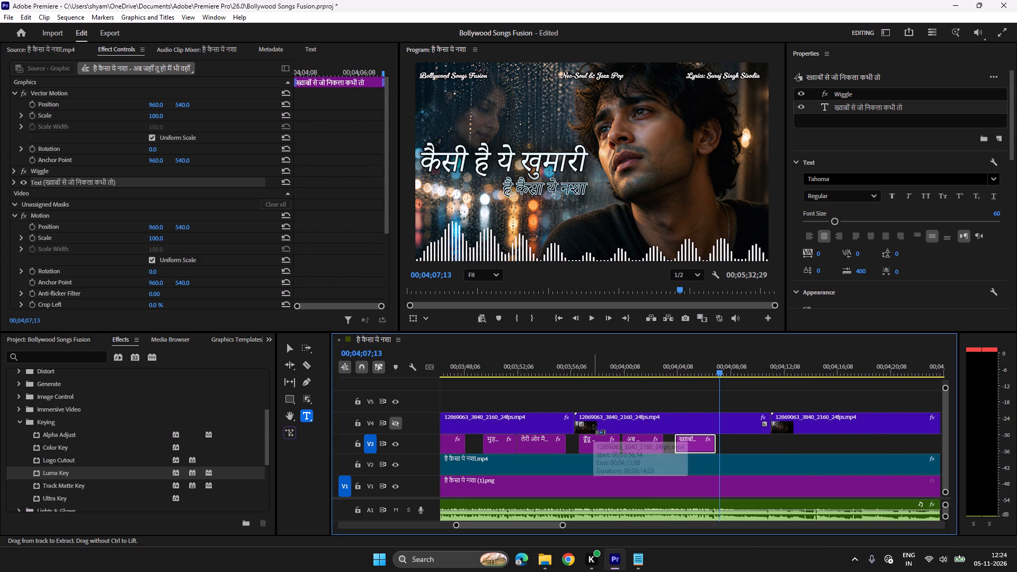
pyautogui.hotkey('ctrl', 'v')
# Replace the new copy's text with the line तेरी यादों में रहने लगा from the lyrics file.
pyautogui.click(641, 560)
pyautogui.moveTo(606, 331); pyautogui.dragTo(516, 331)
pyautogui.hotkey('ctrl', 'c')
pyautogui.click(616, 555)
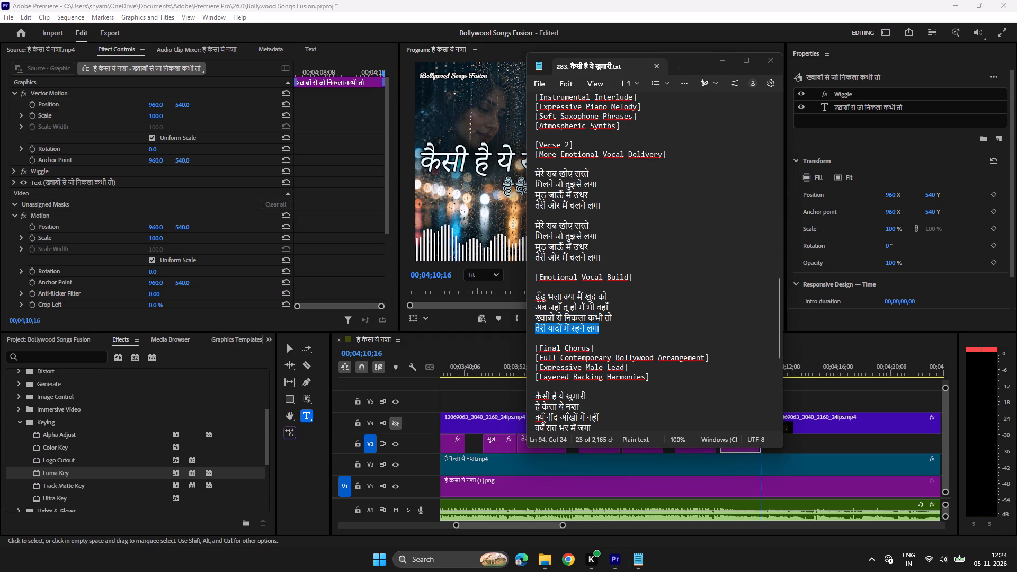
pyautogui.click(609, 562)
pyautogui.click(737, 370)
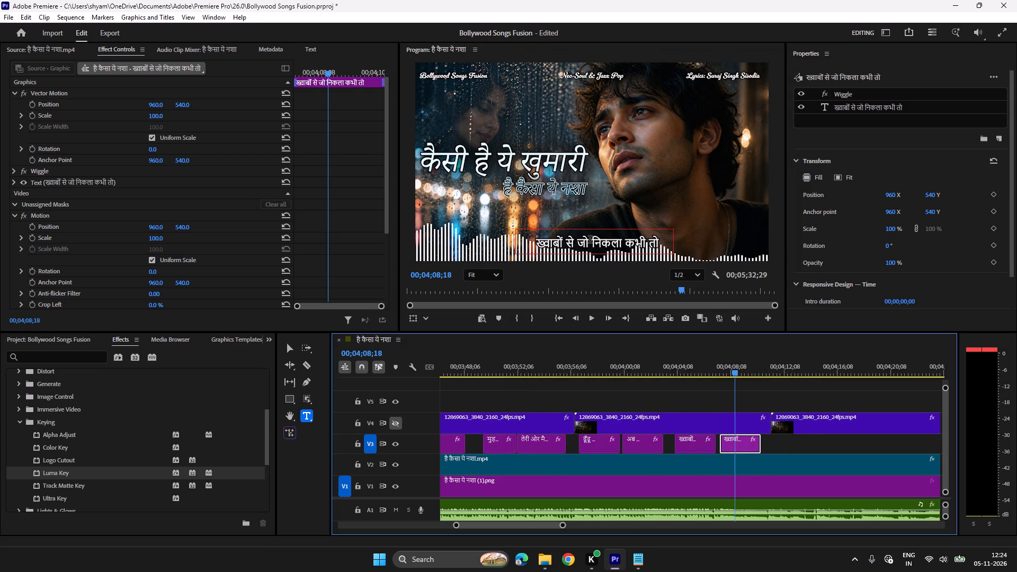
pyautogui.click(590, 240)
pyautogui.hotkey('ctrl', 'a')
pyautogui.hotkey('ctrl', 'v')
# Play through तेरी यादों में रहने लगा and paste copies of the four earlier chorus titles on V3 at about 00;04;11;13.
pyautogui.click(709, 369)
pyautogui.press('space')
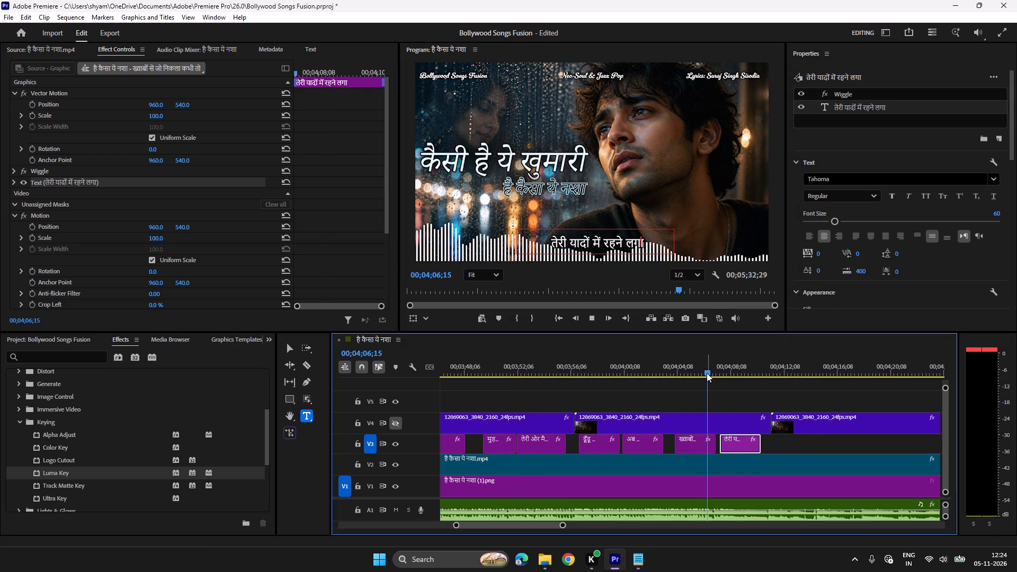
pyautogui.scroll(-4, 690, 380)
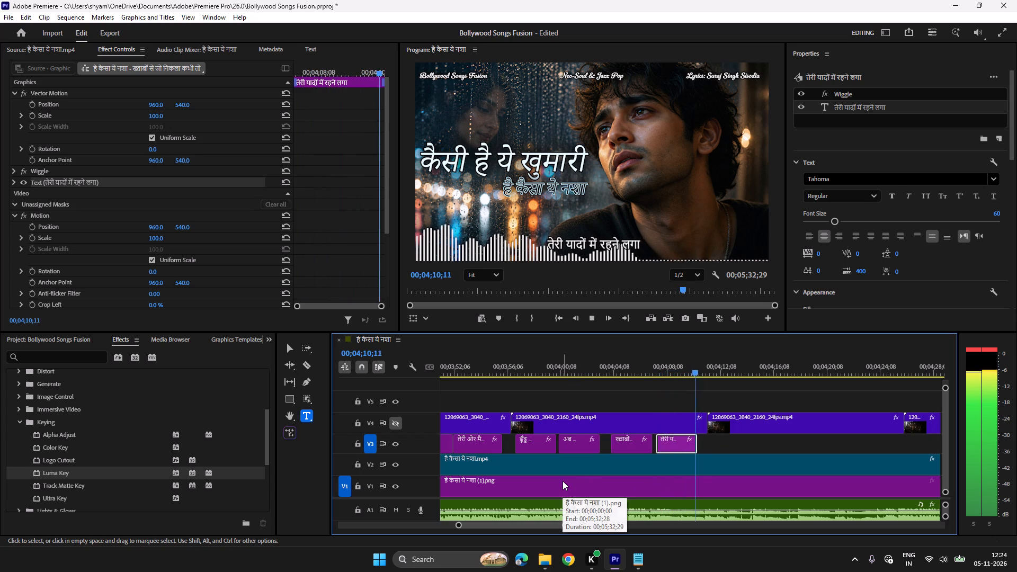
pyautogui.press('space')
pyautogui.scroll(12, 563, 481)
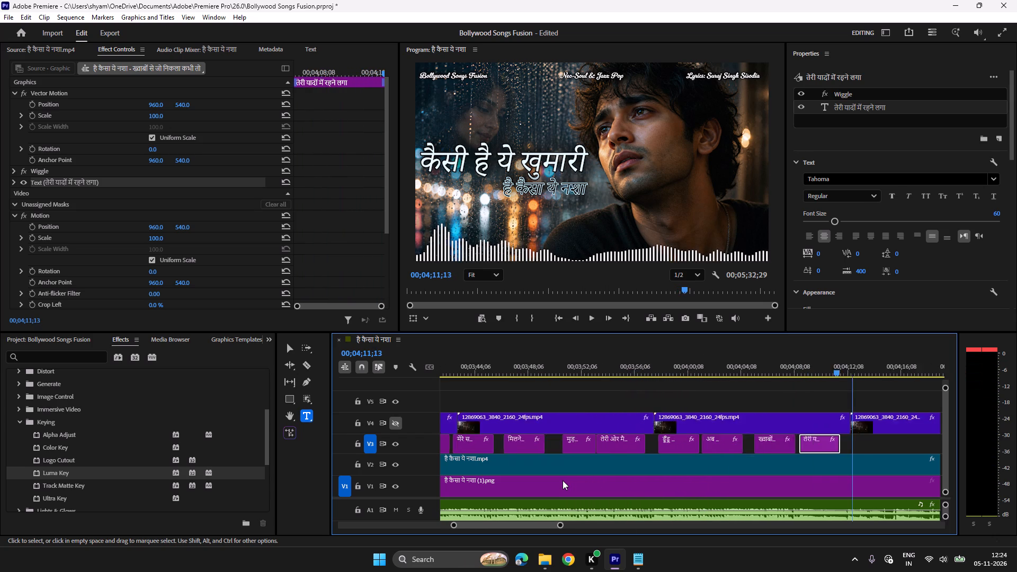
pyautogui.scroll(20, 563, 480)
pyautogui.scroll(20, 563, 480)
pyautogui.scroll(6, 563, 480)
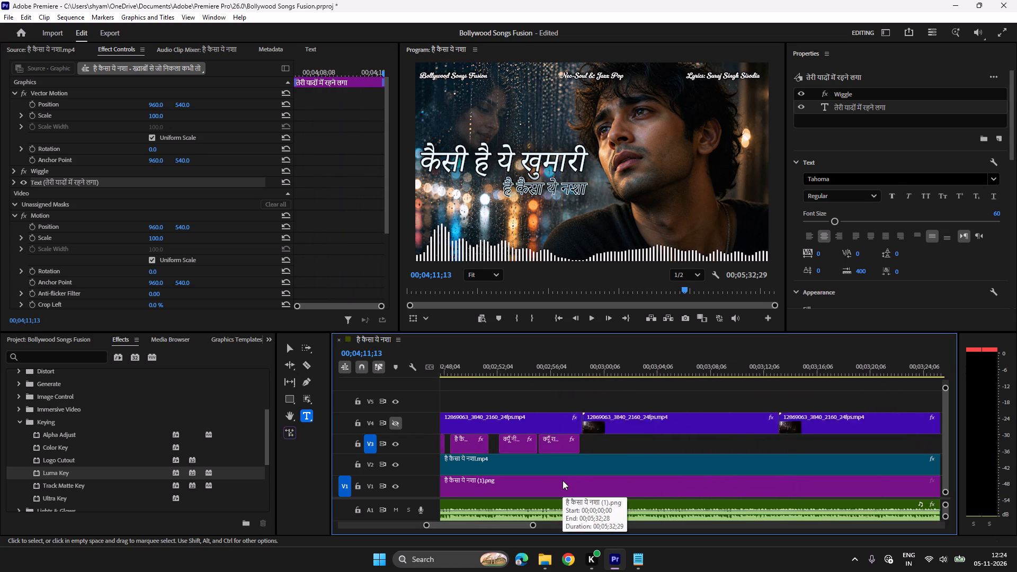
pyautogui.scroll(3, 563, 480)
pyautogui.moveTo(720, 442); pyautogui.dragTo(530, 443)
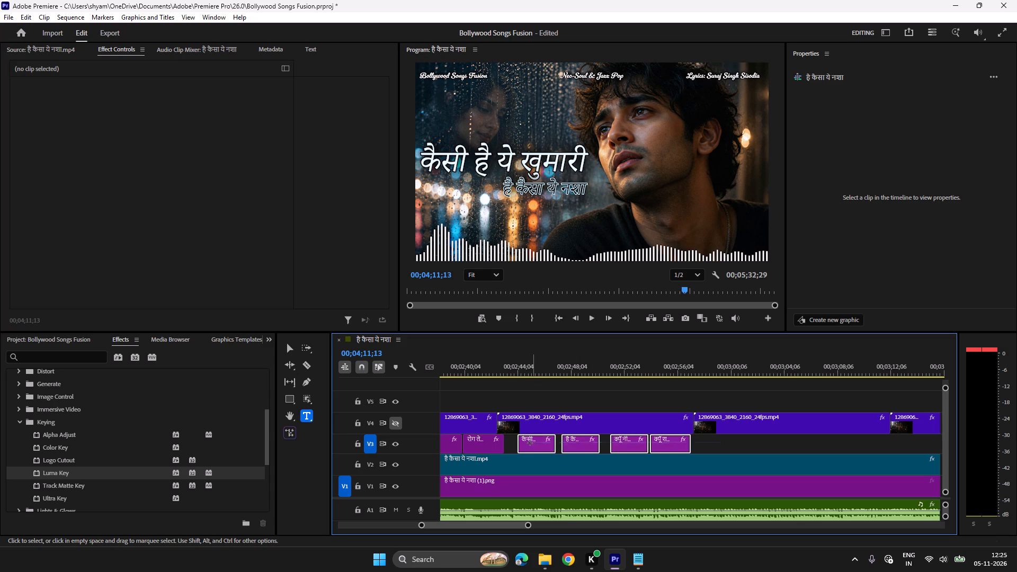
pyautogui.moveTo(530, 443); pyautogui.dragTo(526, 448)
pyautogui.hotkey('ctrl', 'c')
pyautogui.hotkey('ctrl', 'v')
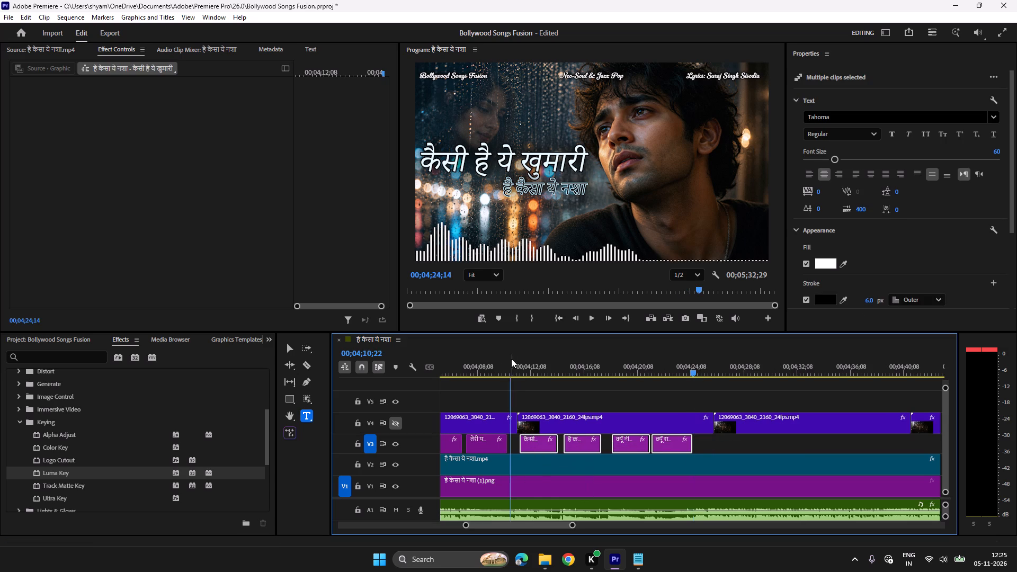
# Check the pasted chorus titles against the song and paste the same four titles again on V3 at 00;04;25;29.
pyautogui.click(511, 359)
pyautogui.press('space')
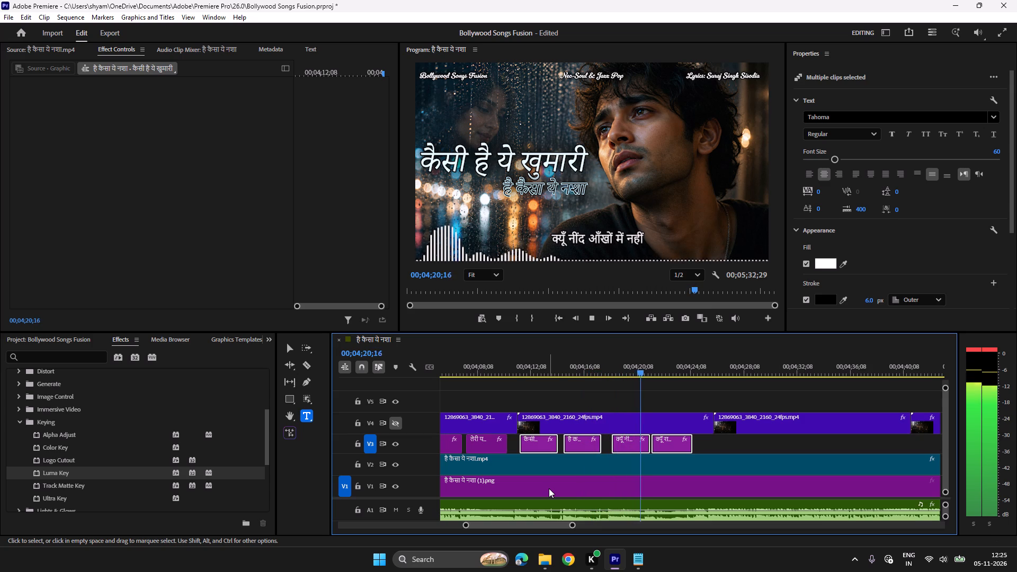
pyautogui.scroll(-4, 549, 488)
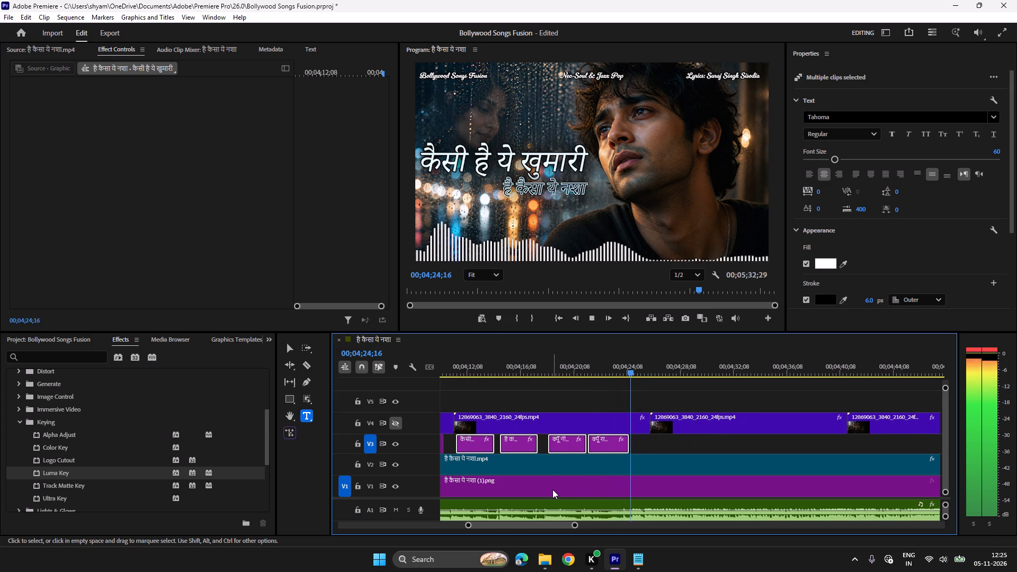
pyautogui.press('space')
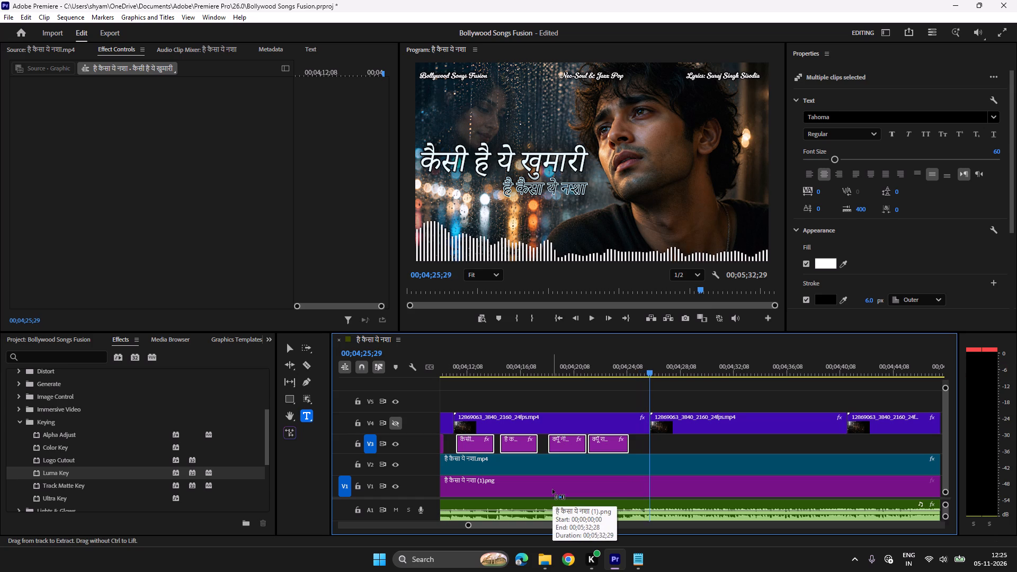
pyautogui.hotkey('ctrl', 'c')
pyautogui.hotkey('ctrl', 'v')
# Play the second set of pasted chorus titles against the song up to 00;04;40;10.
pyautogui.click(644, 361)
pyautogui.press('space')
pyautogui.scroll(-3, 638, 490)
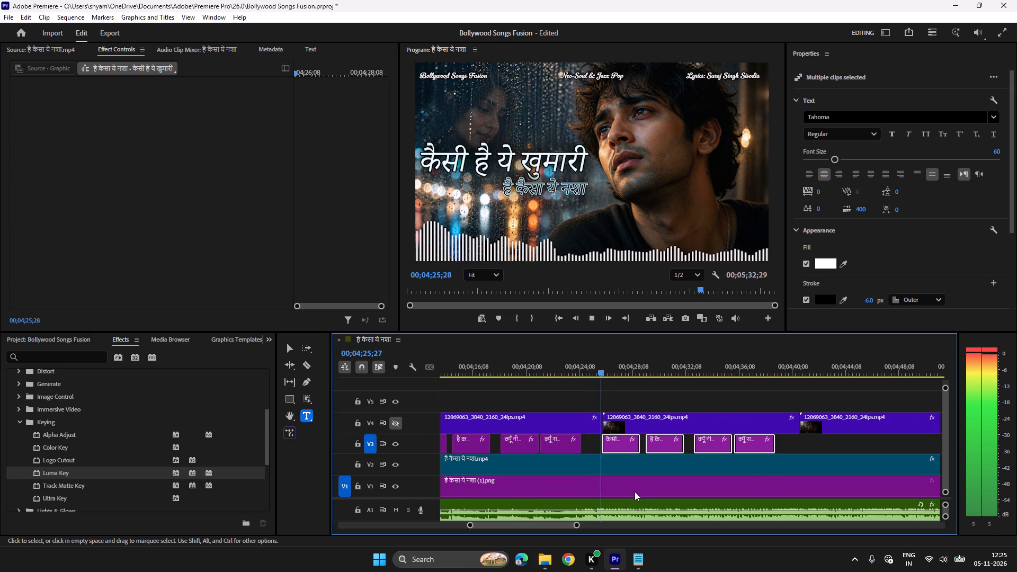
pyautogui.scroll(-5, 635, 491)
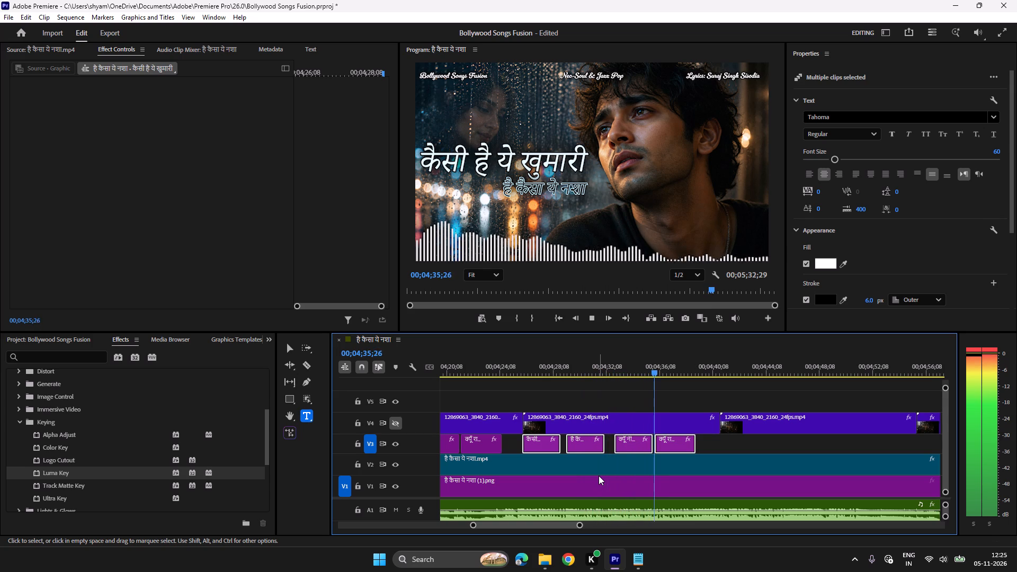
pyautogui.scroll(-4, 599, 476)
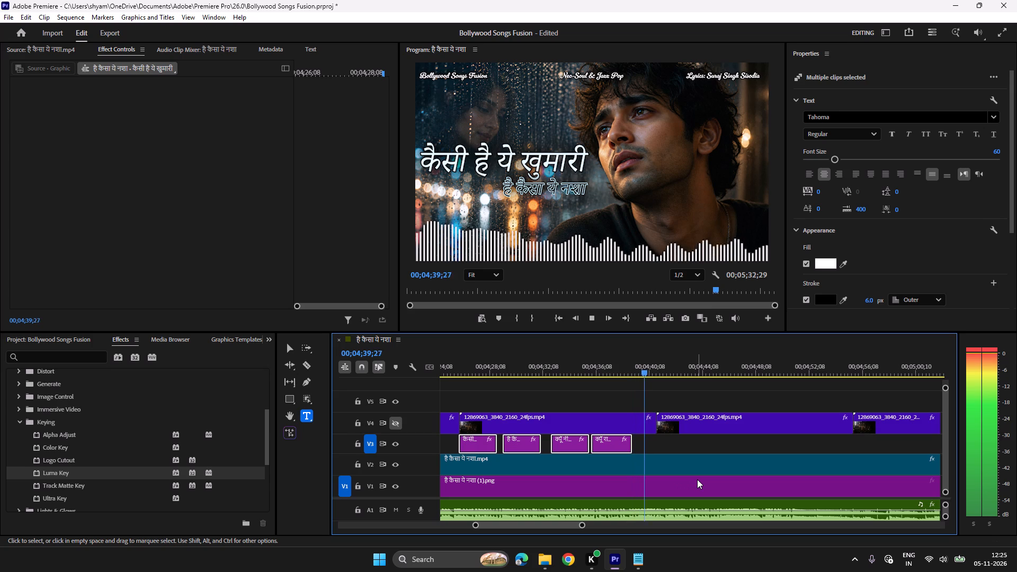
pyautogui.press('space')
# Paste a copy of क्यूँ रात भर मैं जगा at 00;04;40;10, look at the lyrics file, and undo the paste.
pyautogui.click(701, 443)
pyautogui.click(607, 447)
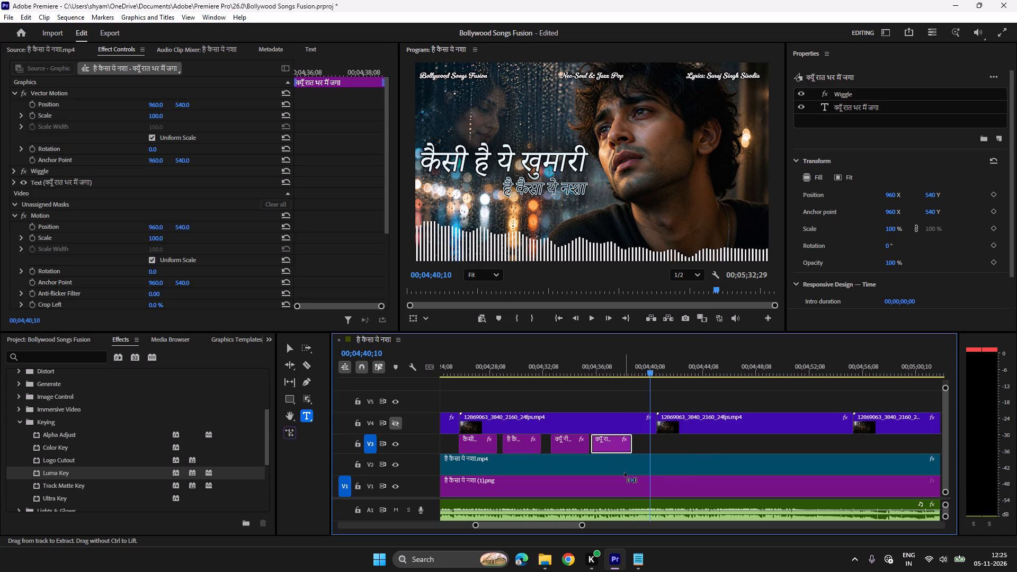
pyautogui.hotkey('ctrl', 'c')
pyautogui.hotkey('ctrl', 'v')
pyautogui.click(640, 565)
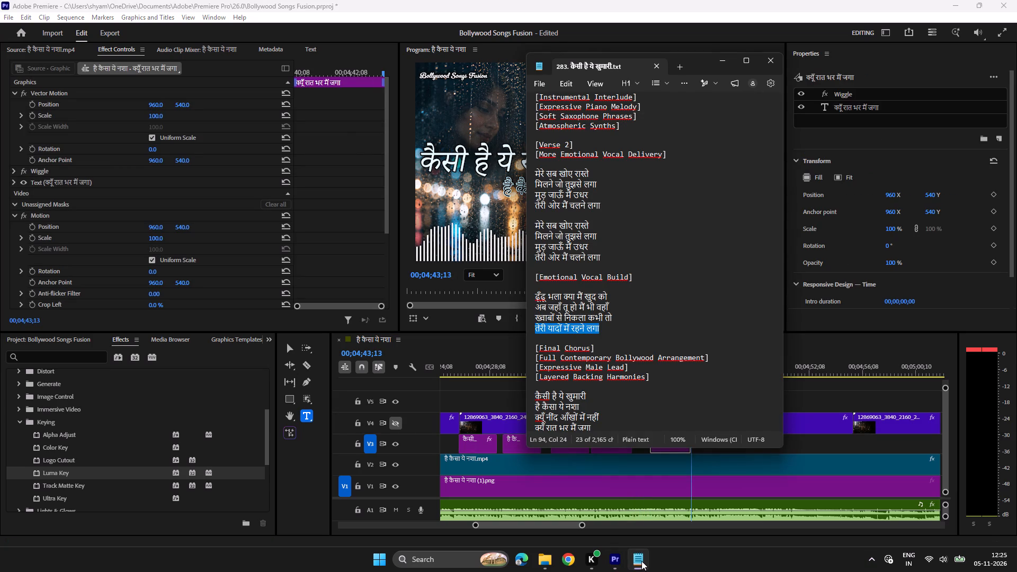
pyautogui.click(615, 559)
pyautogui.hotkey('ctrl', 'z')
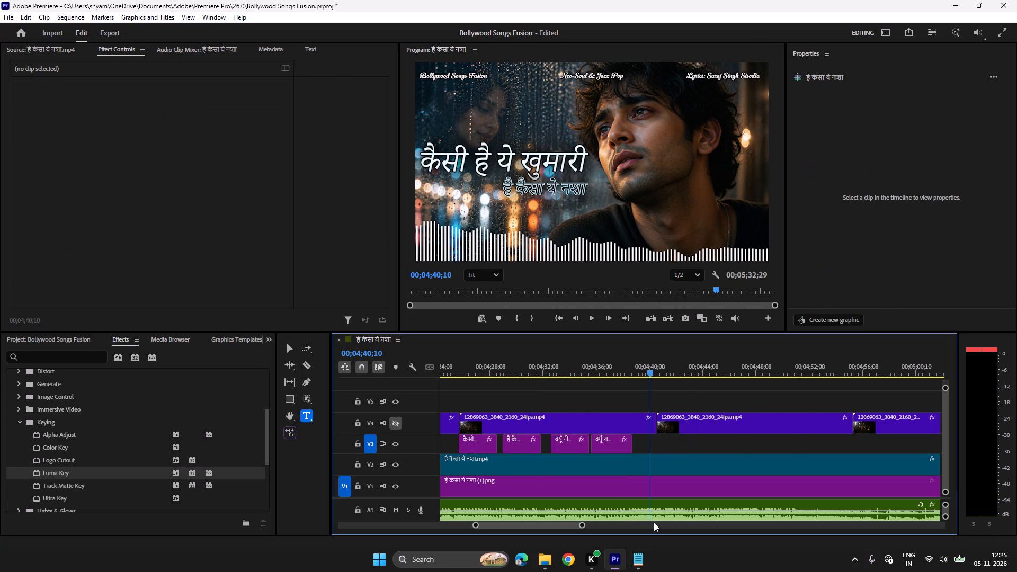
# Copy the eight earlier titles from होश कुछ भी है अपना नहीं through क्यूँ रात भर मैं जगा and paste them on V3 at 00;04;40;10.
pyautogui.moveTo(560, 523); pyautogui.dragTo(431, 523)
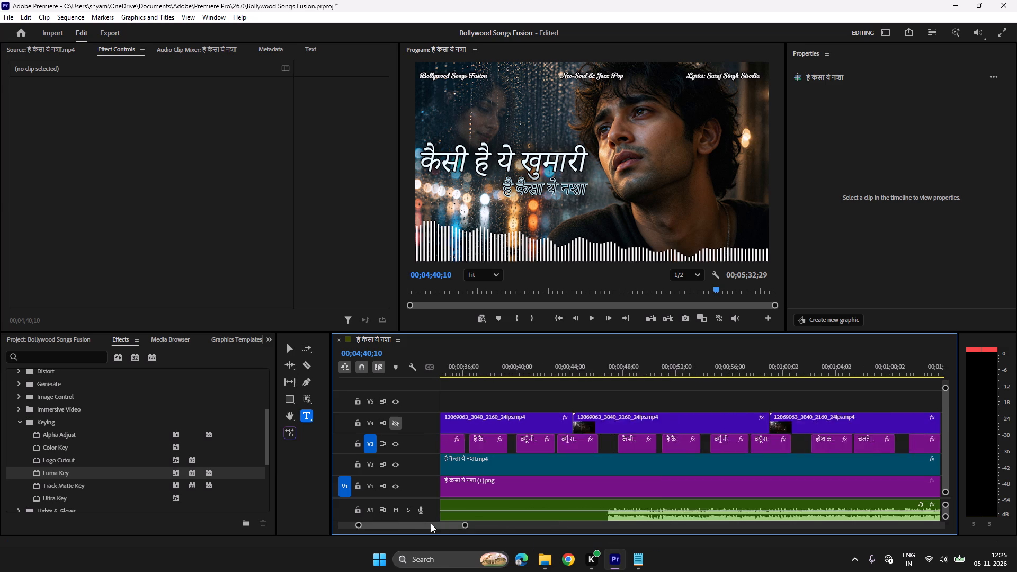
pyautogui.moveTo(431, 523); pyautogui.dragTo(406, 523)
pyautogui.scroll(-17, 665, 467)
pyautogui.scroll(-6, 666, 467)
pyautogui.scroll(-20, 666, 467)
pyautogui.scroll(-2, 666, 467)
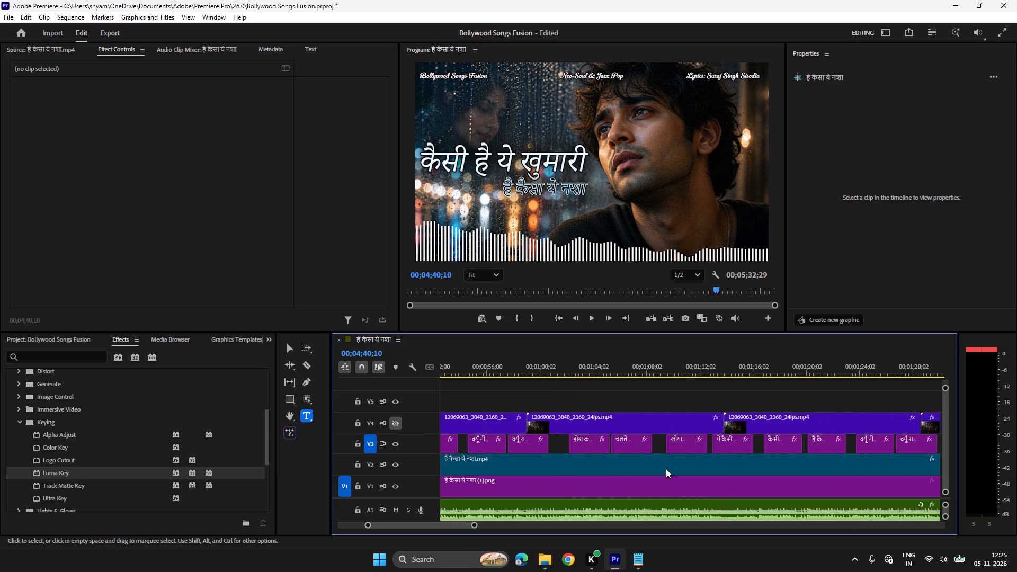
pyautogui.moveTo(543, 440); pyautogui.dragTo(761, 447)
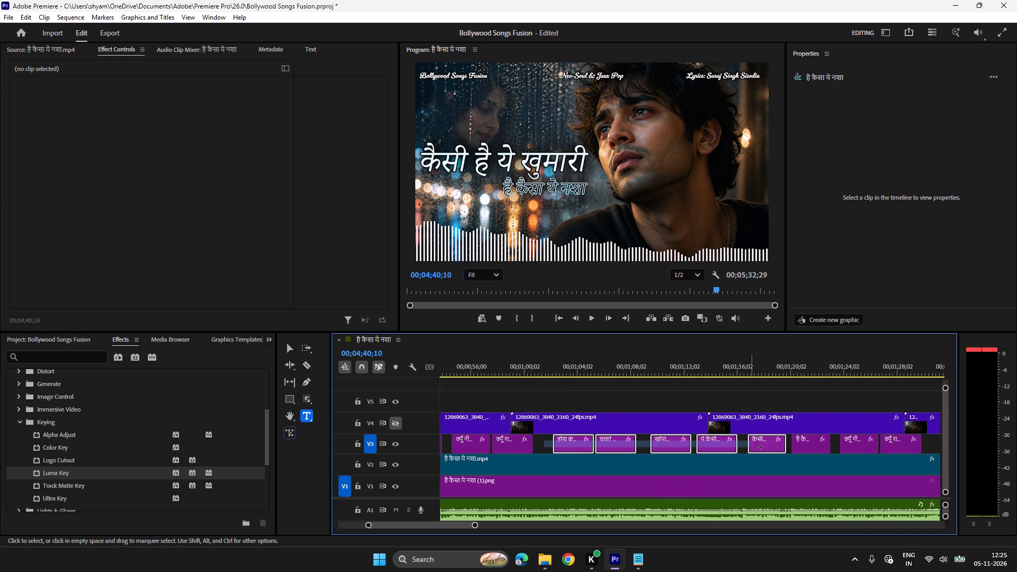
pyautogui.moveTo(761, 447); pyautogui.dragTo(882, 449)
pyautogui.hotkey('ctrl', 'c')
pyautogui.hotkey('ctrl', 'v')
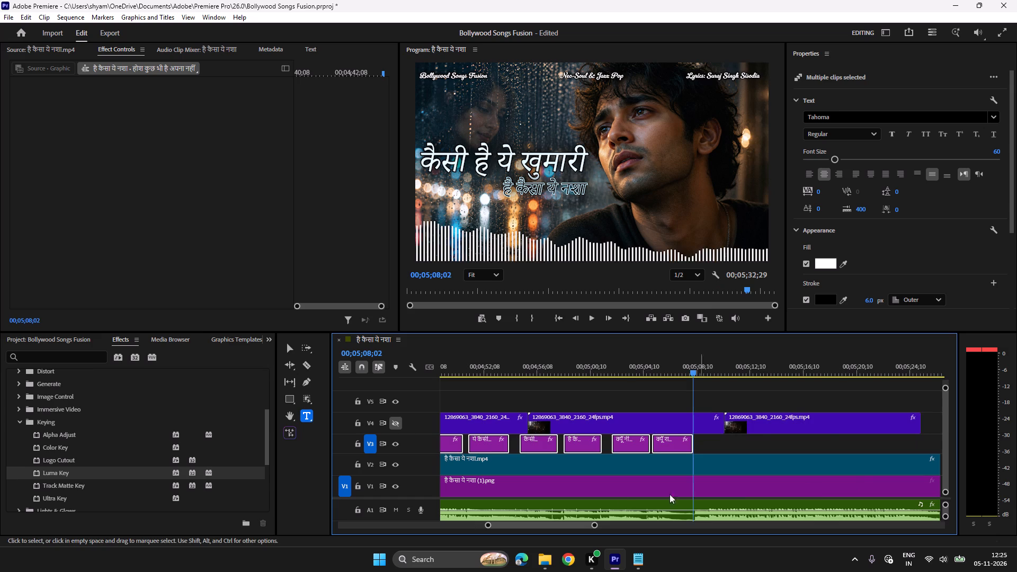
# Check the pasted titles from होश कुछ भी है अपना नहीं through ये कैसी मिली है सज़ा against the song.
pyautogui.scroll(10, 610, 494)
pyautogui.click(486, 370)
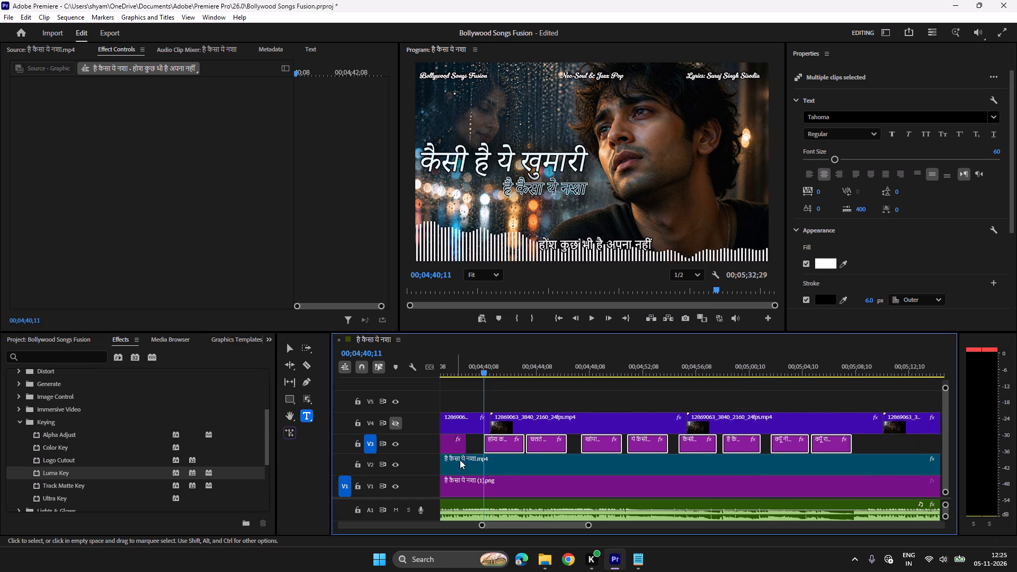
pyautogui.press('space')
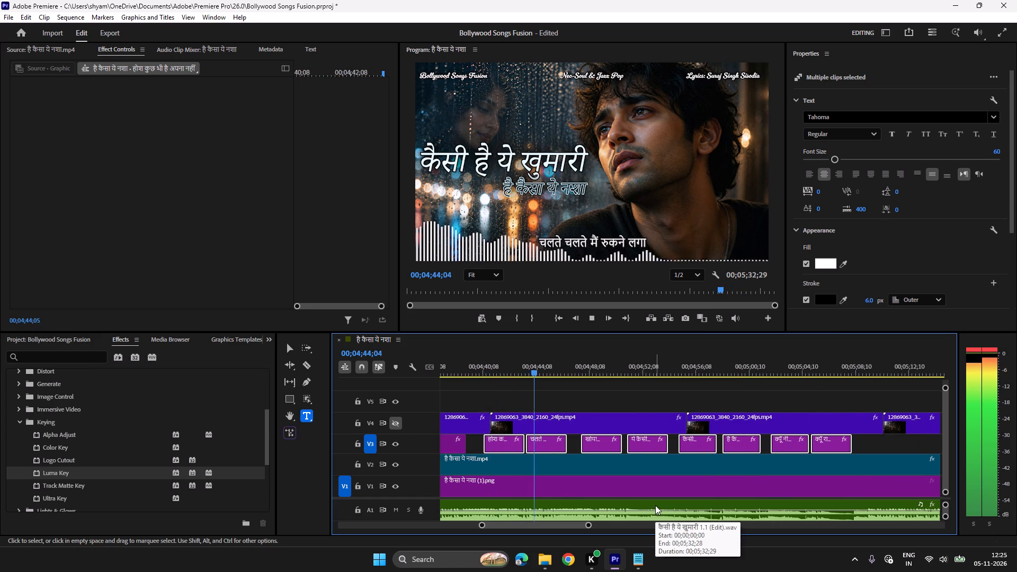
pyautogui.press('space')
pyautogui.click(508, 361)
pyautogui.press('space')
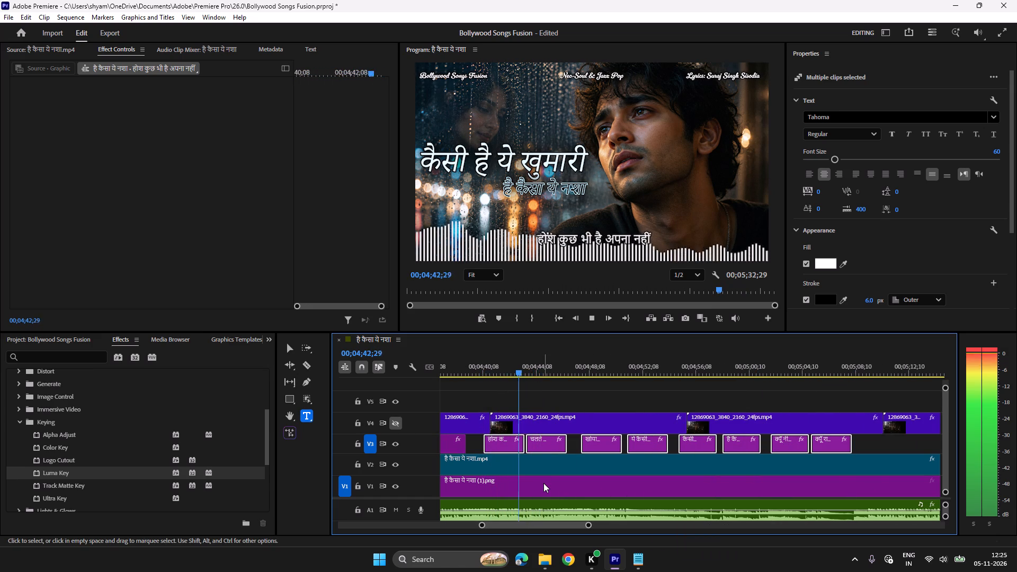
pyautogui.press('space')
pyautogui.click(575, 444)
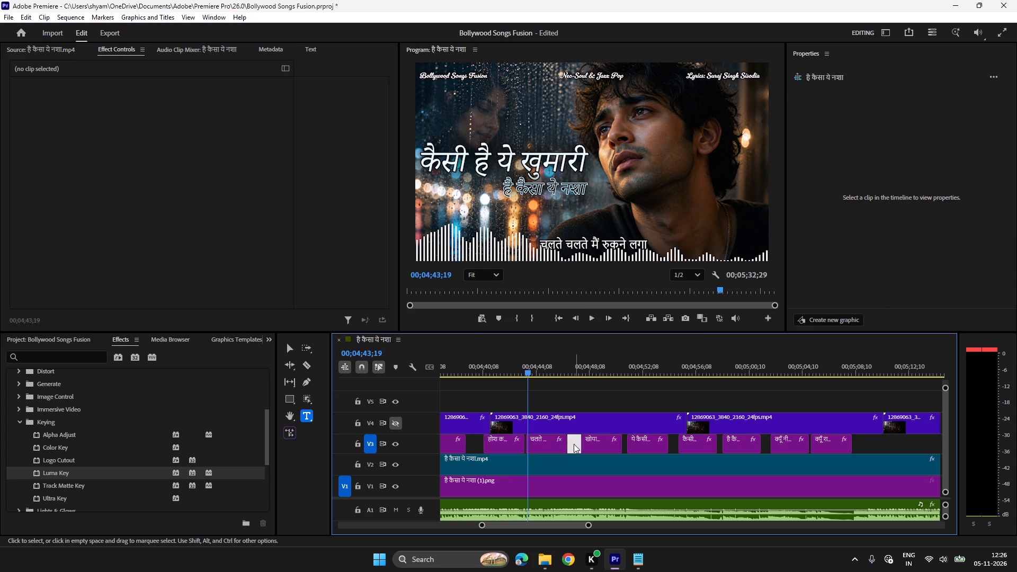
pyautogui.click(539, 442)
pyautogui.press('space')
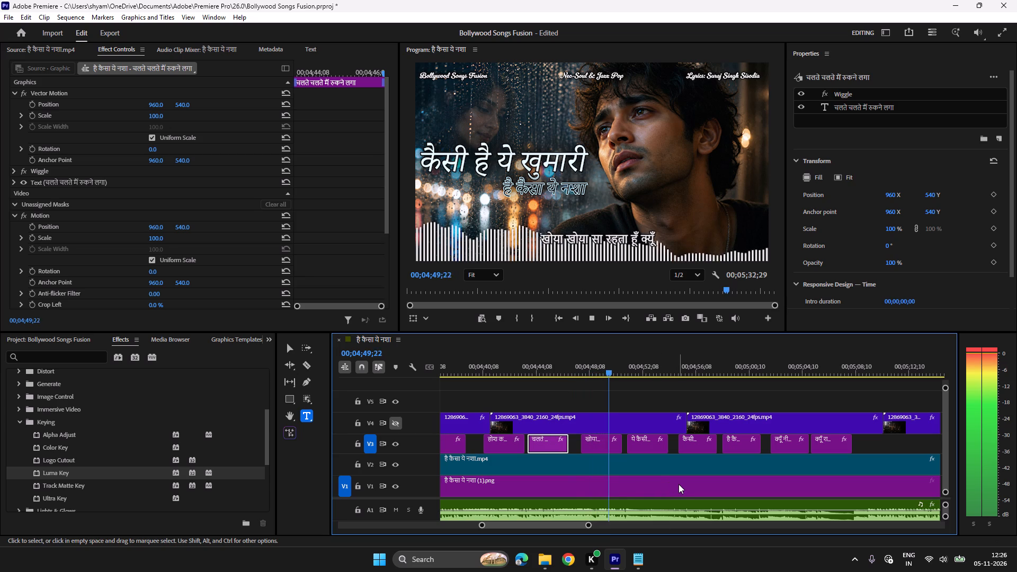
pyautogui.scroll(-3, 680, 484)
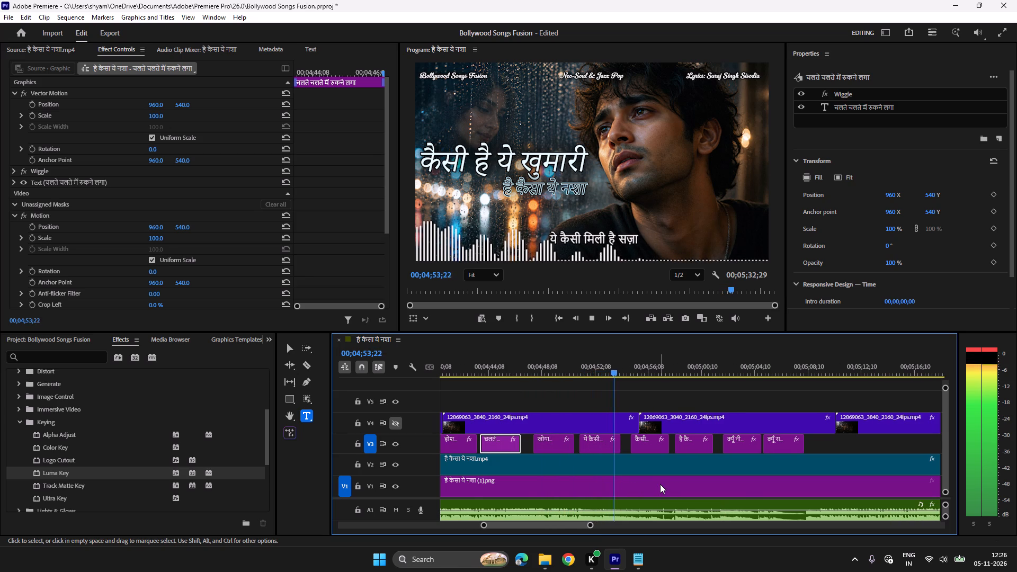
pyautogui.press('space')
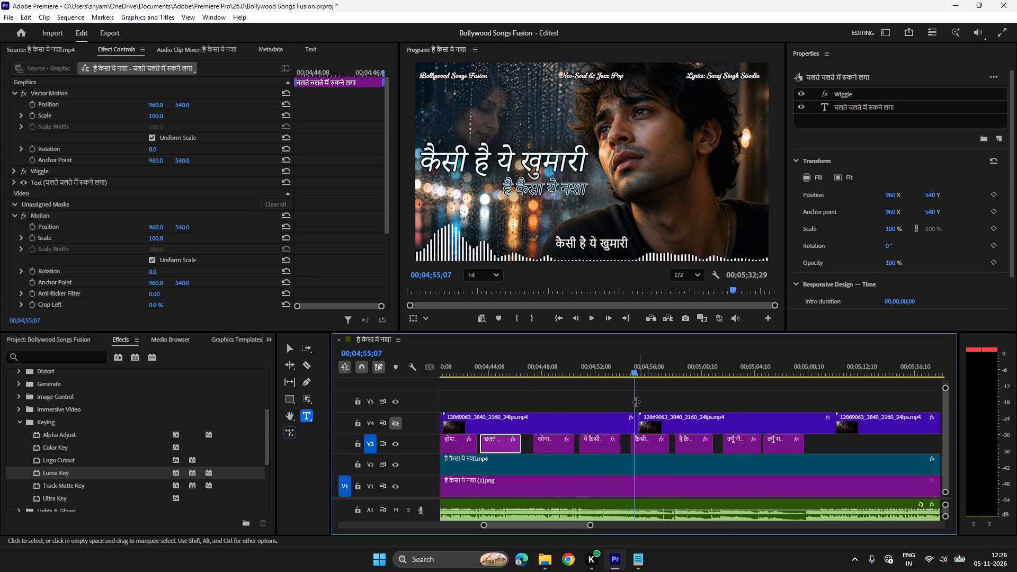
# Play through the last four chorus titles and extend the end of the final क्यूँ रात भर मैं जगा title to about 00;05;10.
pyautogui.click(625, 363)
pyautogui.press('space')
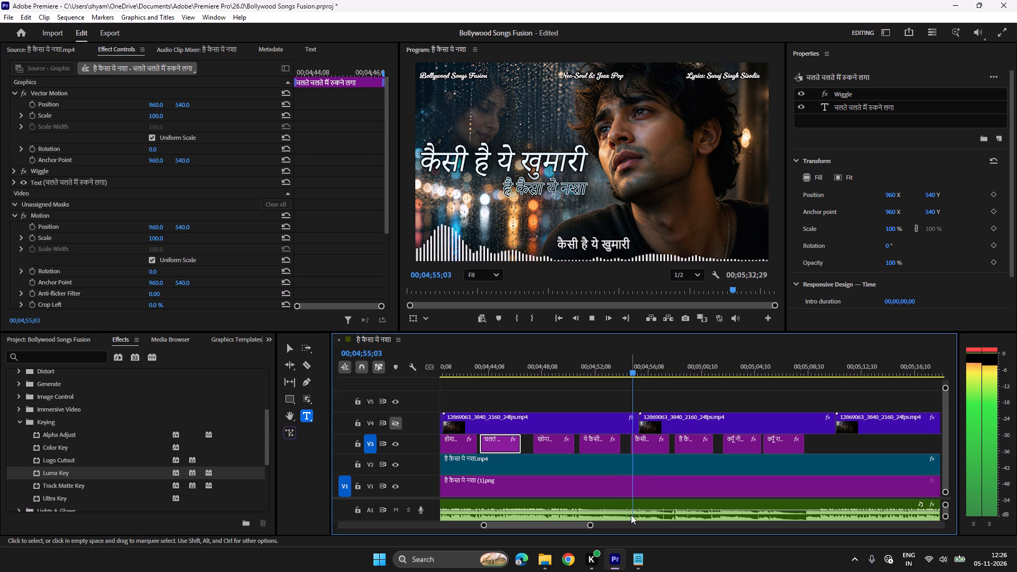
pyautogui.scroll(-4, 631, 515)
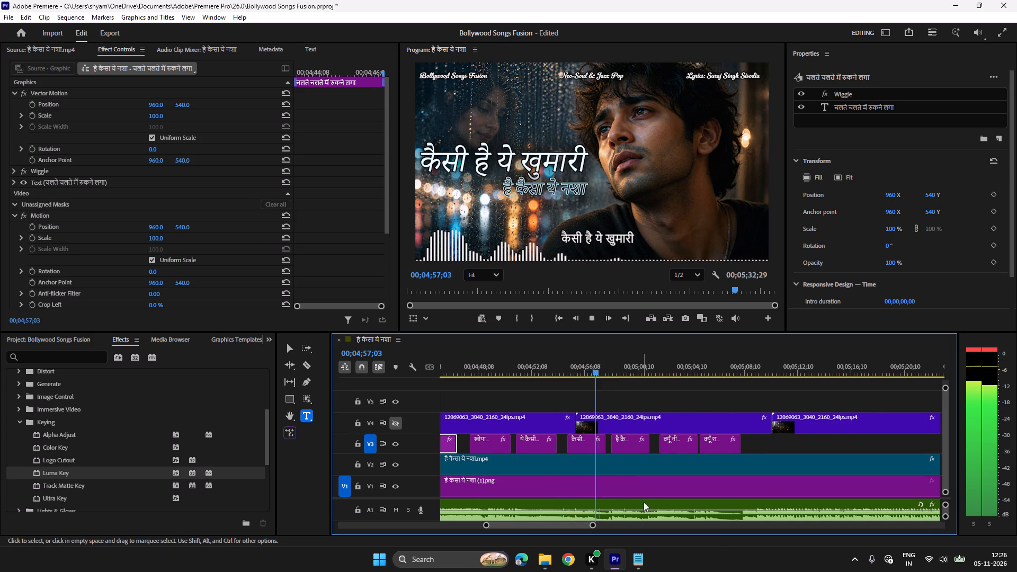
pyautogui.scroll(-4, 652, 499)
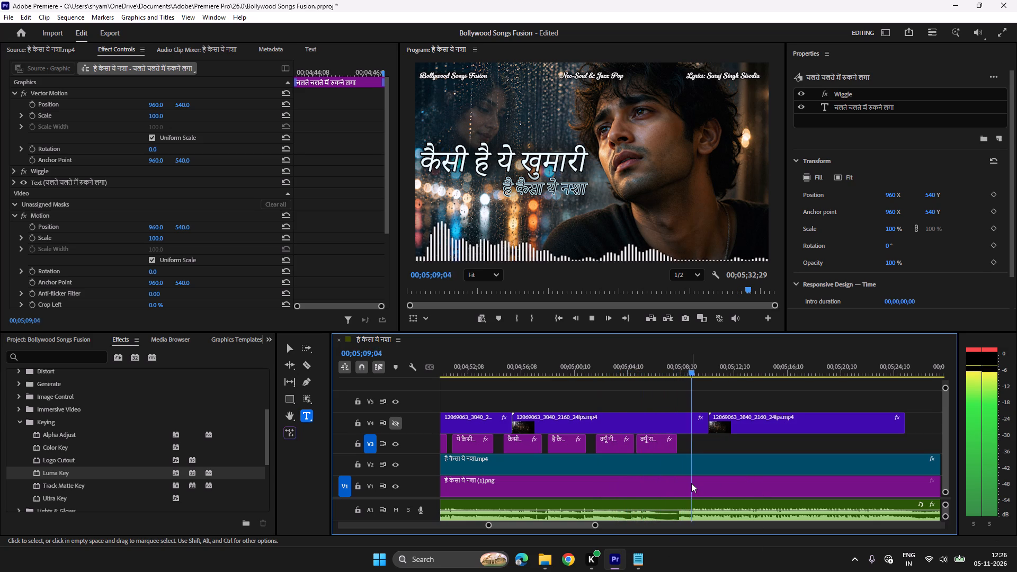
pyautogui.press('space')
pyautogui.moveTo(674, 444); pyautogui.dragTo(699, 446)
# Replay the final क्यूँ रात भर मैं जगा title and replace the space between भर and मैं with an ellipsis (...).
pyautogui.click(628, 367)
pyautogui.press('space')
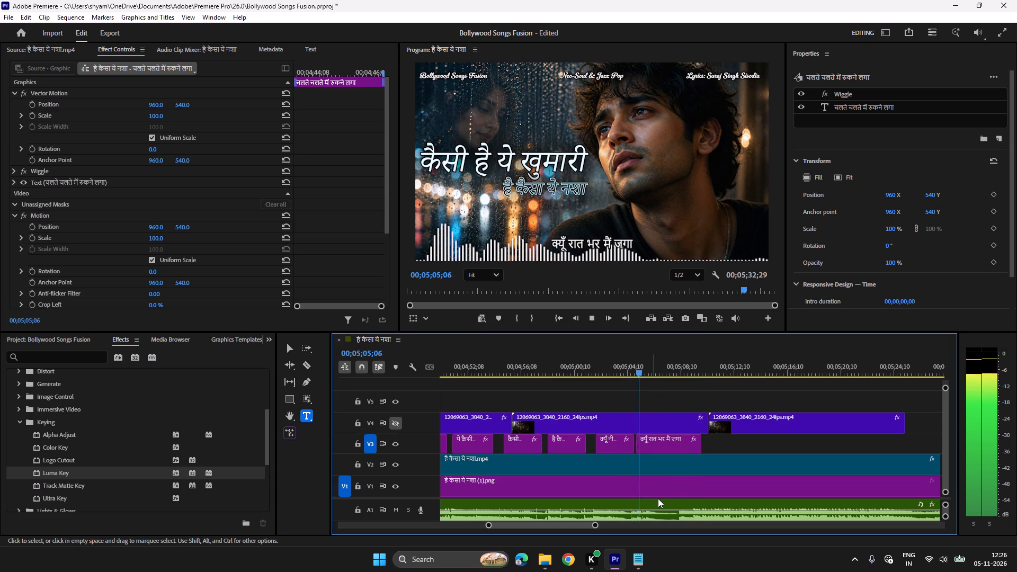
pyautogui.scroll(-4, 658, 498)
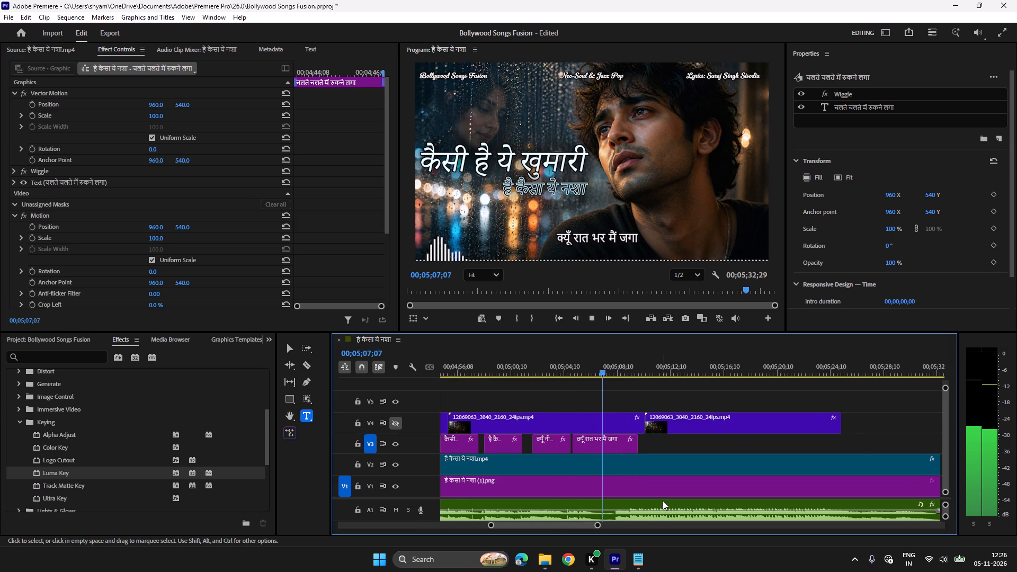
pyautogui.press('space')
pyautogui.click(594, 245)
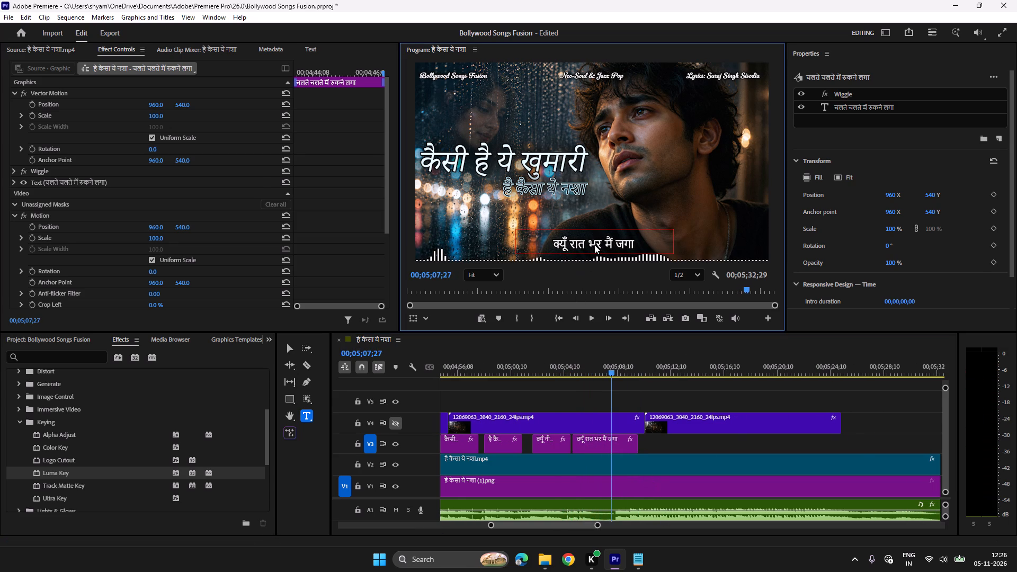
pyautogui.click(601, 245)
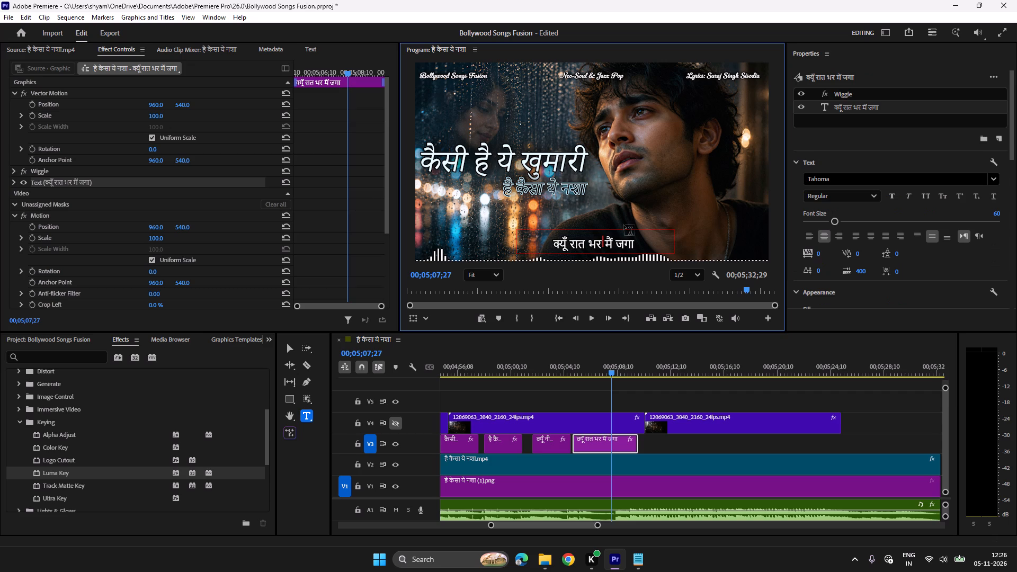
pyautogui.press('Left')
pyautogui.press('Right')
pyautogui.write('...')
pyautogui.press('Right')
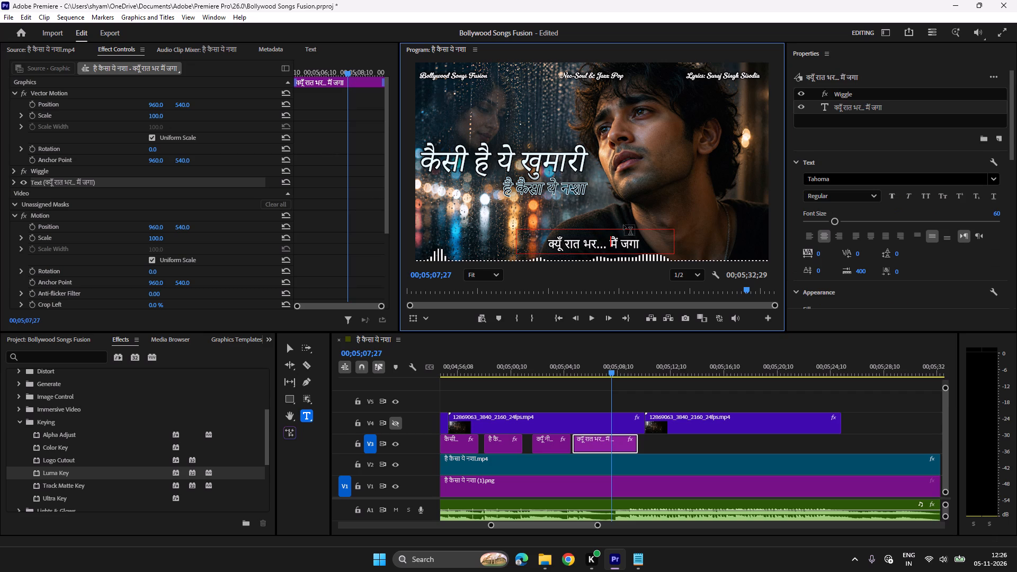
pyautogui.press('BackSpace')
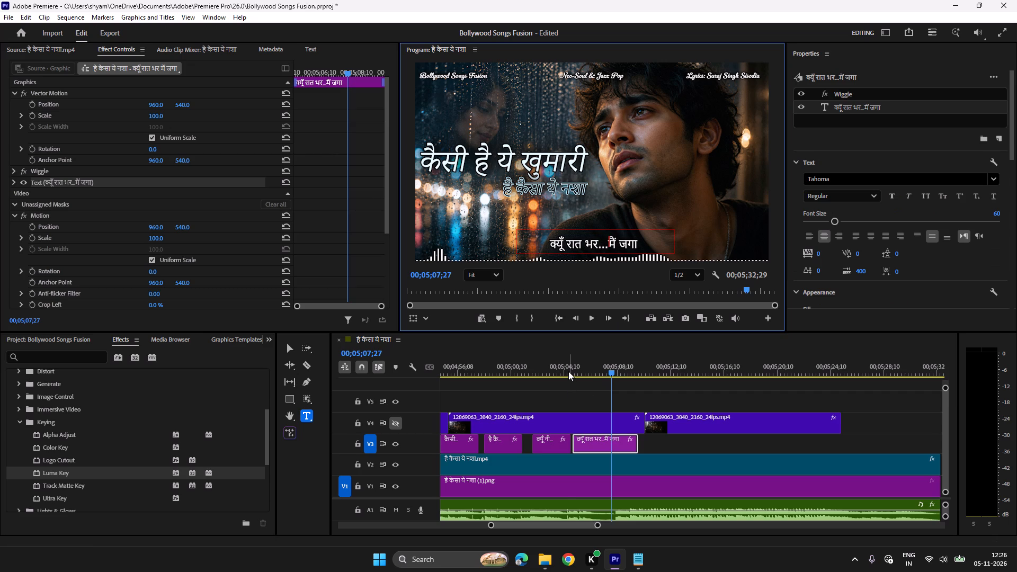
# Replay the final क्यूँ रात भर...मैं जगा title and extend its end on V3 to 00;05;10;09.
pyautogui.click(568, 371)
pyautogui.press('space')
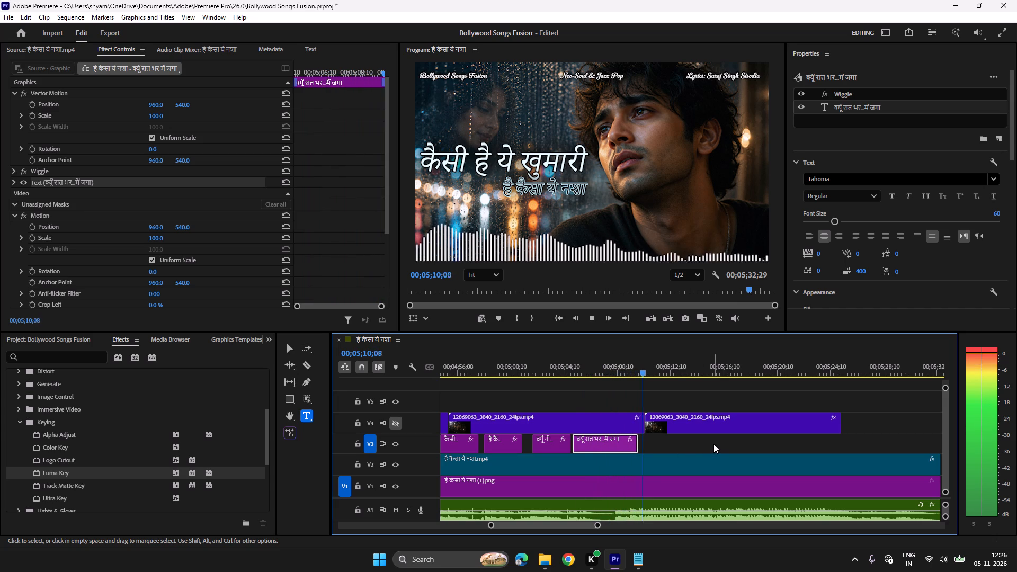
pyautogui.press('space')
pyautogui.click(635, 369)
pyautogui.press('space')
pyautogui.press('space')
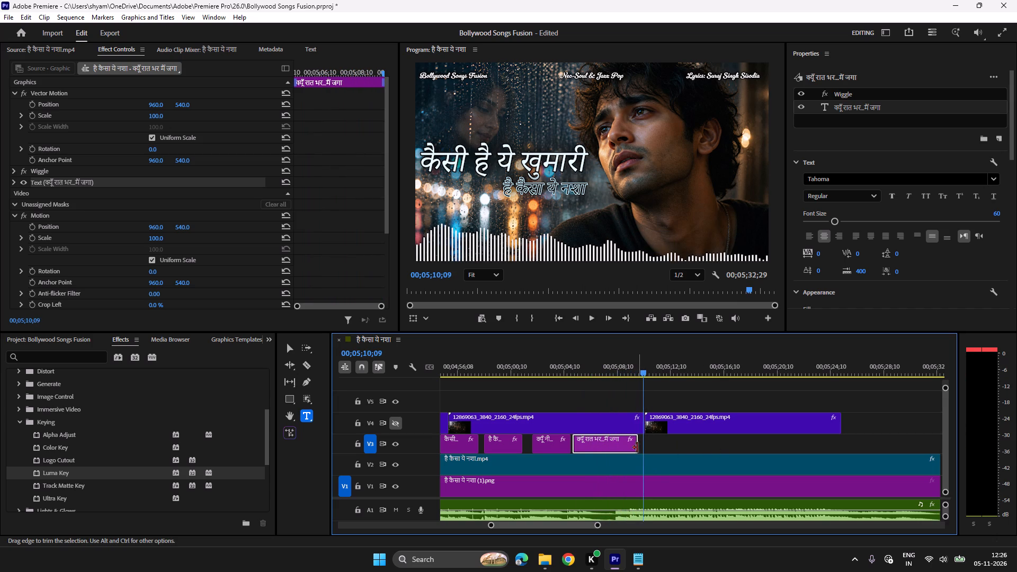
pyautogui.click(637, 447)
pyautogui.click(620, 360)
pyautogui.press('space')
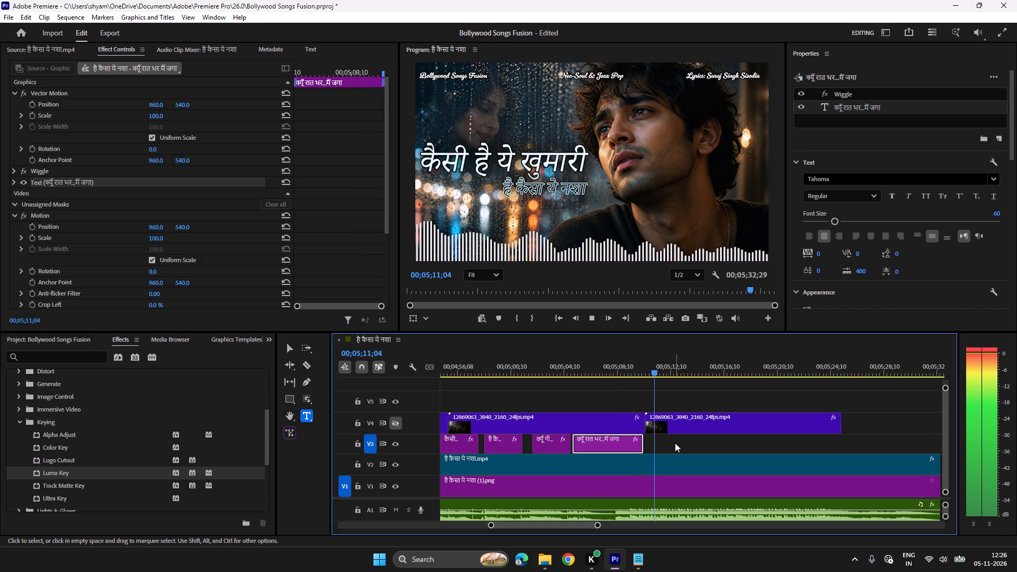
pyautogui.scroll(-5, 675, 443)
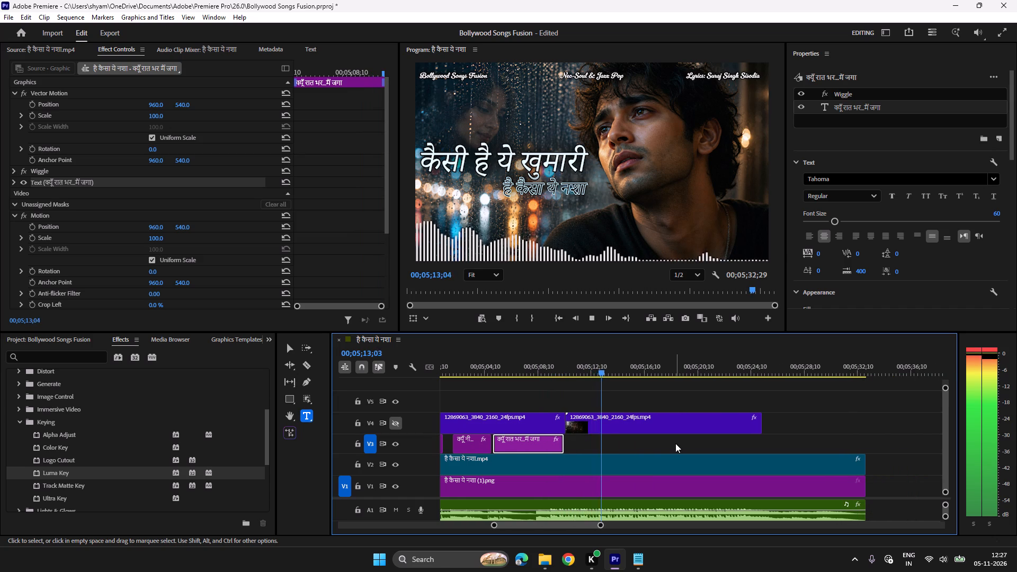
pyautogui.press('space')
# Turn the V4 bokeh overlay track's output back on.
pyautogui.click(394, 424)
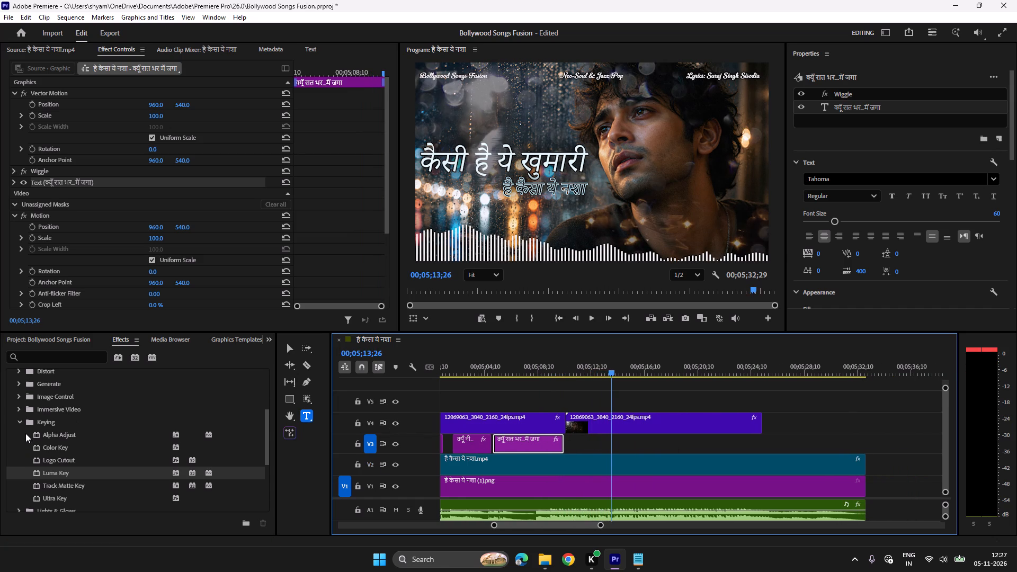
# Apply a Cross Dissolve to the ends of the last V4 bokeh clip, the V2 visualizer clip and the V1 background image.
pyautogui.scroll(-15, 37, 444)
pyautogui.click(13, 489)
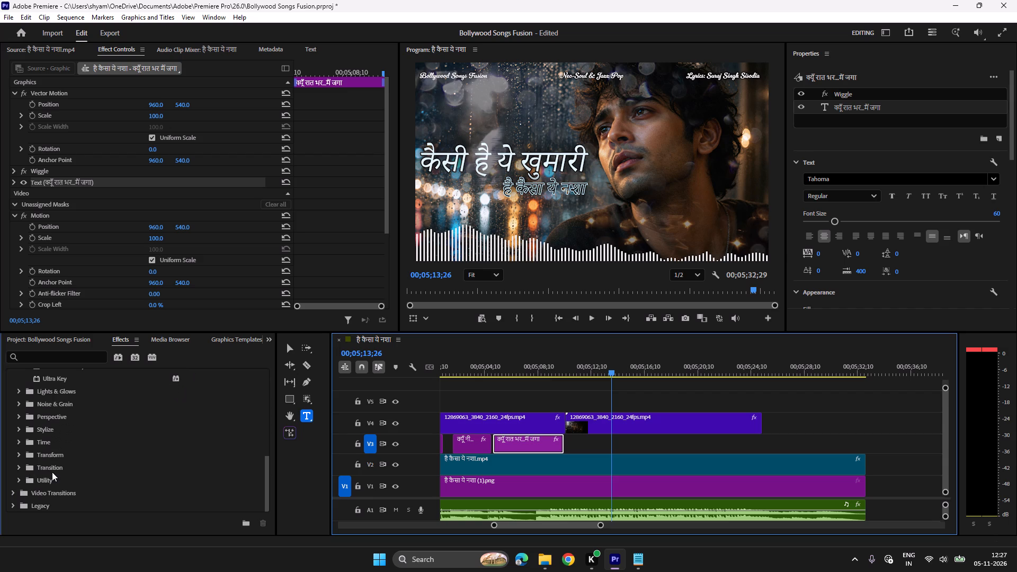
pyautogui.scroll(-8, 52, 472)
pyautogui.click(17, 433)
pyautogui.scroll(-3, 17, 434)
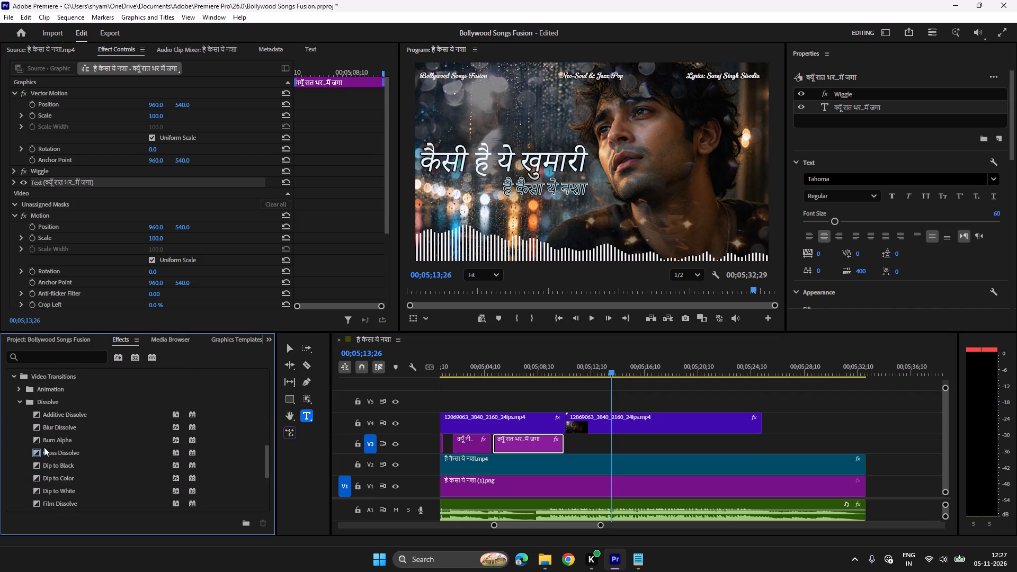
pyautogui.moveTo(59, 450); pyautogui.dragTo(559, 443)
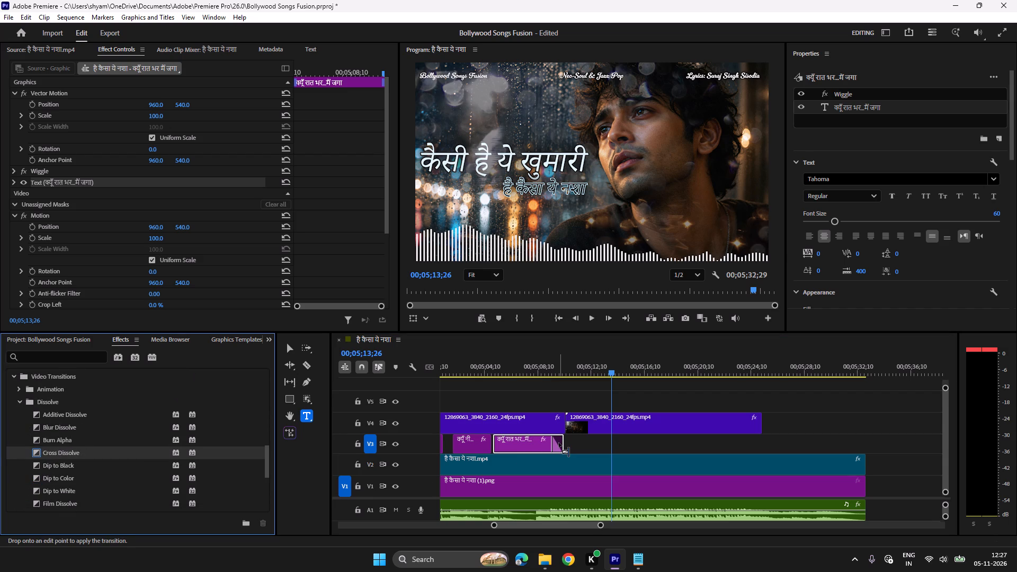
pyautogui.moveTo(559, 443); pyautogui.dragTo(757, 424)
pyautogui.moveTo(757, 424); pyautogui.dragTo(758, 424)
pyautogui.moveTo(58, 451); pyautogui.dragTo(863, 458)
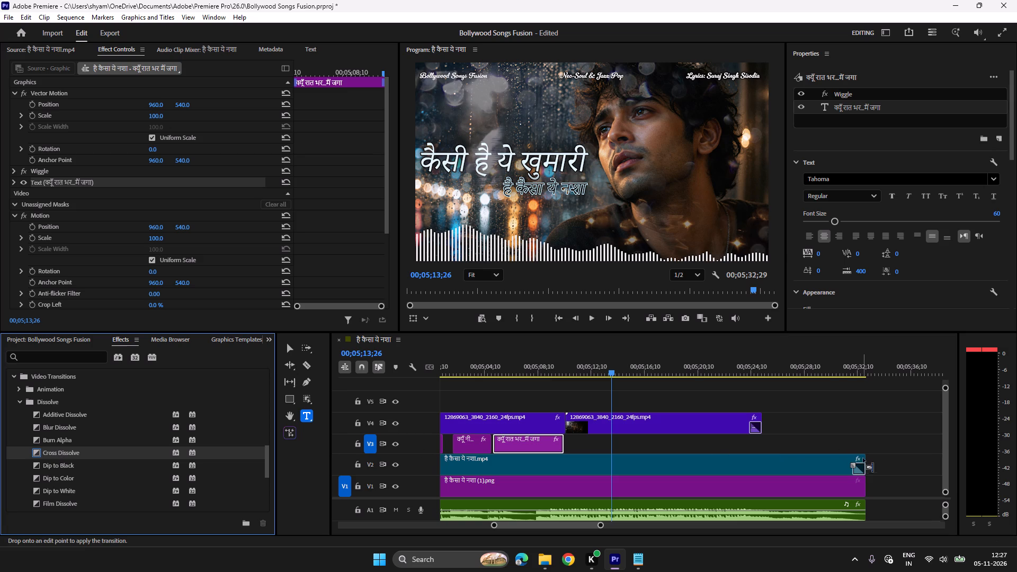
pyautogui.moveTo(863, 458); pyautogui.dragTo(863, 461)
pyautogui.moveTo(66, 453); pyautogui.dragTo(844, 477)
pyautogui.moveTo(844, 477); pyautogui.dragTo(861, 486)
# Play the song's ending to check the overlay fade-out on V4 and the closing dissolves on V1 and V2.
pyautogui.press('space')
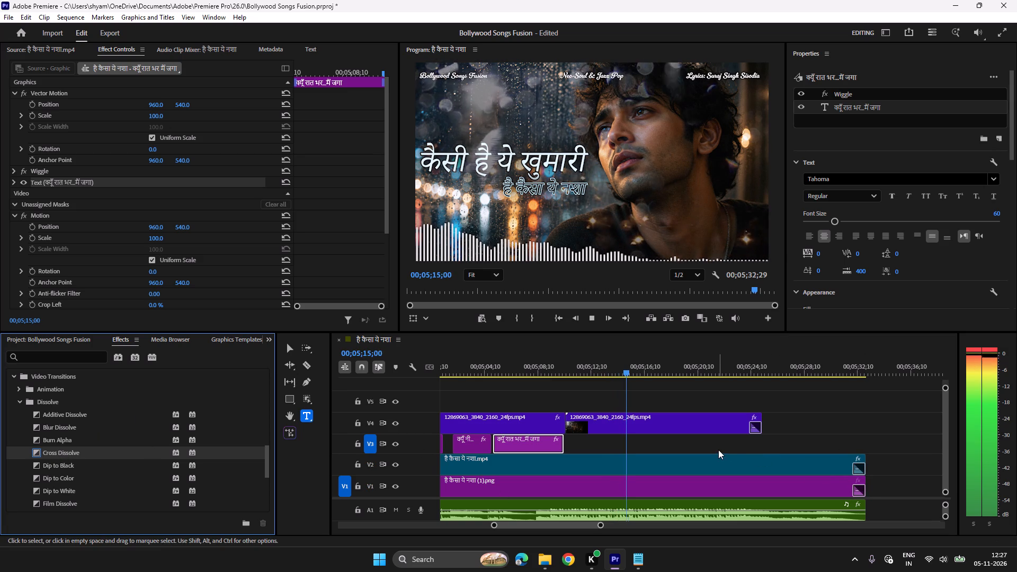
pyautogui.press('space')
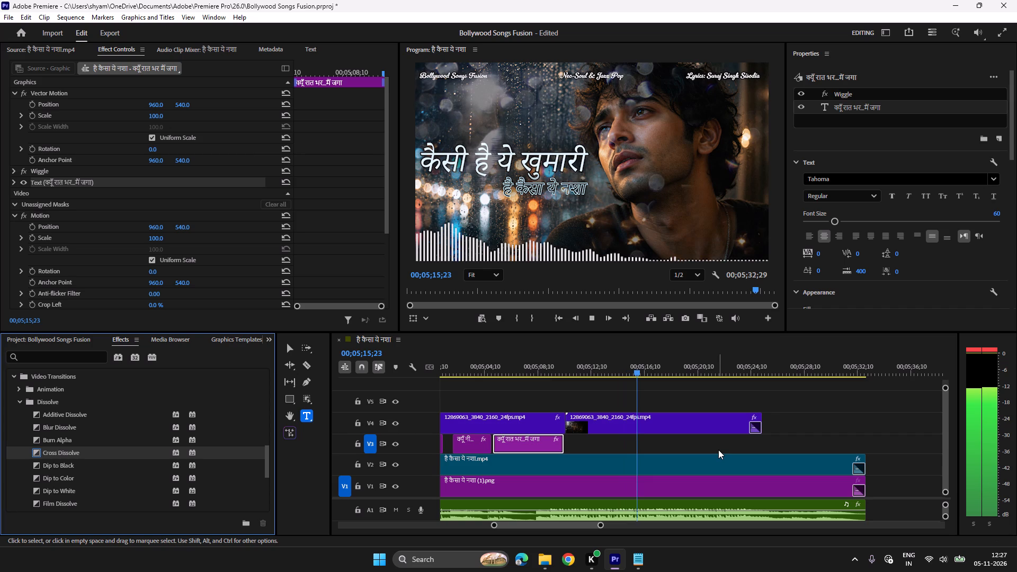
pyautogui.press('space')
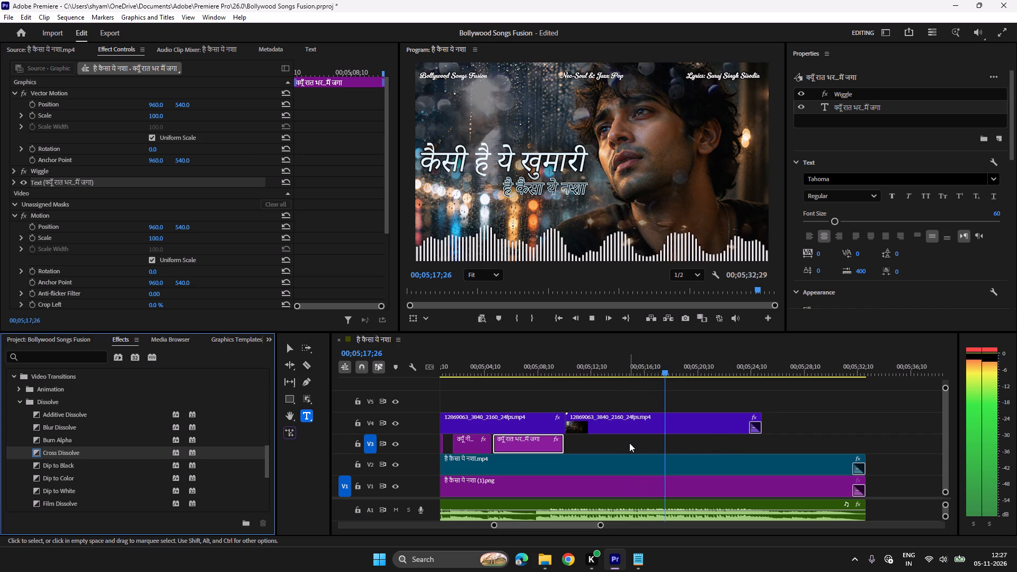
pyautogui.scroll(-6, 629, 443)
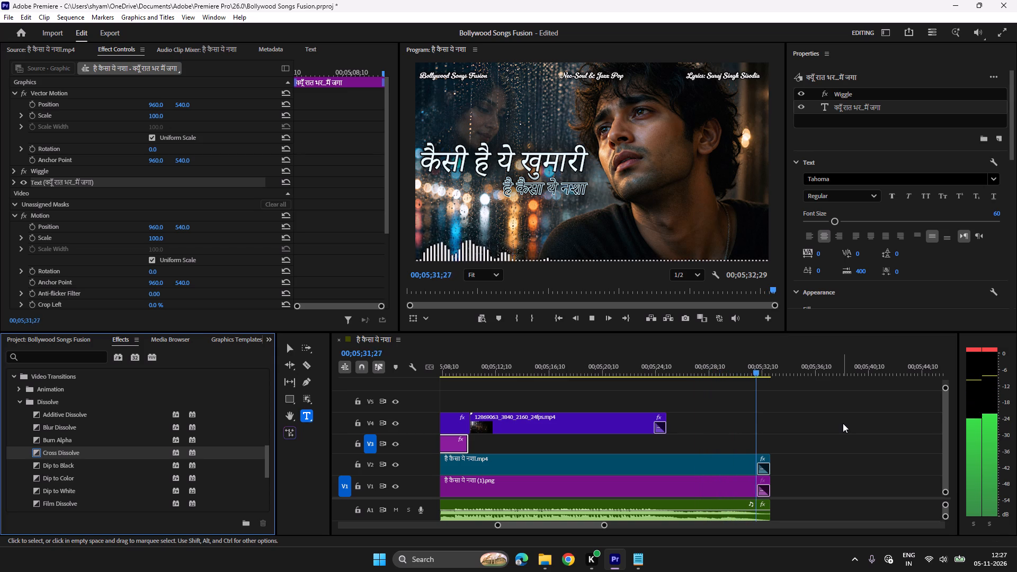
pyautogui.press('space')
pyautogui.click(735, 369)
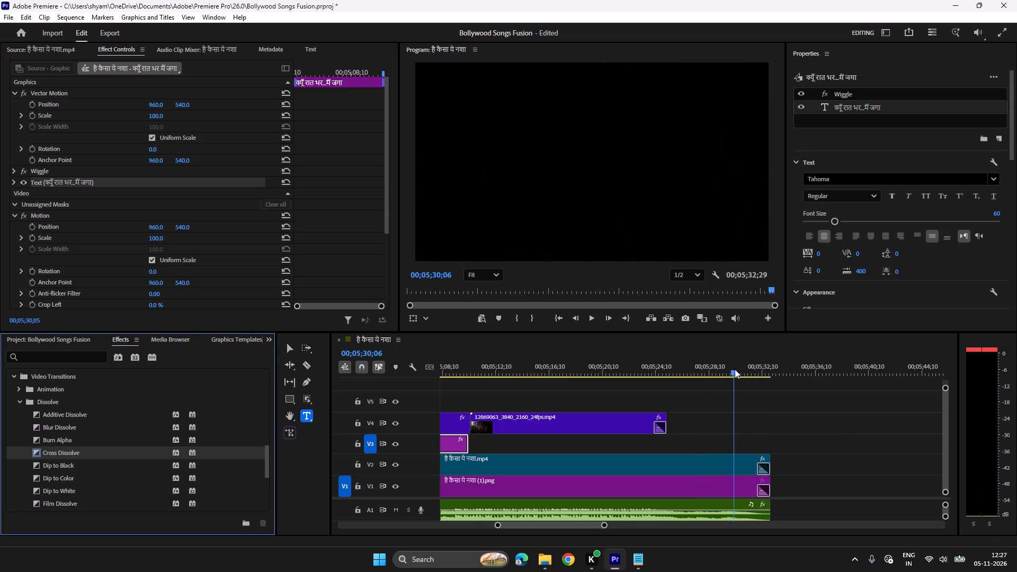
pyautogui.click(685, 370)
pyautogui.click(656, 370)
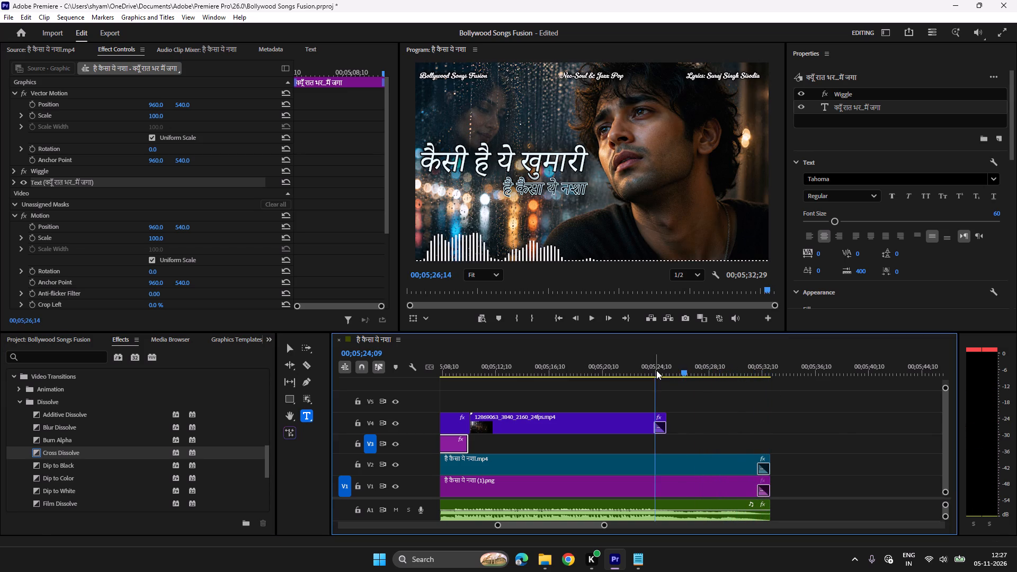
pyautogui.press('space')
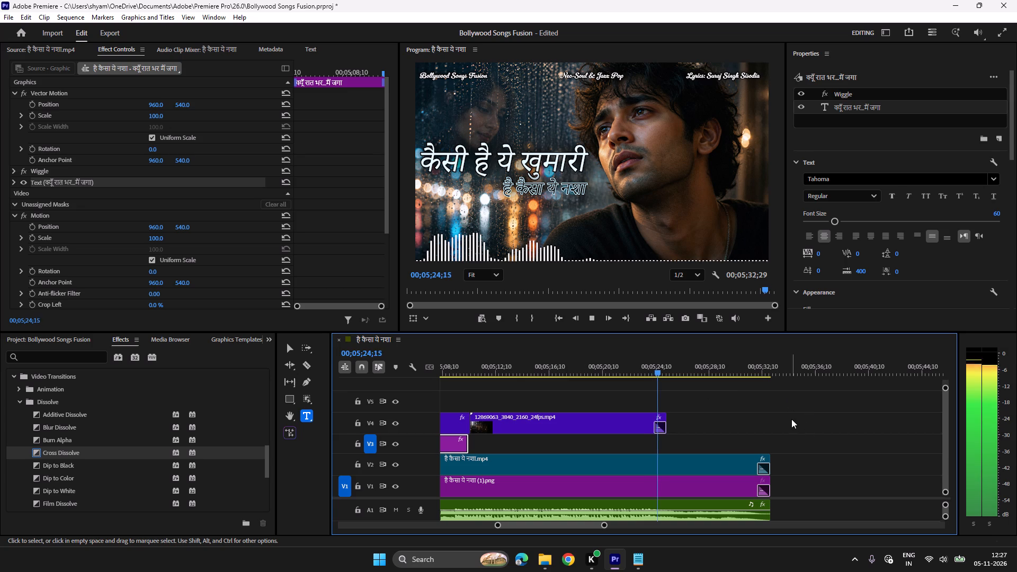
pyautogui.press('space')
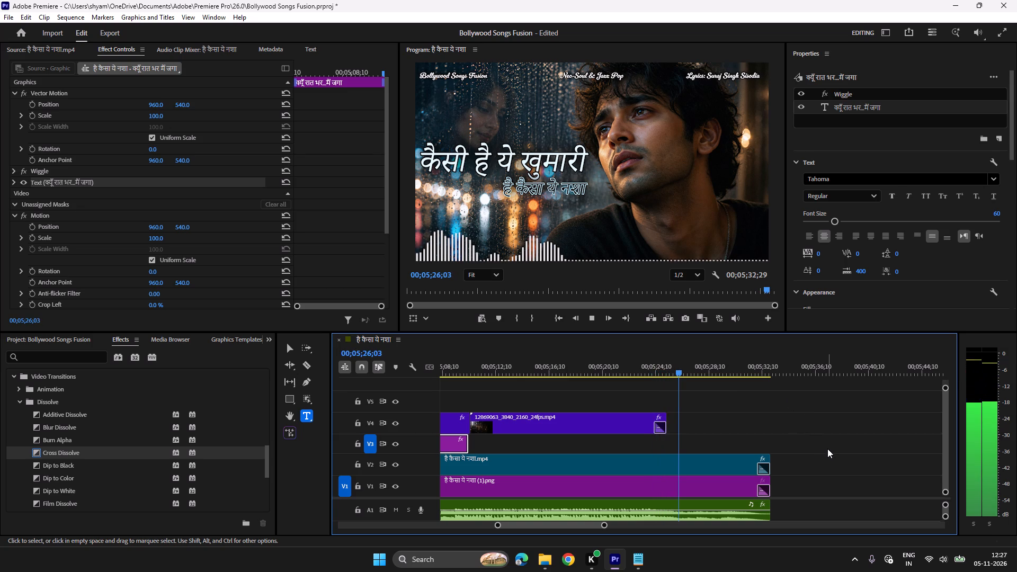
pyautogui.press('space')
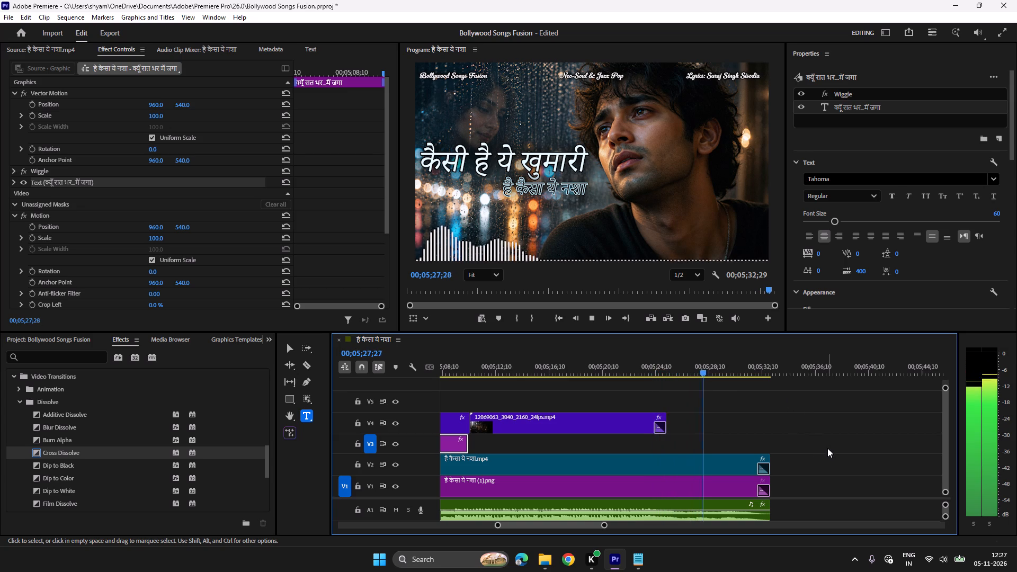
pyautogui.press('space')
pyautogui.press('space')
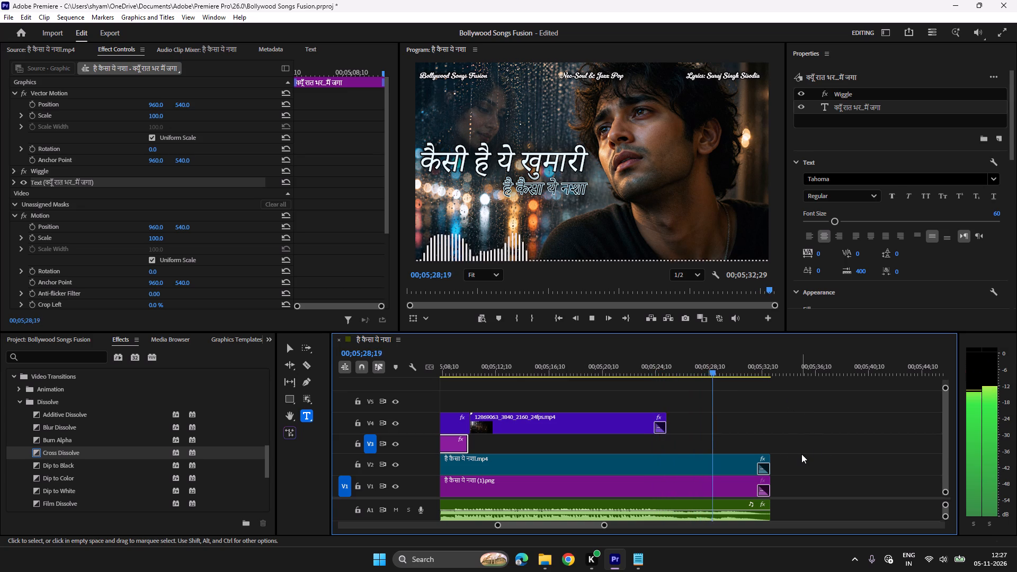
pyautogui.press('space')
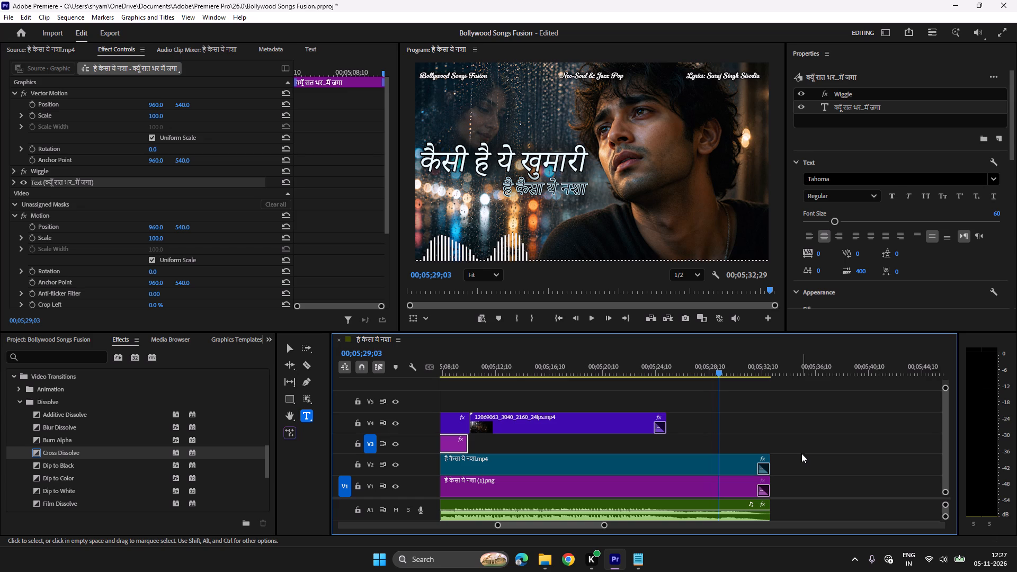
pyautogui.press('space')
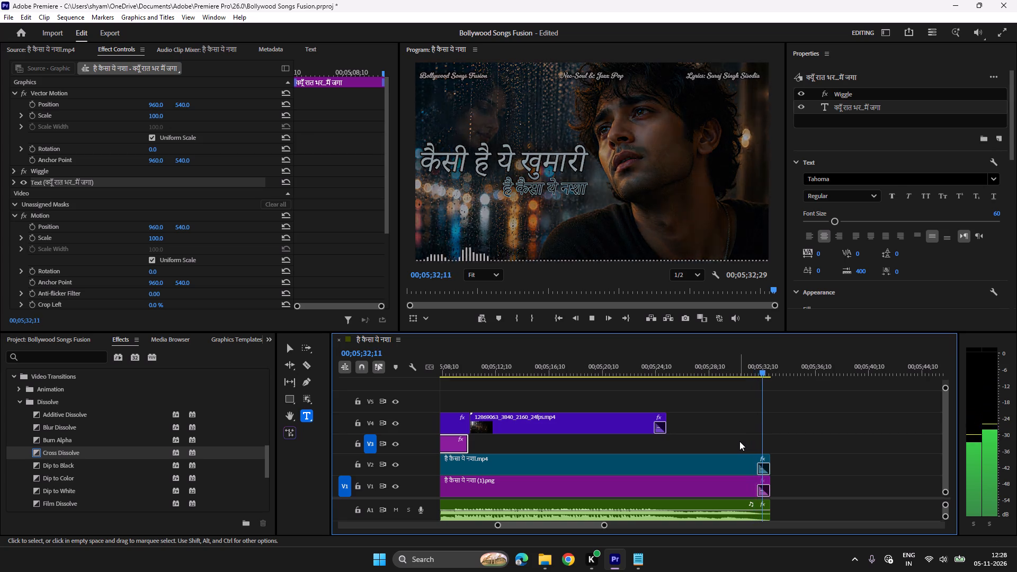
# Save the project.
pyautogui.hotkey('ctrl', 's')
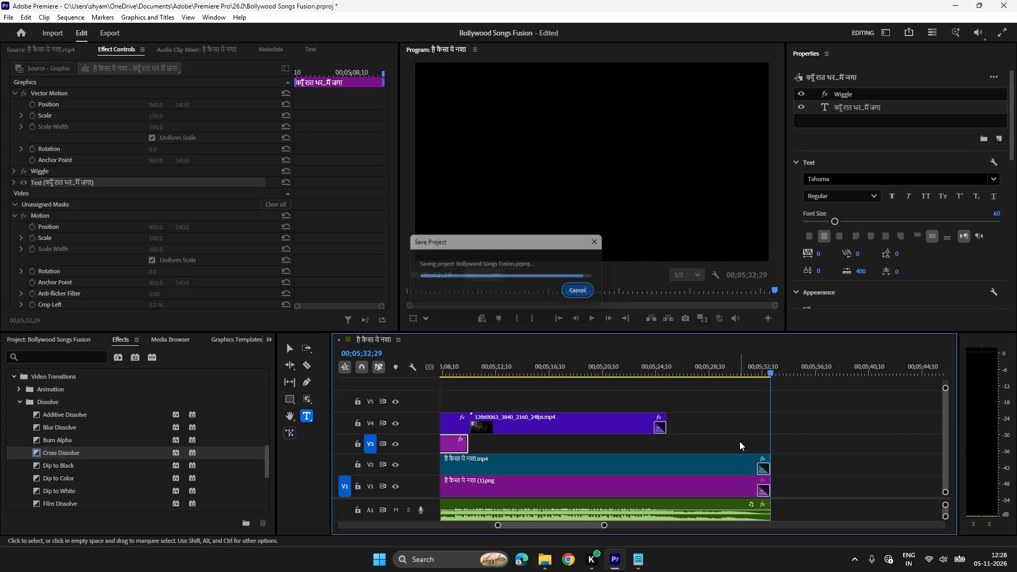
# Preview a mid-song frame in the export settings and export the whole sequence as the H.264 file है कैसा ये नशा.mp4.
pyautogui.click(118, 30)
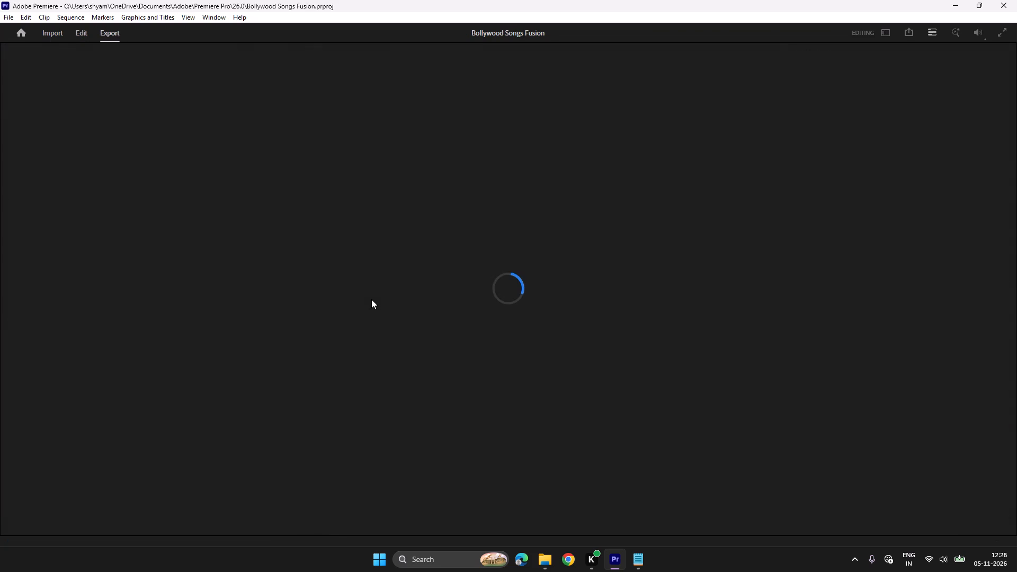
pyautogui.click(560, 350)
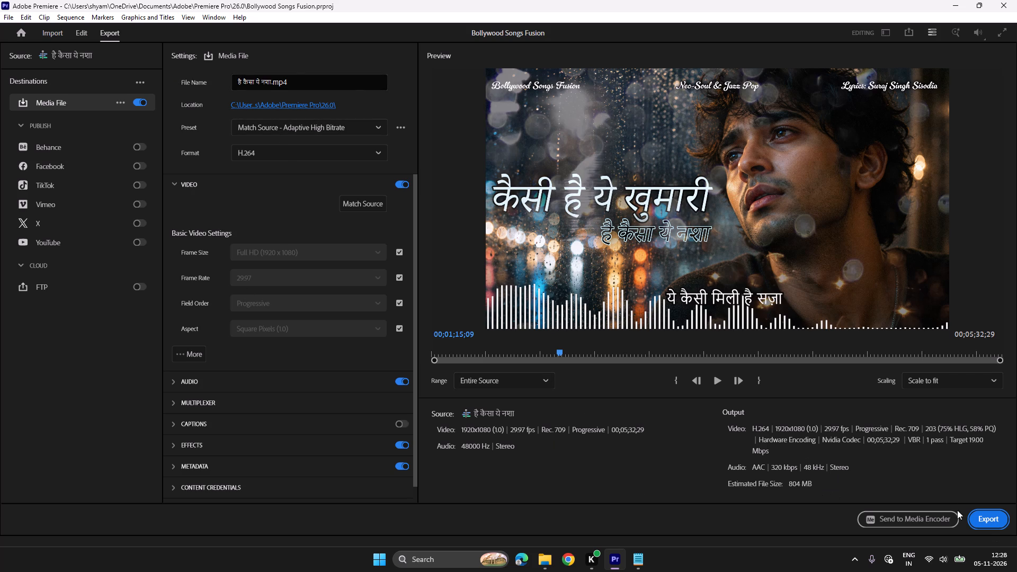
pyautogui.click(987, 520)
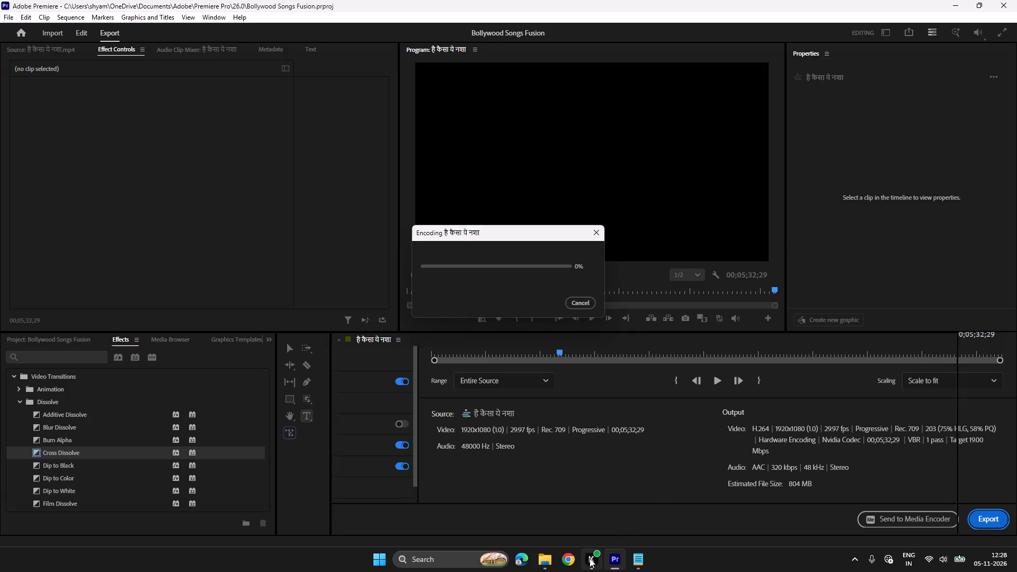